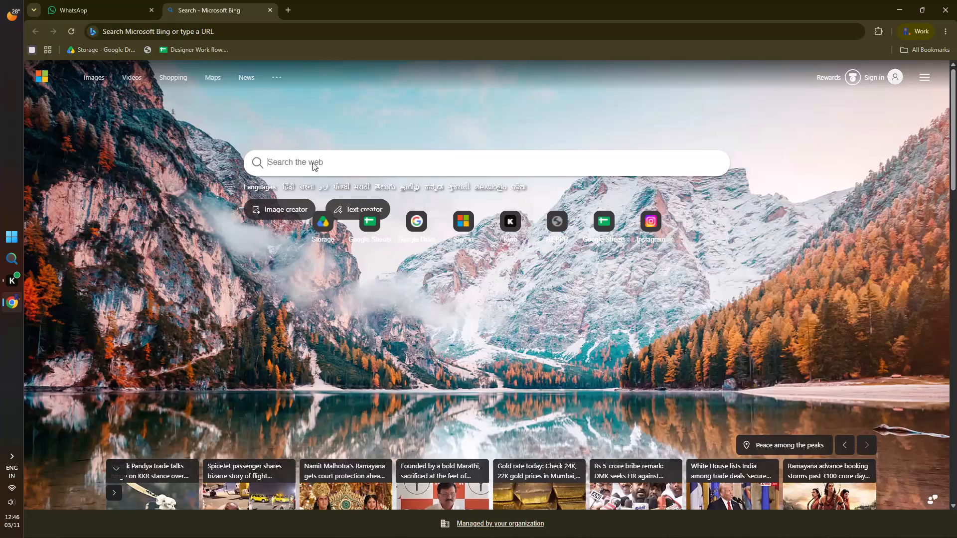
Search the web for canva and open the Canva site from the results.
left_click(309, 162)
key("c")
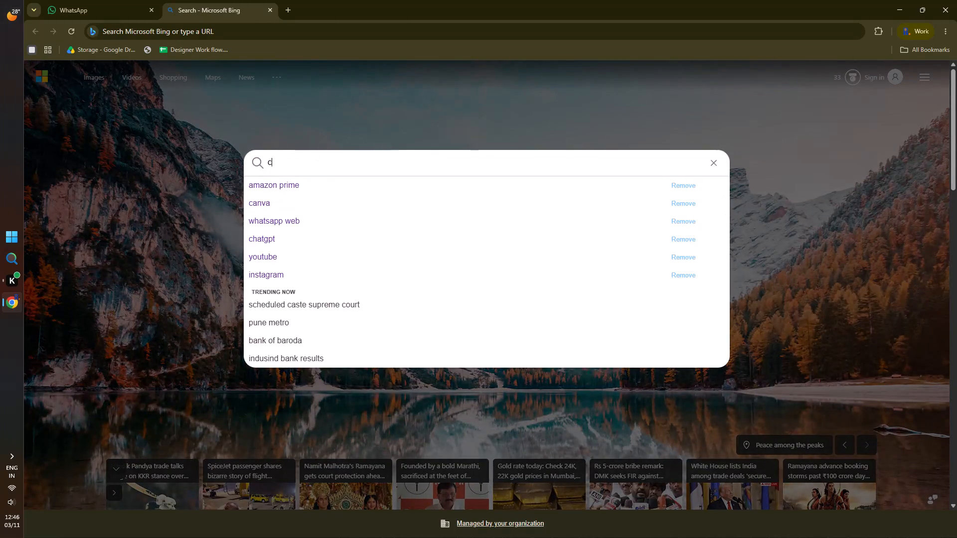
left_click(296, 187)
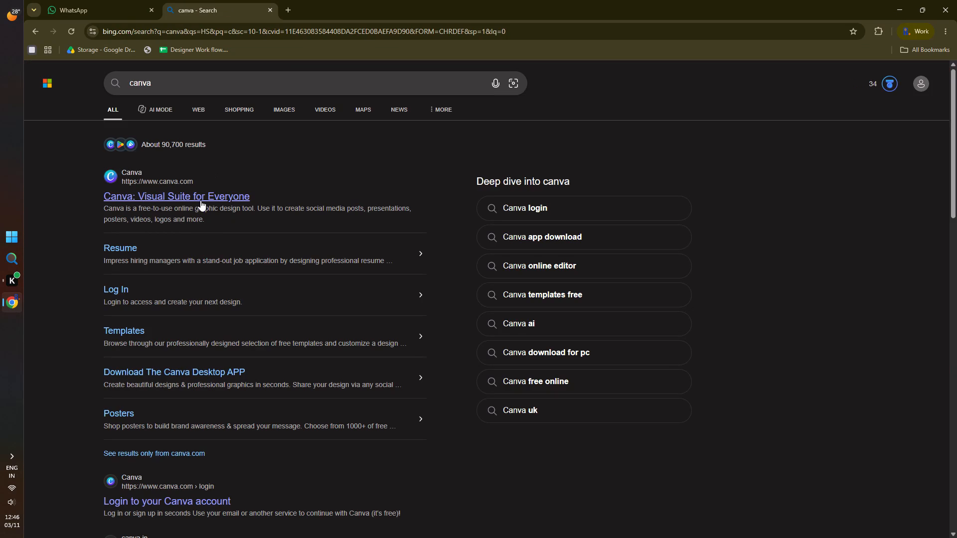
left_click(200, 200)
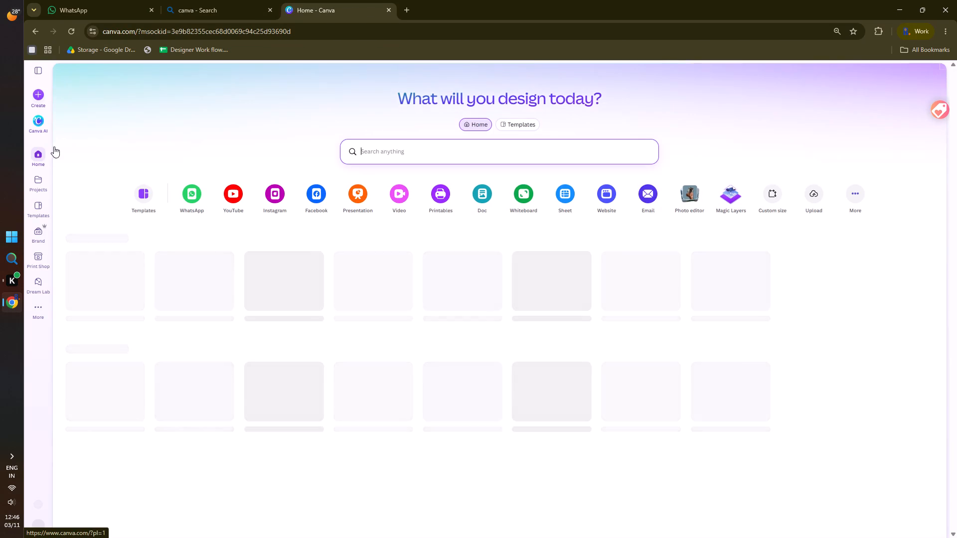
Create a new custom-size design 15 cm wide and 10 cm high, and close the leftover canva search results.
left_click(40, 92)
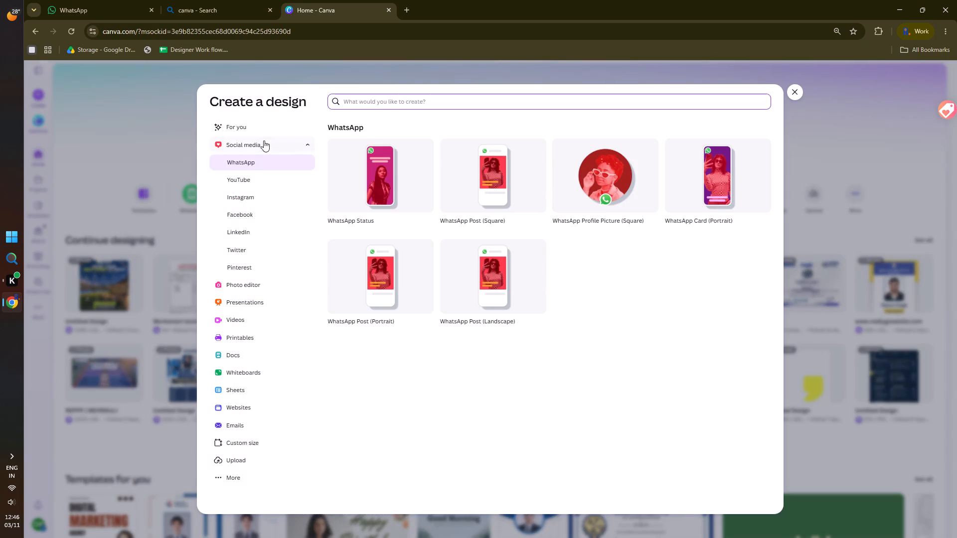
left_click(249, 444)
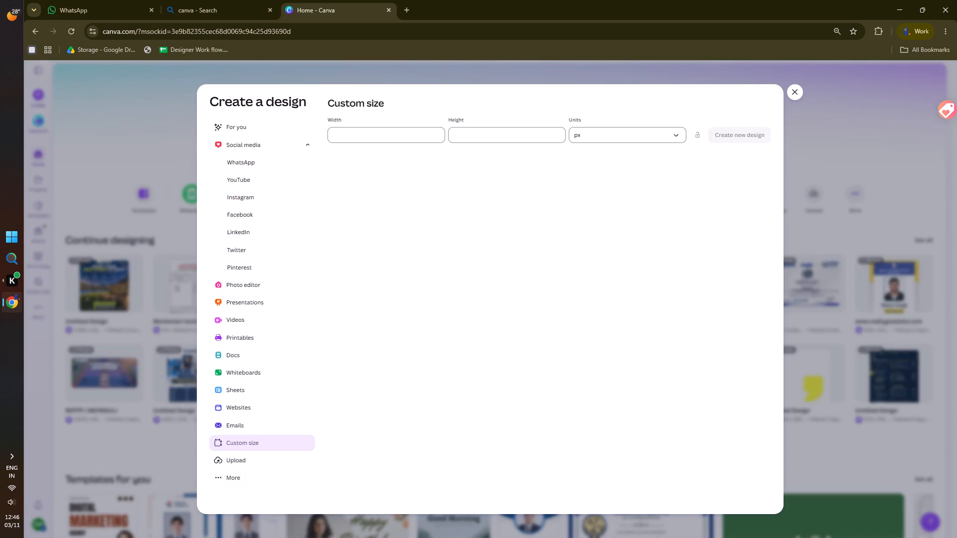
left_click(604, 141)
left_click(586, 192)
left_click(603, 134)
left_click(588, 207)
left_click(397, 136)
type("15")
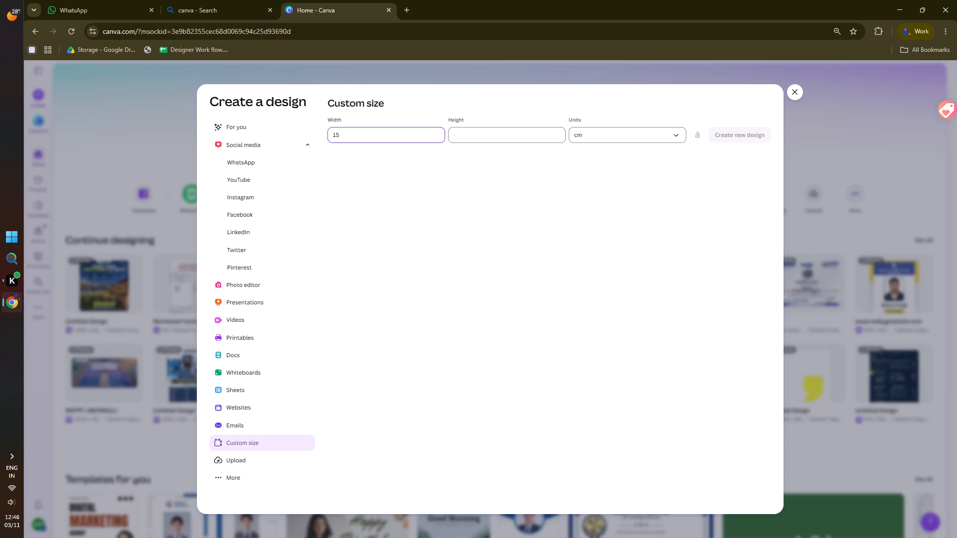
left_click(510, 135)
type("10")
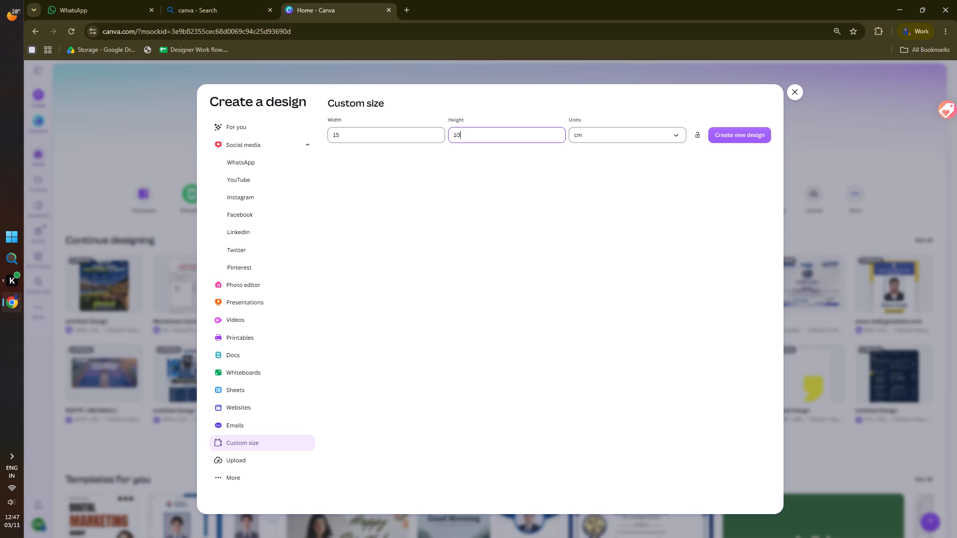
left_click(732, 129)
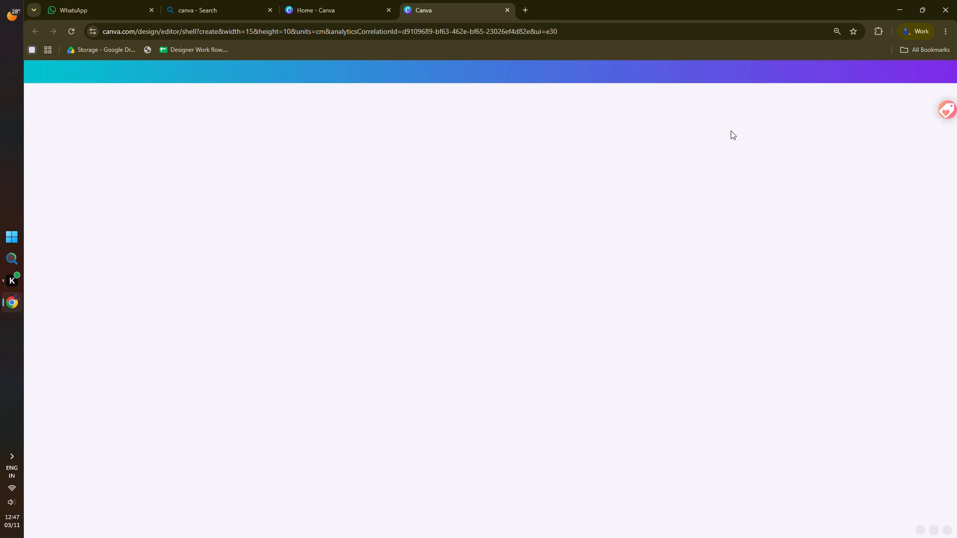
left_click(270, 8)
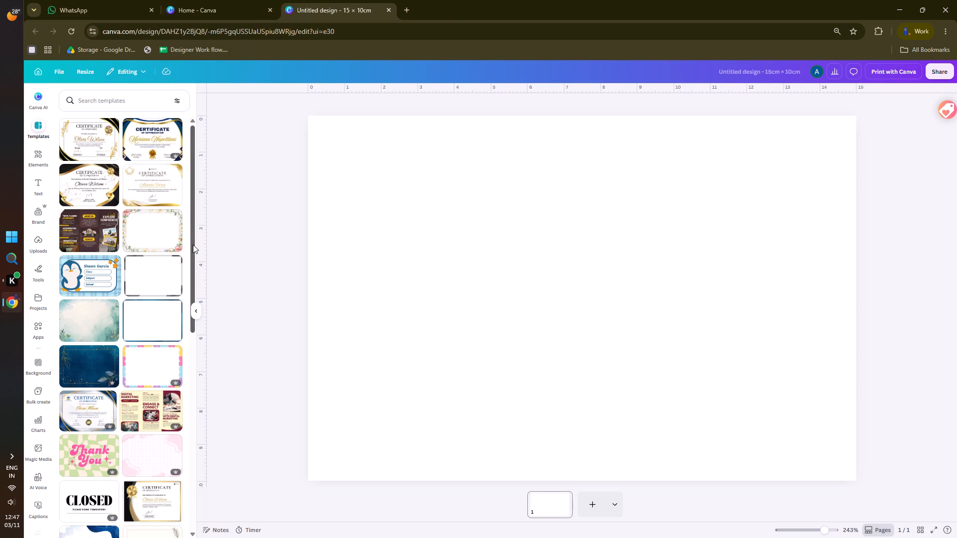
Fill the blank page's background with the palette blue and darken it to a navy blue.
left_click(196, 310)
left_click(167, 267)
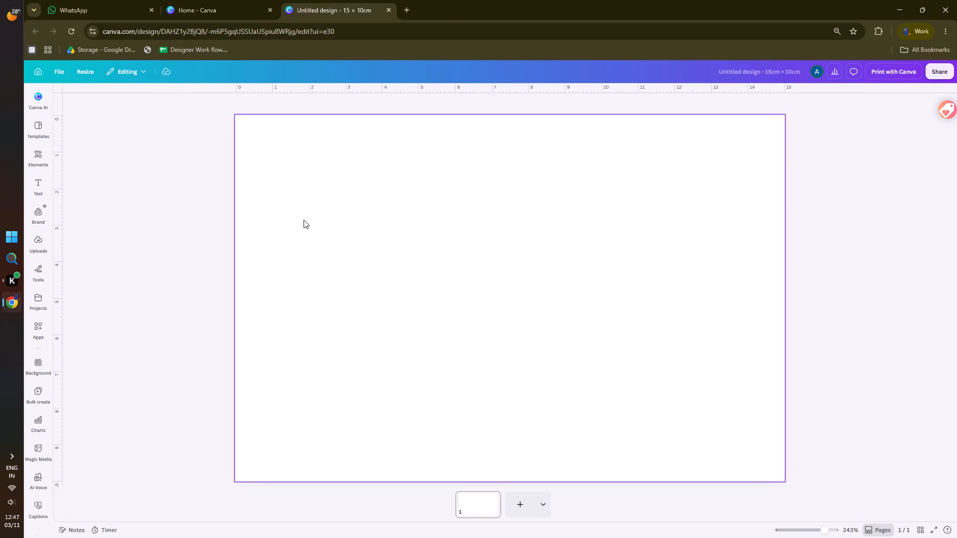
left_click(321, 217)
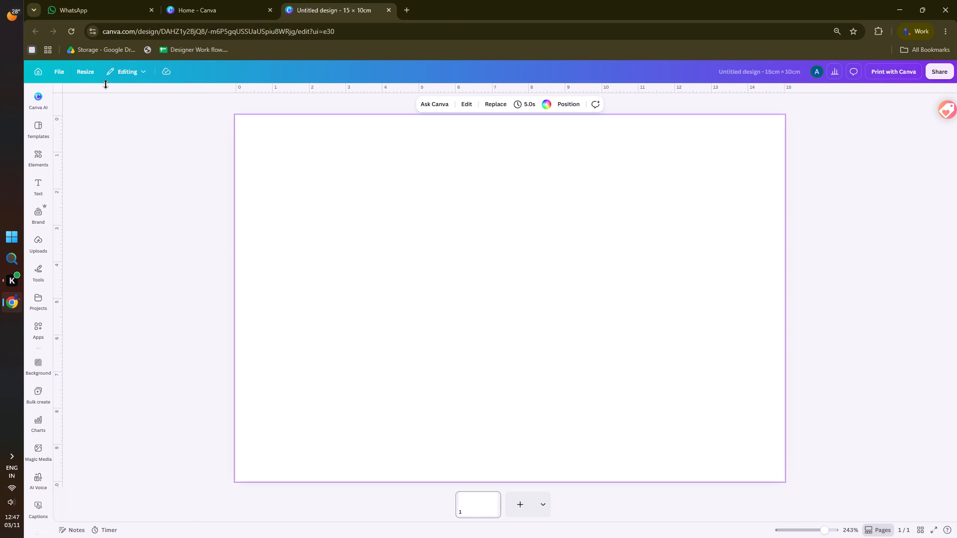
left_click(546, 104)
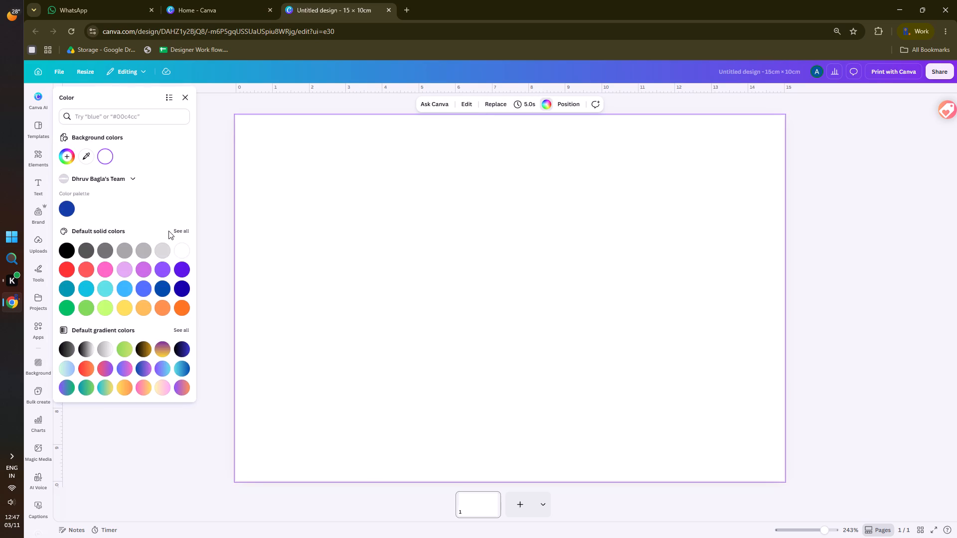
left_click(63, 205)
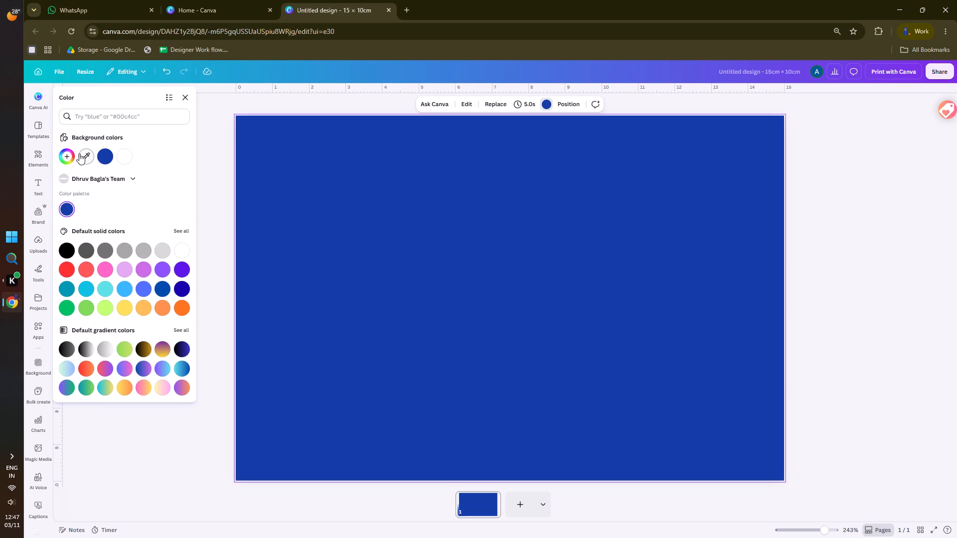
left_click(66, 158)
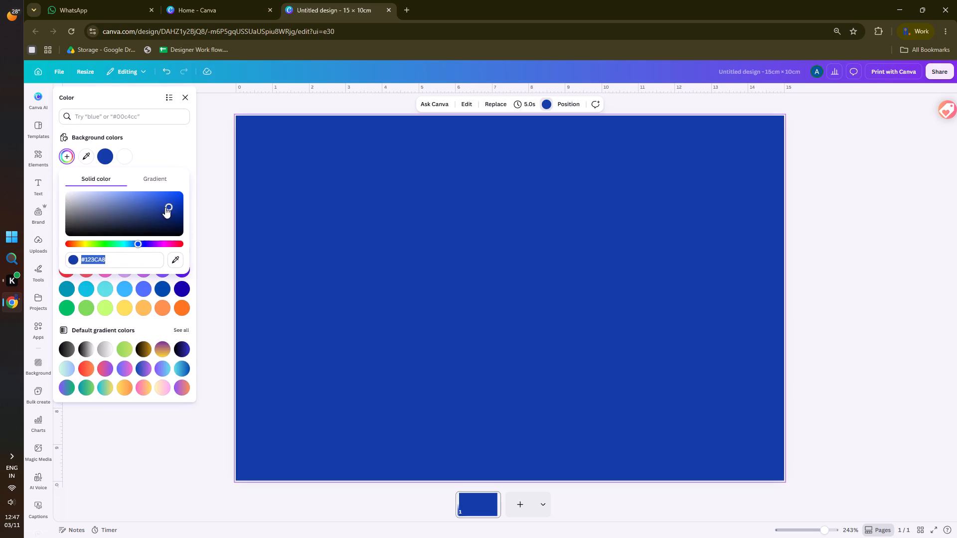
left_click_drag(165, 207, 150, 217)
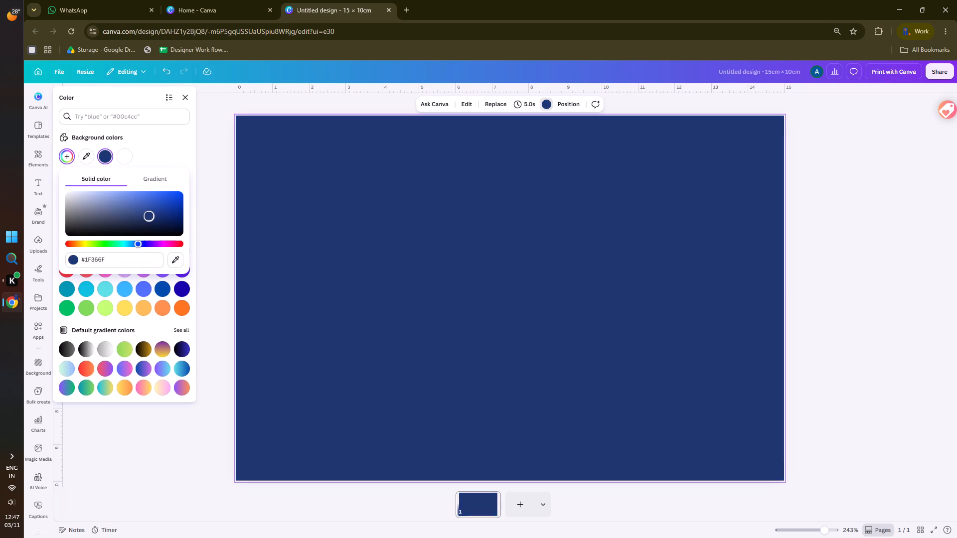
left_click_drag(150, 217, 153, 217)
double_click(212, 187)
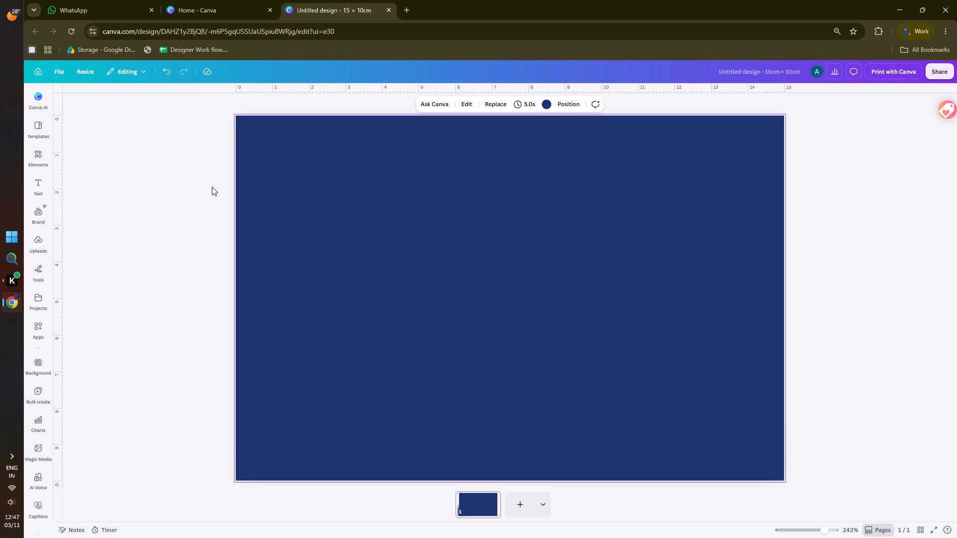
left_click(168, 223)
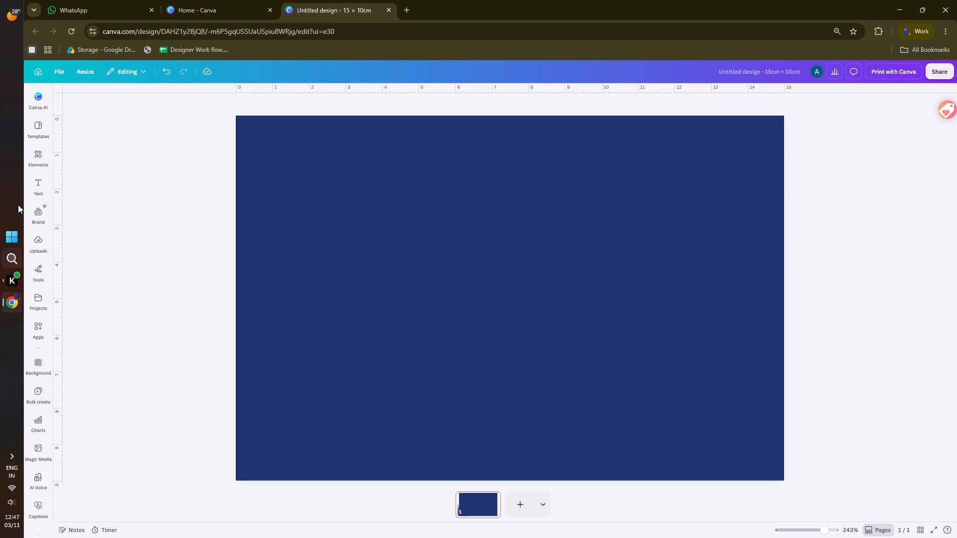
Add a text box reading "REPPP VASANT KUNJ" and place it near the page's upper-left corner.
left_click(42, 187)
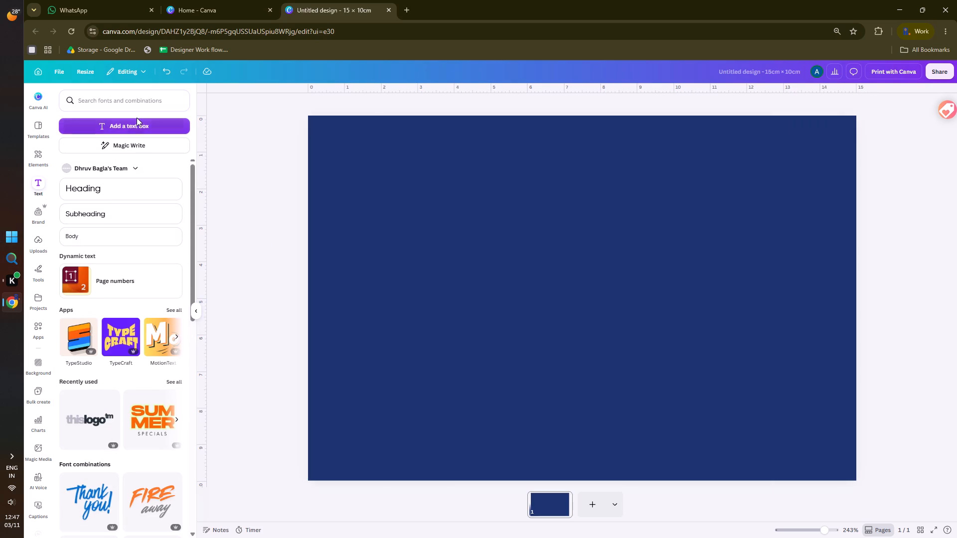
left_click(137, 118)
left_click(140, 123)
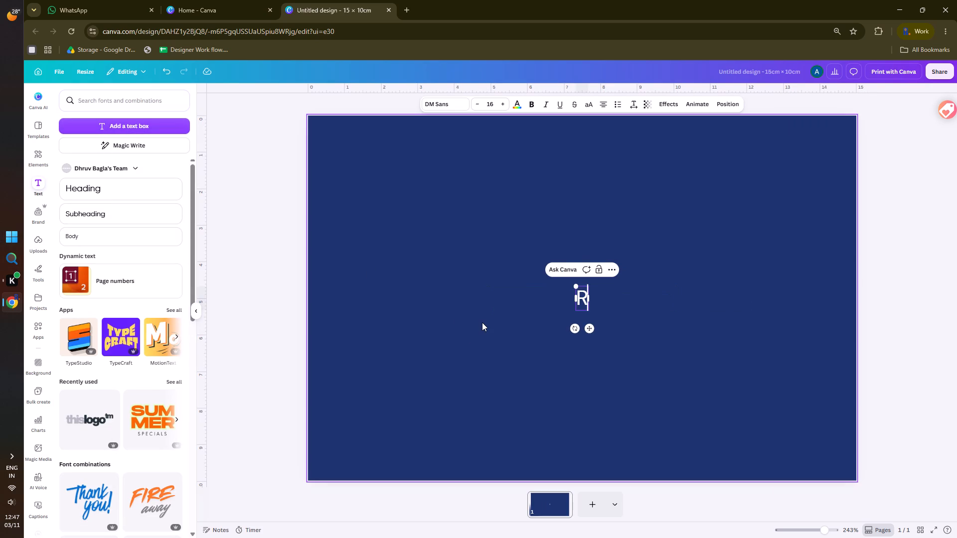
key("e")
key("Insert")
type("EPPP VASANT KUNK")
key("BackSpace")
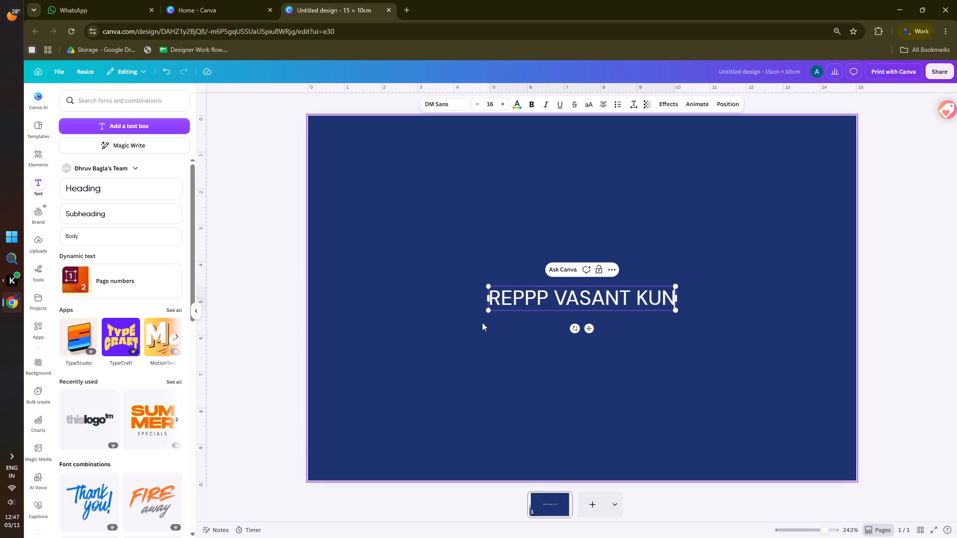
key("j")
left_click(255, 216)
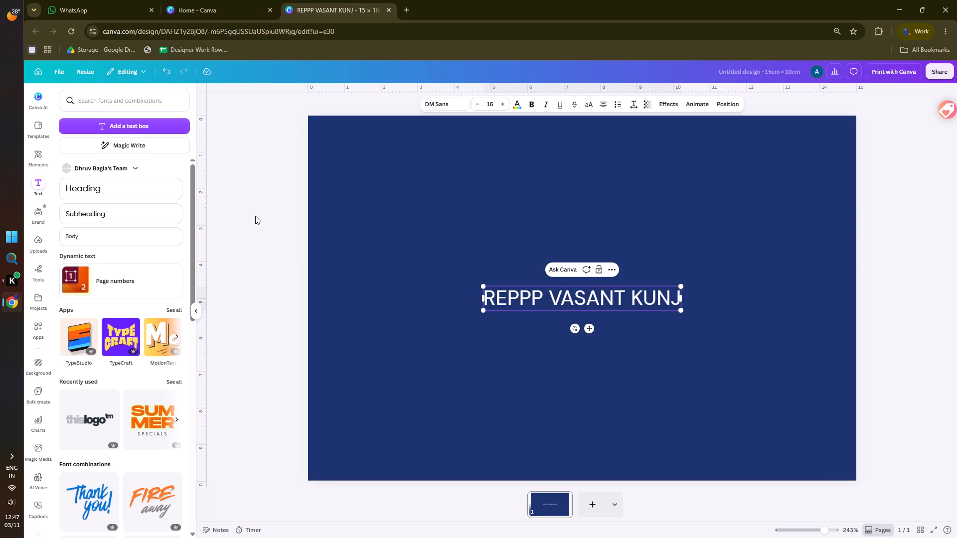
left_click_drag(519, 289, 379, 158)
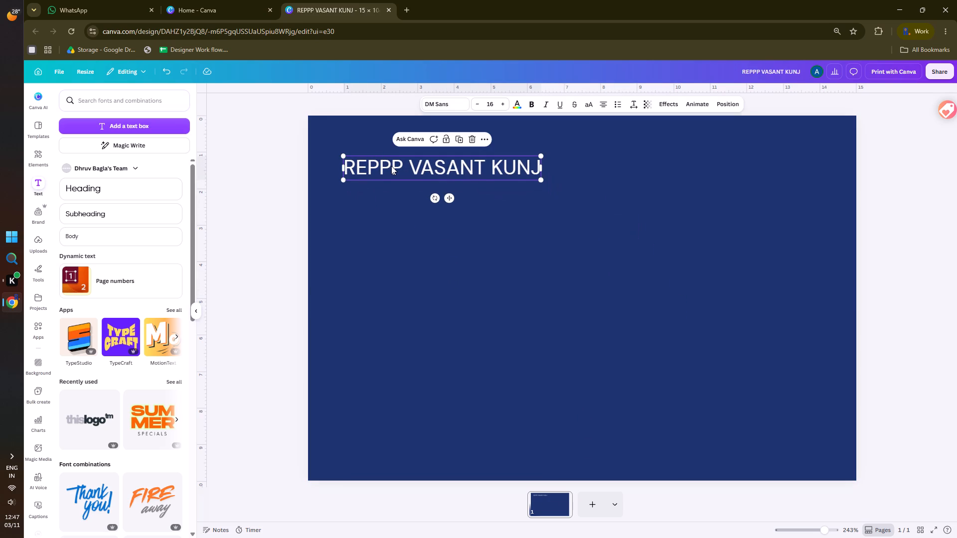
Duplicate the REPPP VASANT KUNJ text directly below it and change the copy to "REPPP MEHRAULI".
left_click_drag(391, 166, 389, 200, "alt")
double_click(434, 203)
left_click(410, 205)
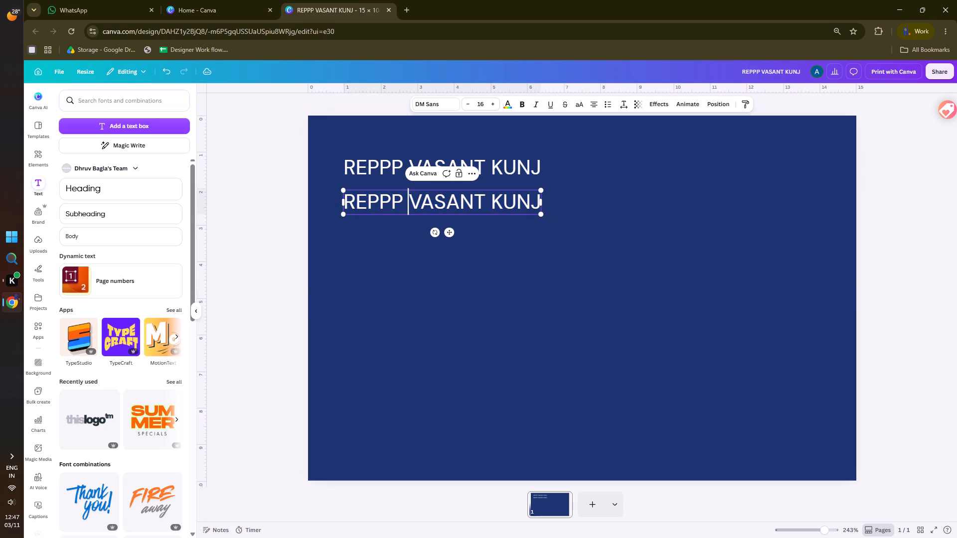
left_click_drag(411, 204, 540, 200)
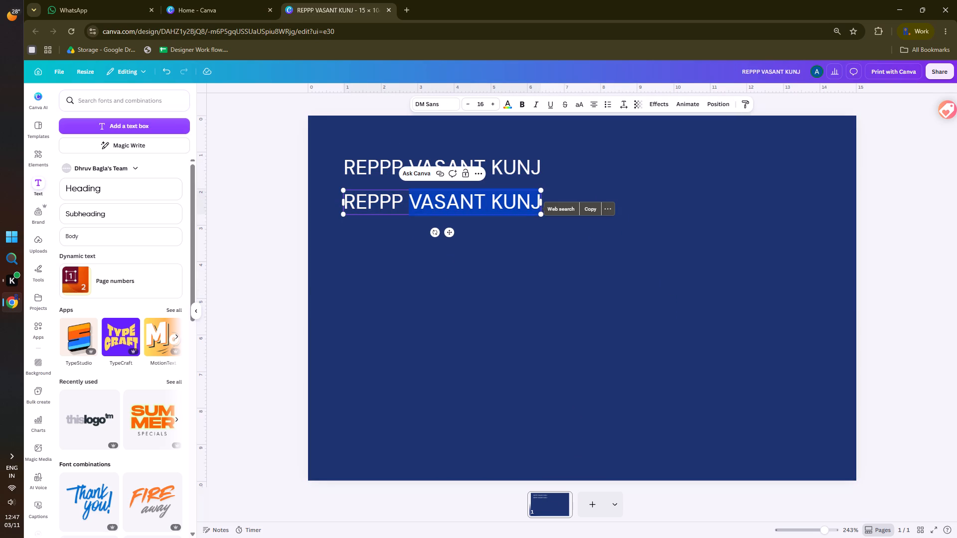
type("MEHRAULI")
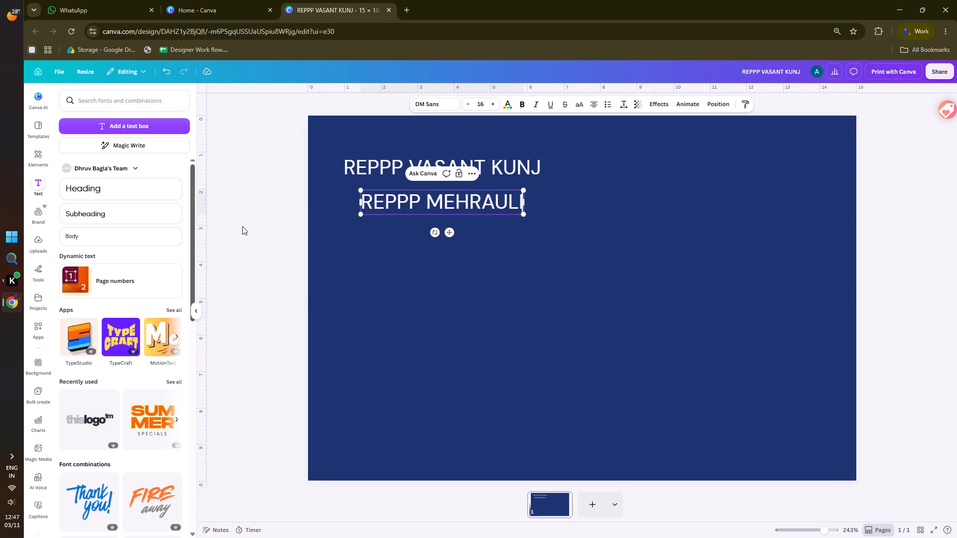
left_click(242, 226)
Duplicate the REPPP MEHRAULI text directly below it and change the copy to "REPPP PREET VIHAR".
left_click_drag(401, 205, 400, 242, "alt")
double_click(444, 238)
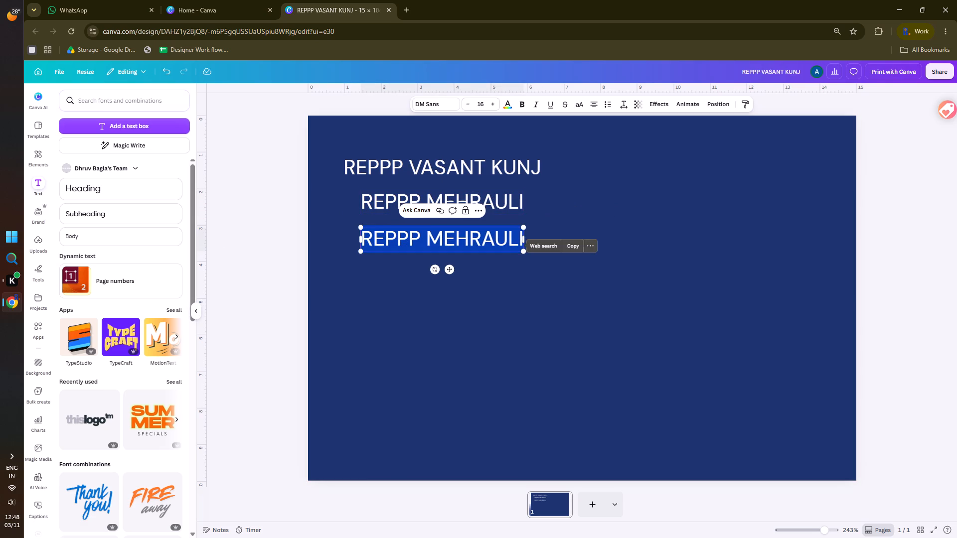
left_click(427, 240)
left_click_drag(427, 240, 526, 235)
type("PREET VIHAR")
left_click(282, 236)
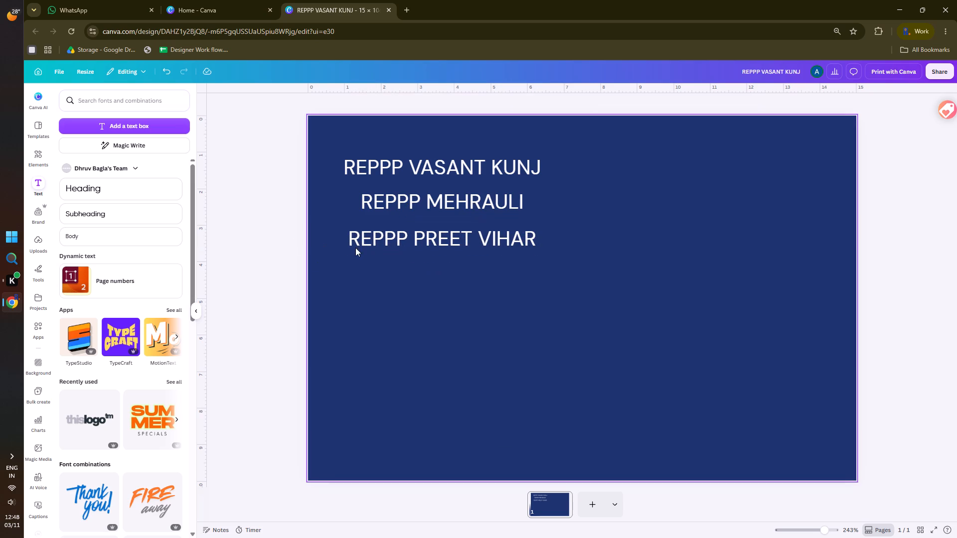
Duplicate the REPPP PREET VIHAR text directly below it and change the copy to "REPPP KHAN MARKET".
left_click_drag(390, 239, 389, 276)
double_click(391, 275)
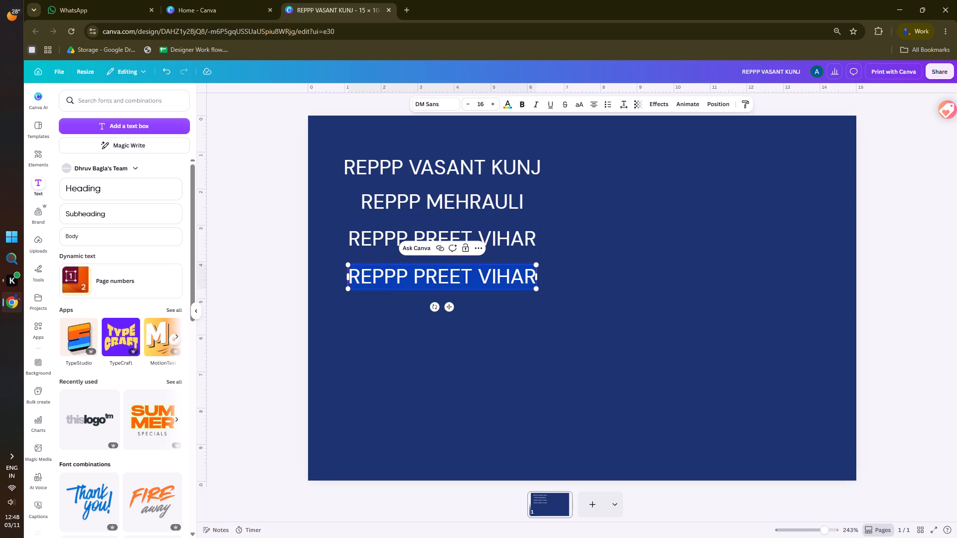
left_click(410, 275)
left_click(415, 275)
left_click_drag(415, 275, 594, 279)
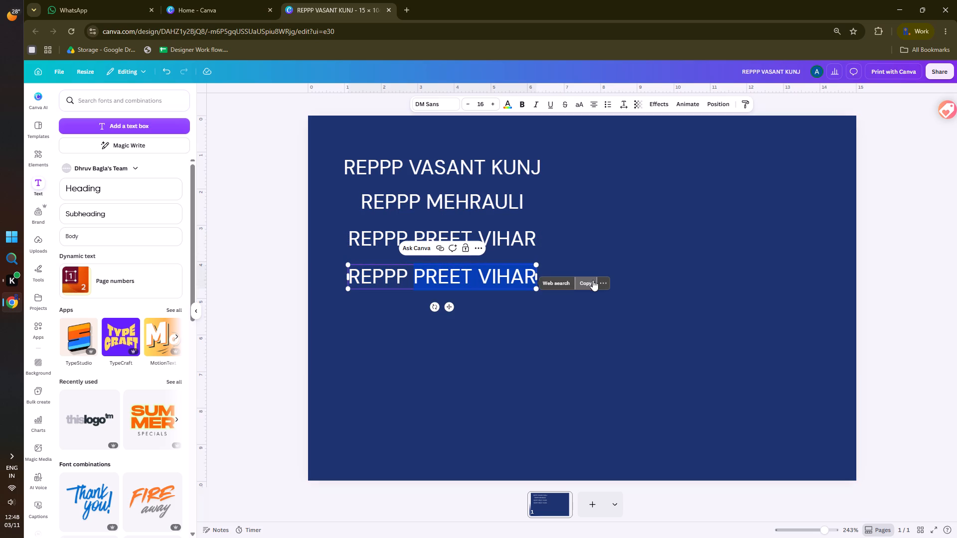
type("KHAN MARKET")
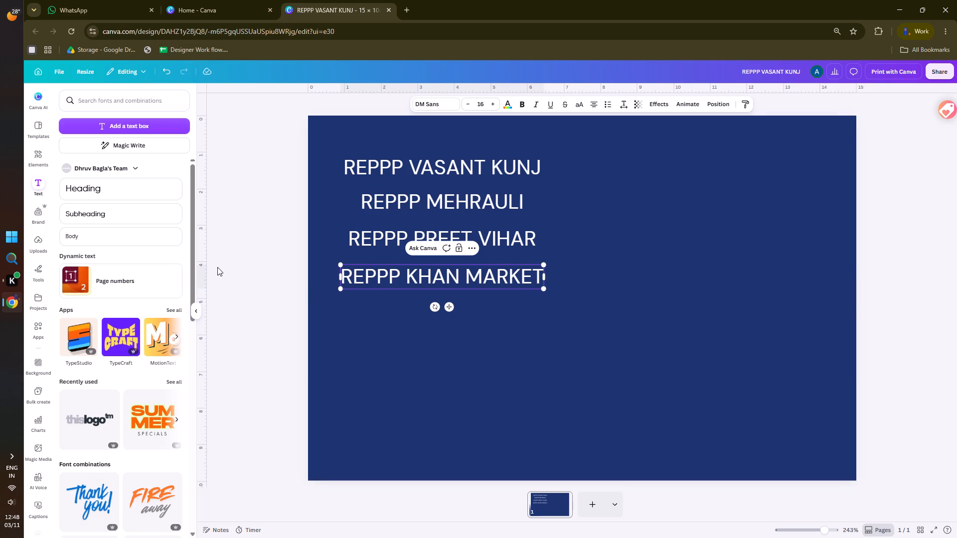
left_click(247, 302)
left_click(197, 313)
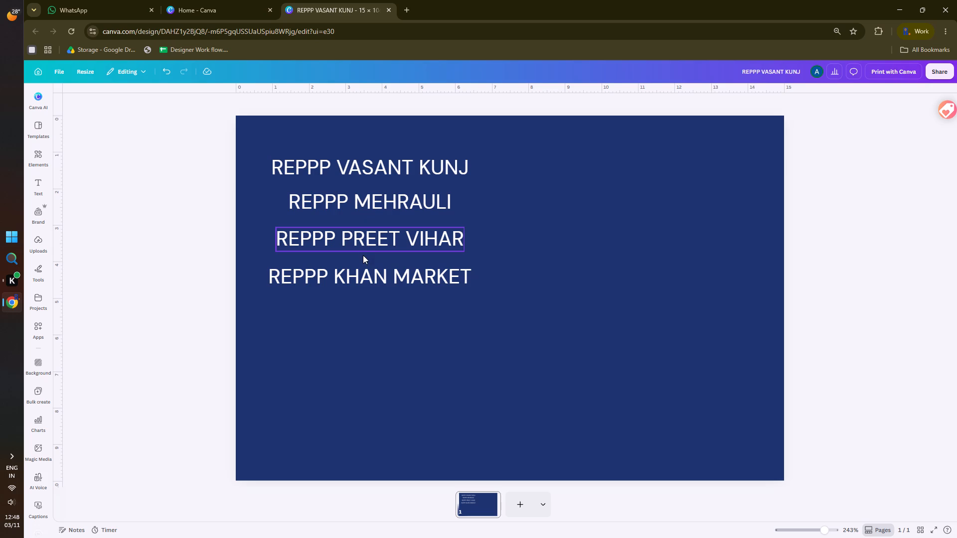
Change the REPPP PREET VIHAR text to "REPPP SOUTH EX".
double_click(360, 235)
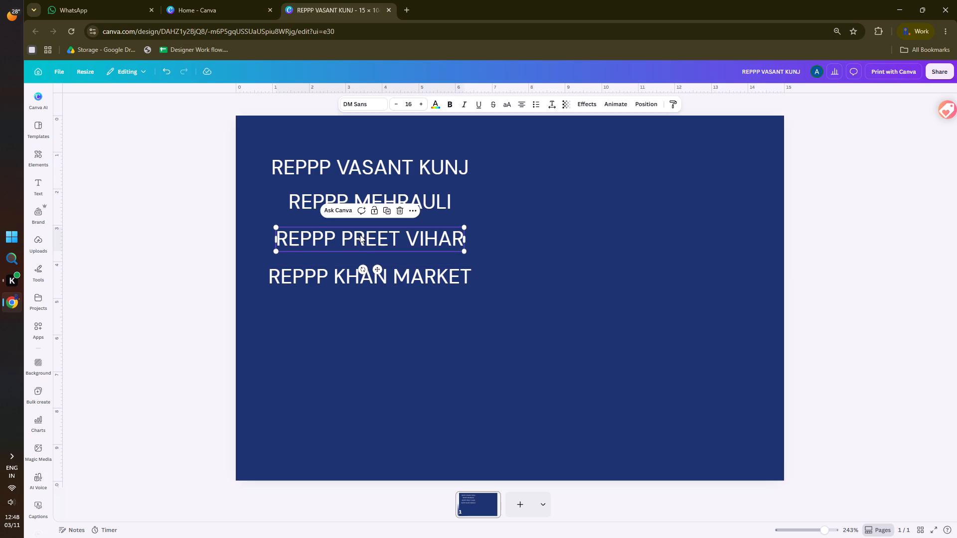
left_click_drag(338, 238, 467, 239)
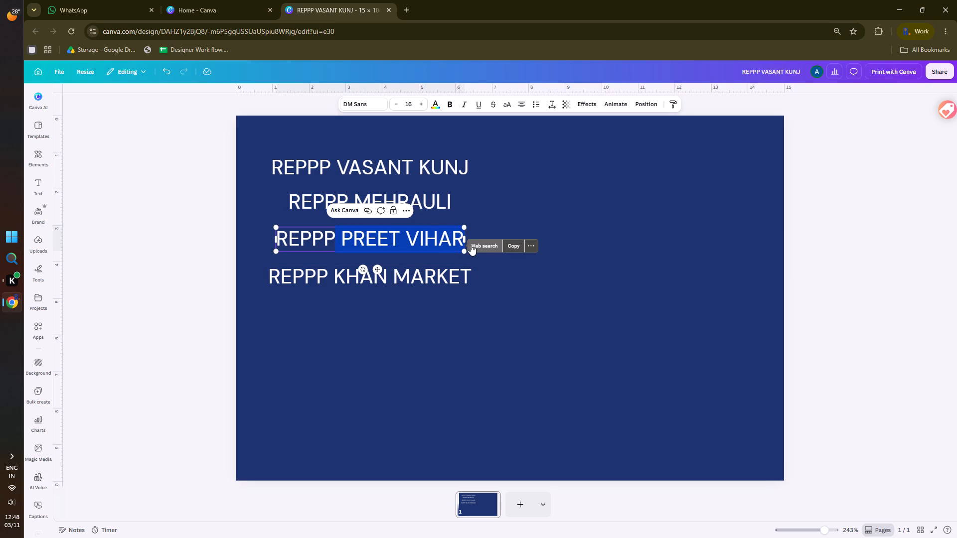
type("SO")
type("UTH")
key("space")
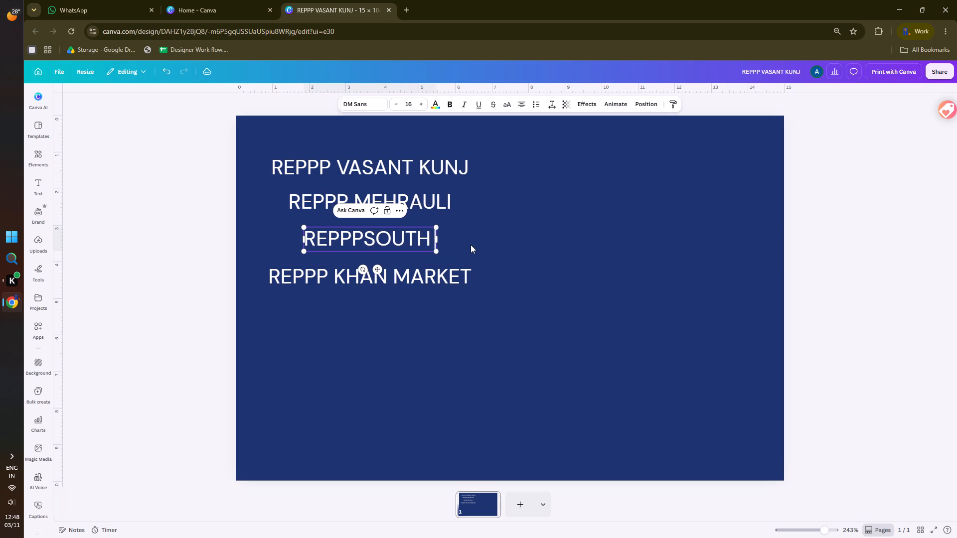
type("EX")
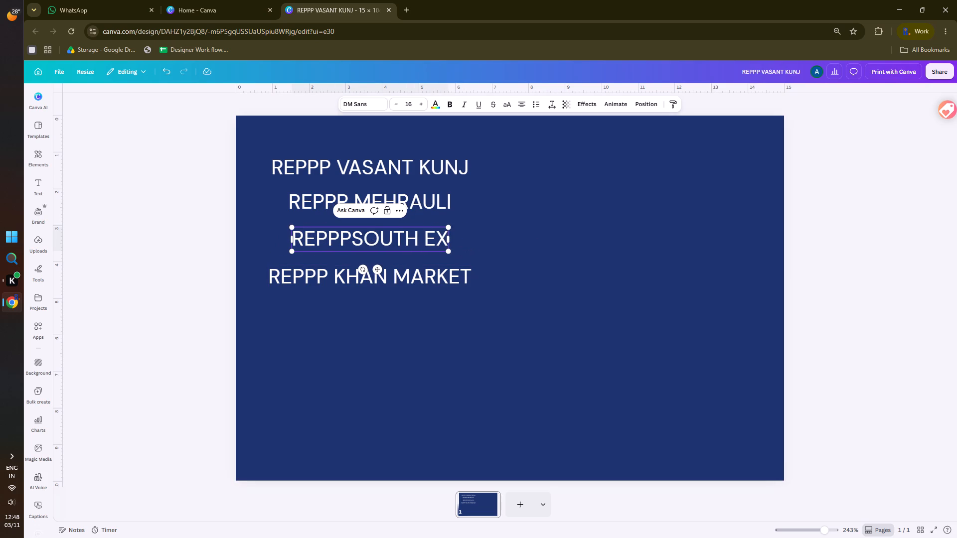
left_click(351, 237)
key("space")
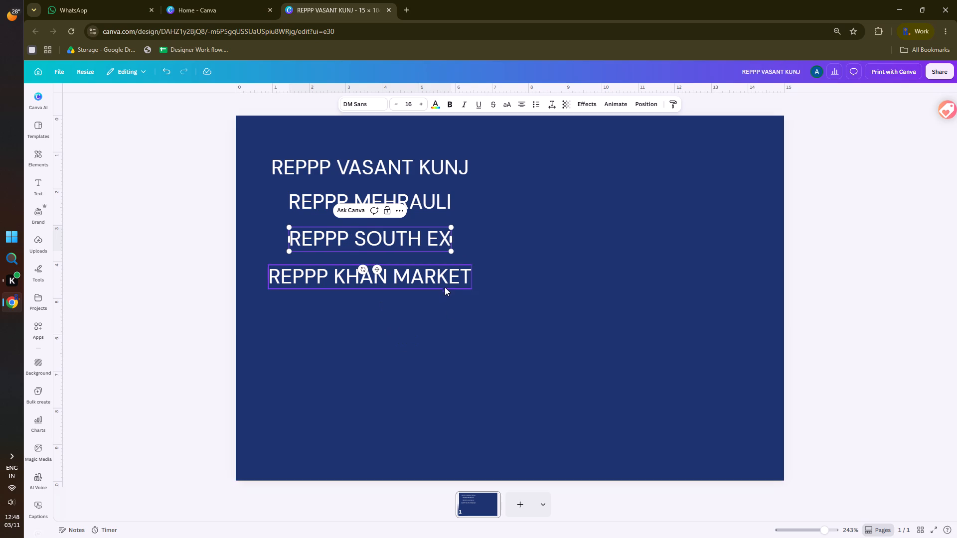
Delete the REPPP KHAN MARKET text from the page.
left_click(443, 283)
key("Delete")
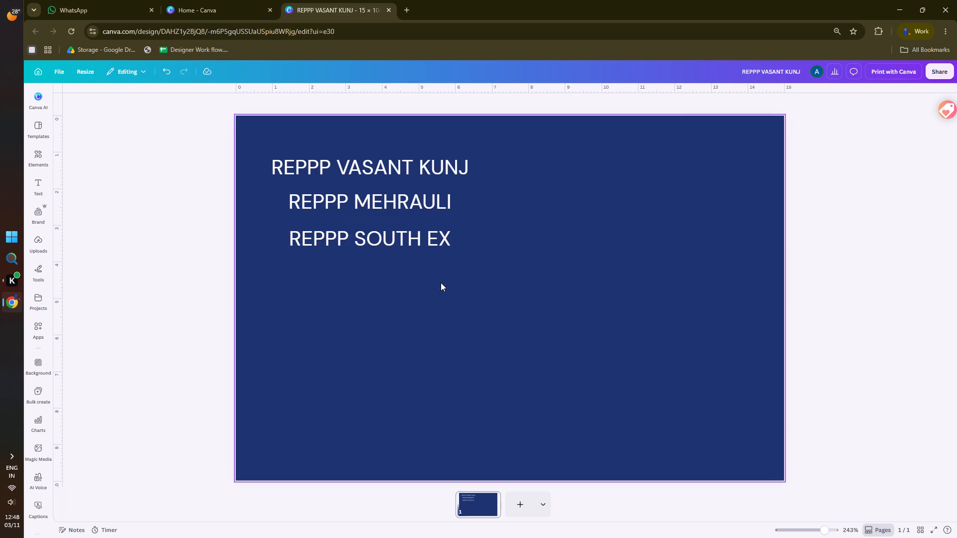
Set the font of the VASANT KUNJ, MEHRAULI and SOUTH EX texts to Noto Serif Ethiopic Condensed.
left_click(396, 167)
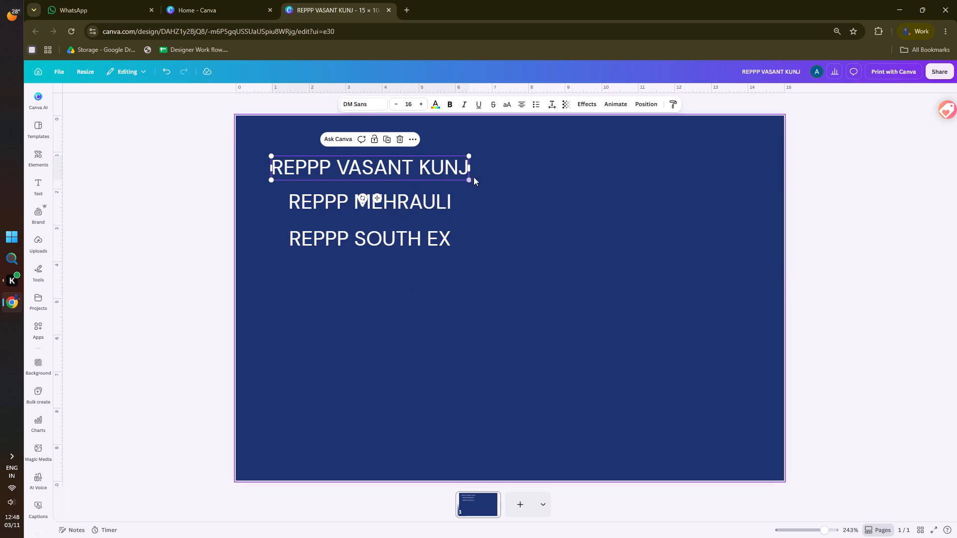
left_click(372, 106)
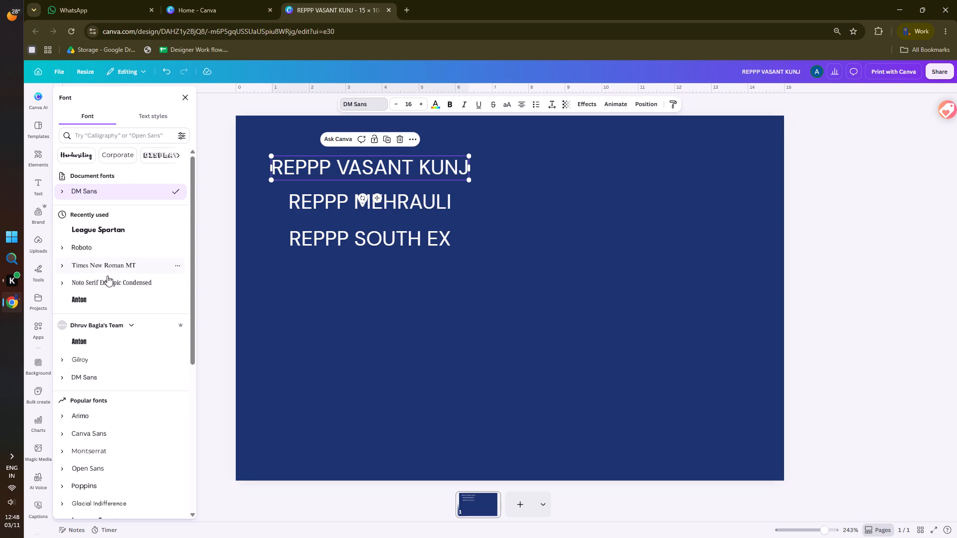
left_click(108, 284)
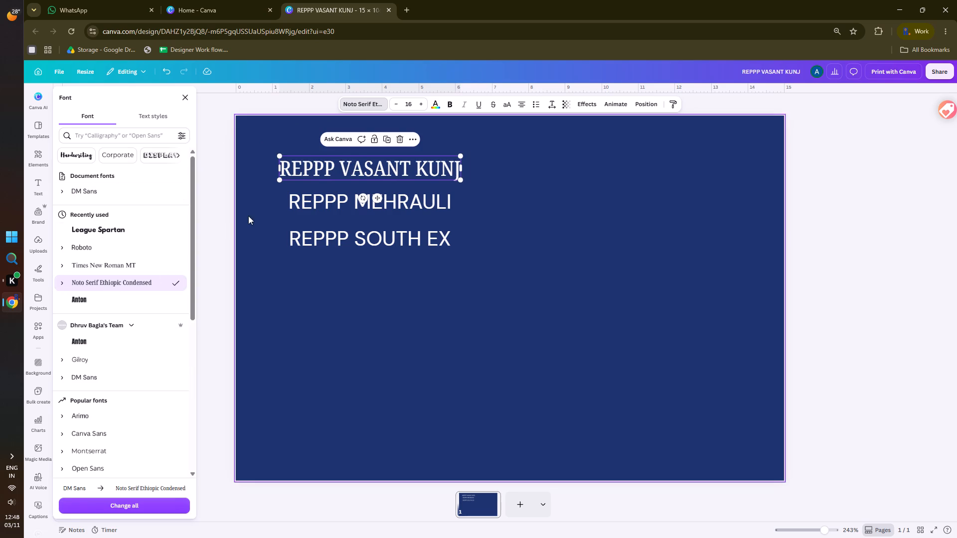
left_click(325, 197)
left_click(90, 280)
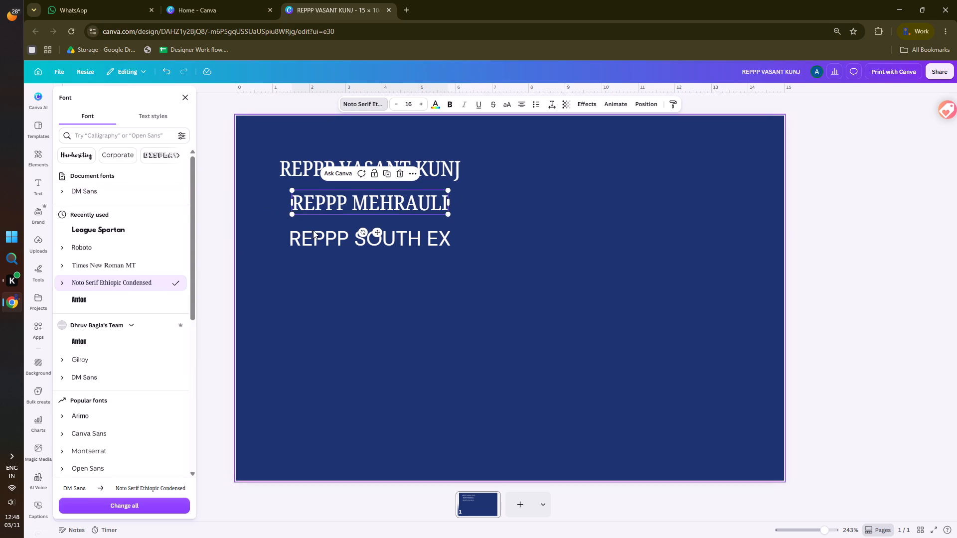
left_click(314, 231)
left_click(104, 281)
double_click(840, 179)
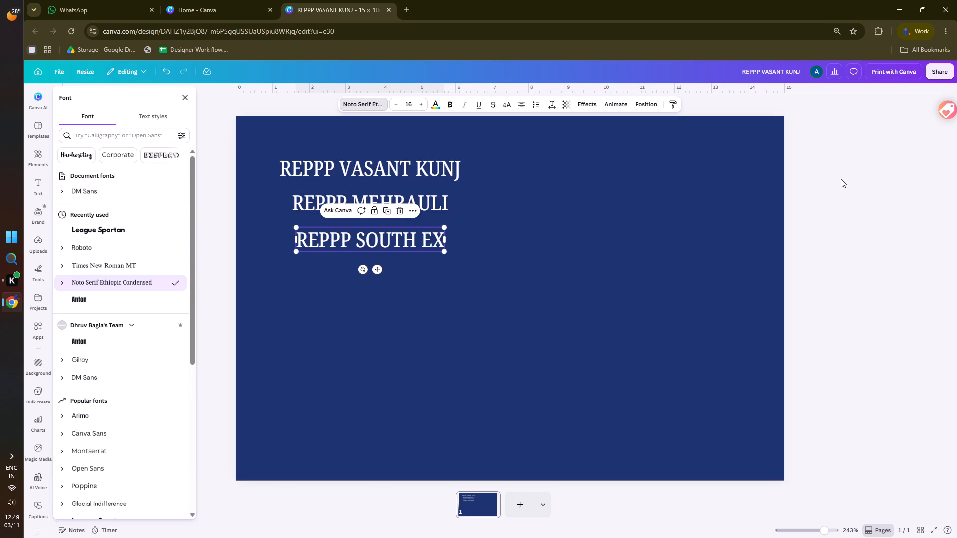
Arrange the three location names in one row along the page's top edge: VASANT KUNJ, MEHRAULI, SOUTH EX.
left_click_drag(357, 169, 330, 146)
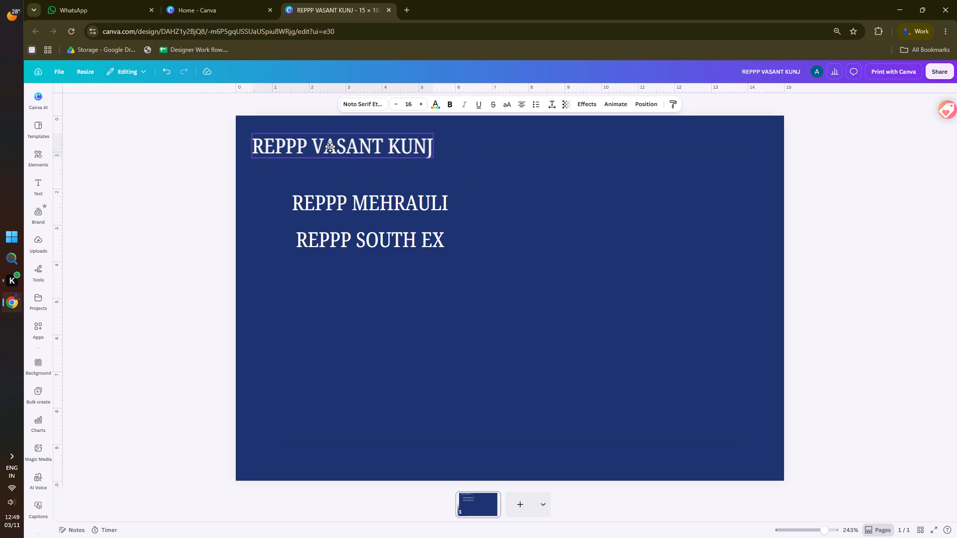
left_click_drag(330, 146, 331, 146)
left_click_drag(353, 209, 507, 151)
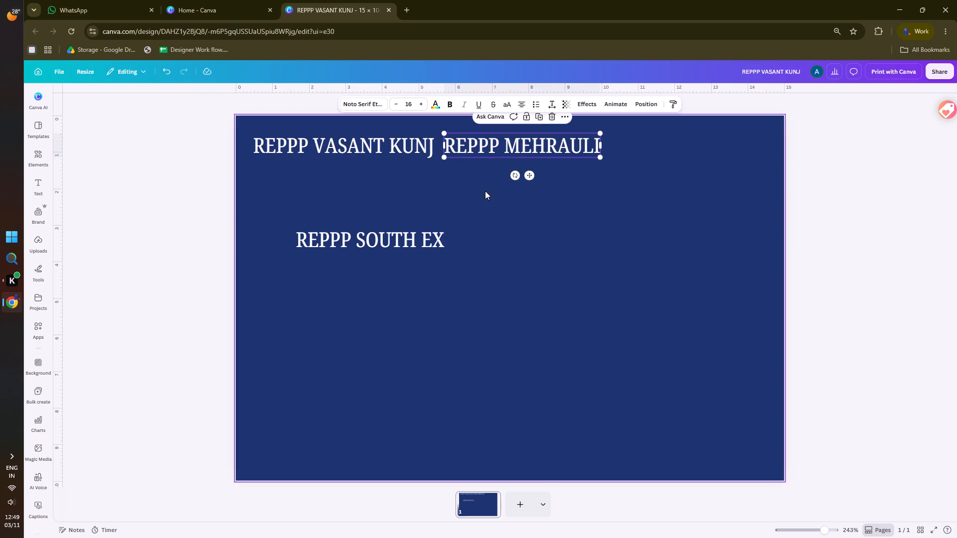
left_click_drag(400, 239, 715, 144)
left_click(822, 150)
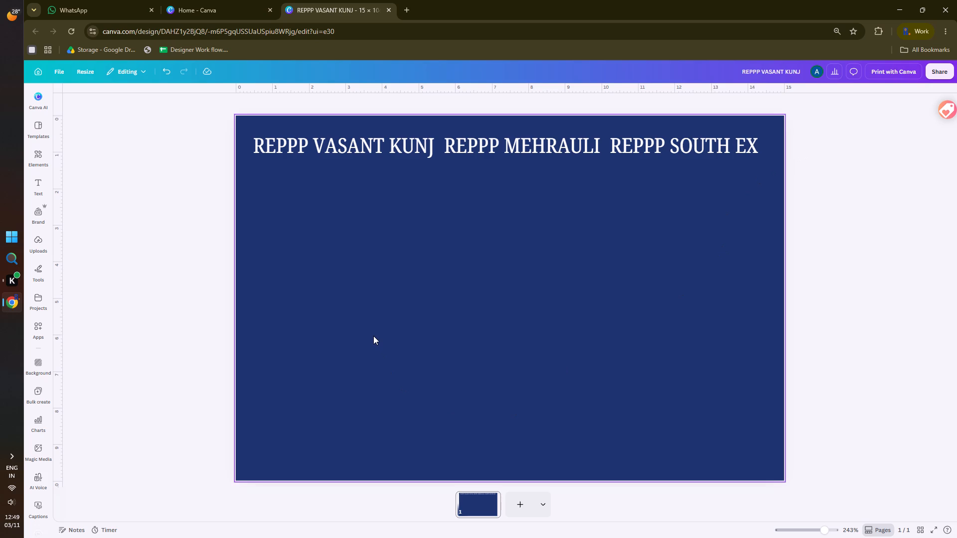
Search the design elements for "picture frame" and show all the mockup results.
left_click(38, 241)
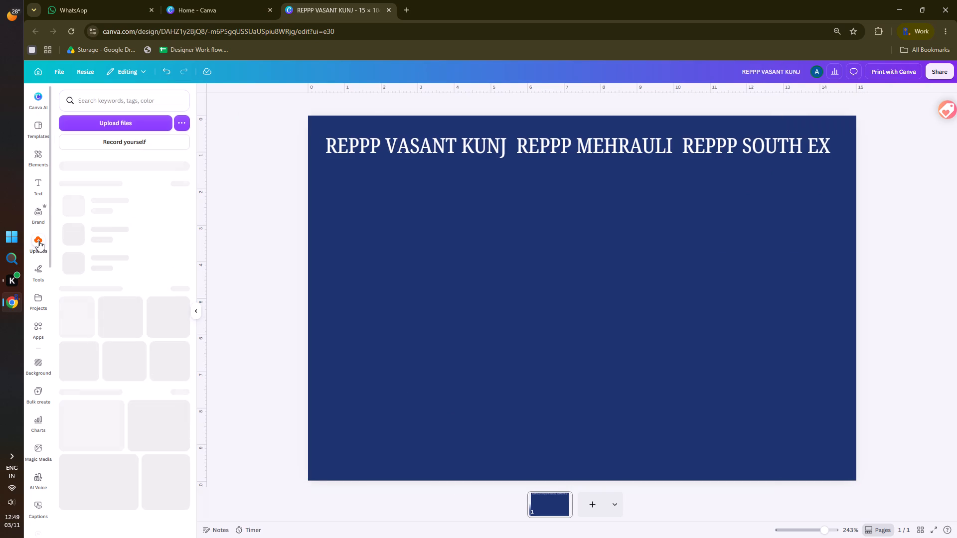
left_click(37, 125)
left_click(38, 153)
left_click(97, 101)
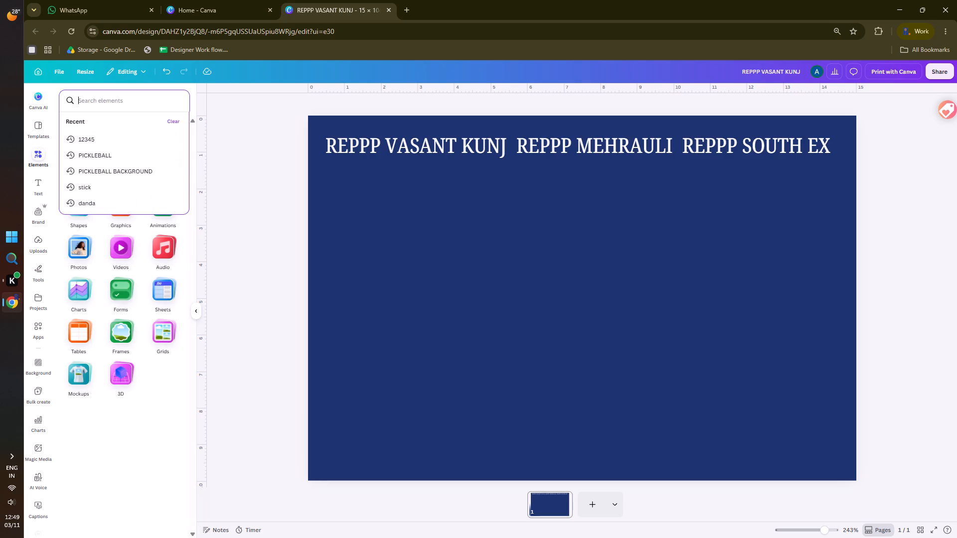
type("FRAMEE")
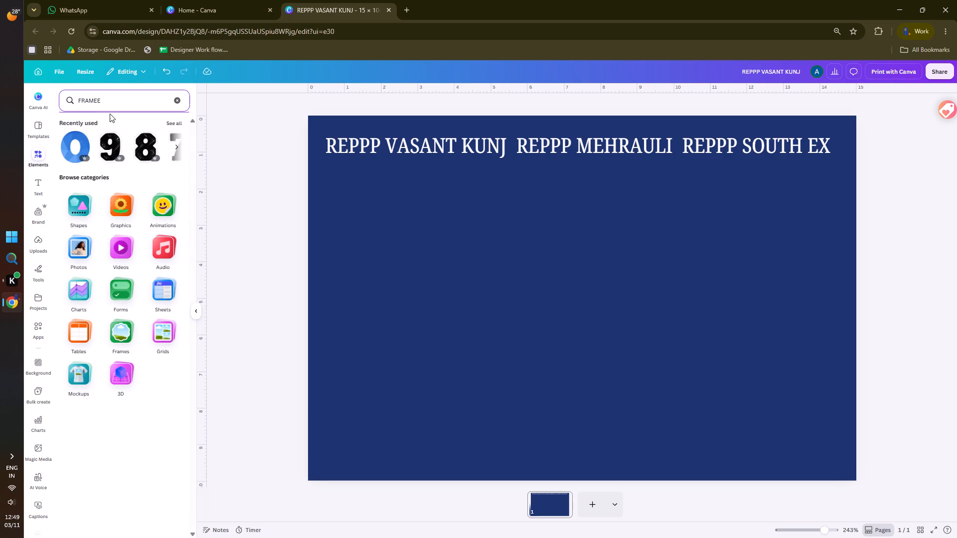
key("BackSpace")
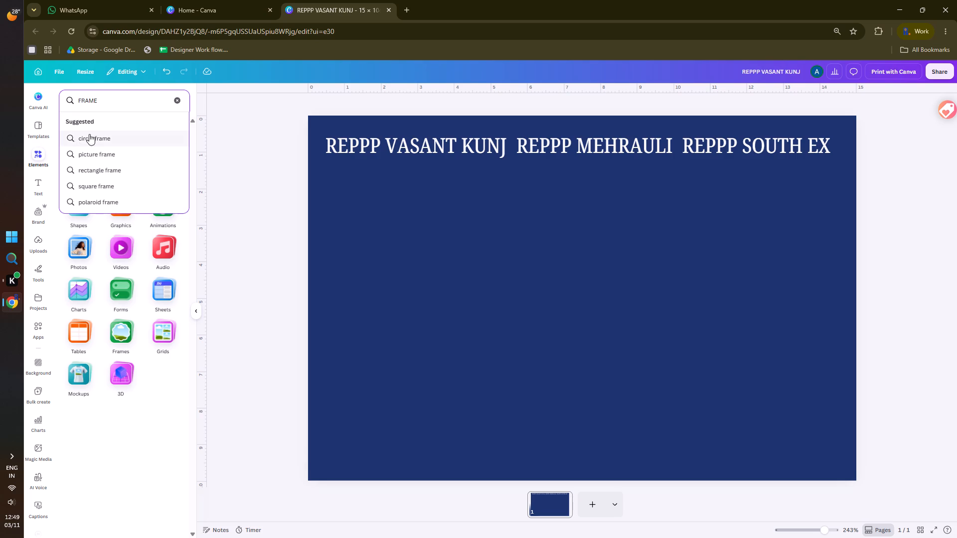
left_click(105, 154)
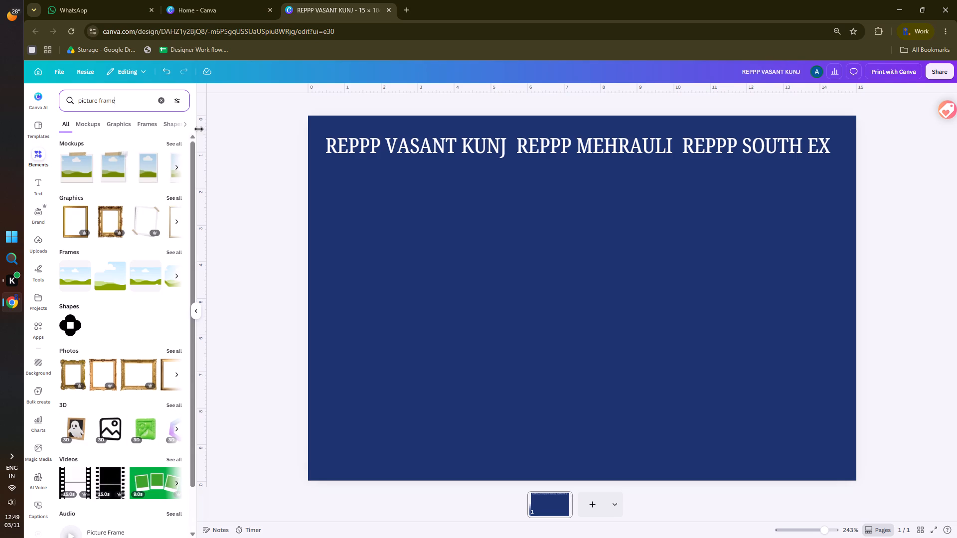
left_click(174, 141)
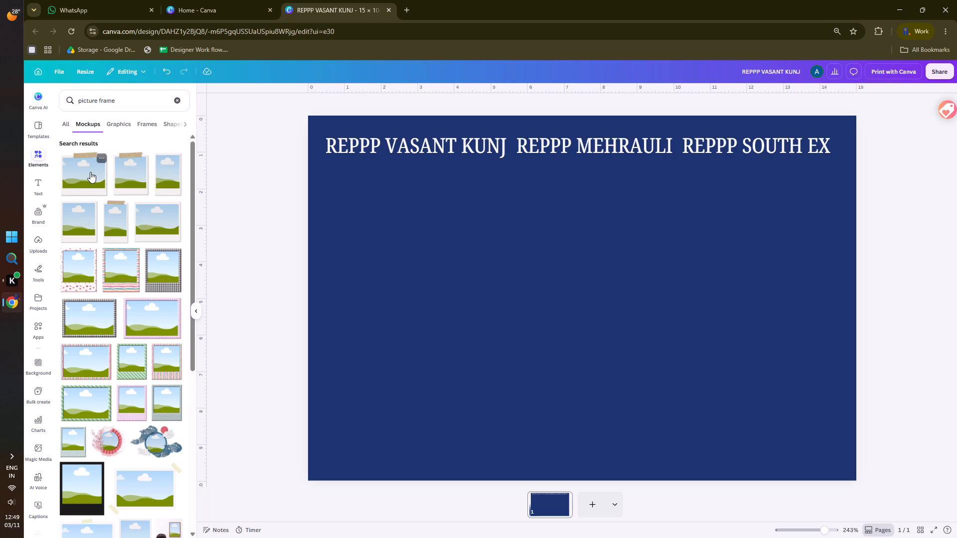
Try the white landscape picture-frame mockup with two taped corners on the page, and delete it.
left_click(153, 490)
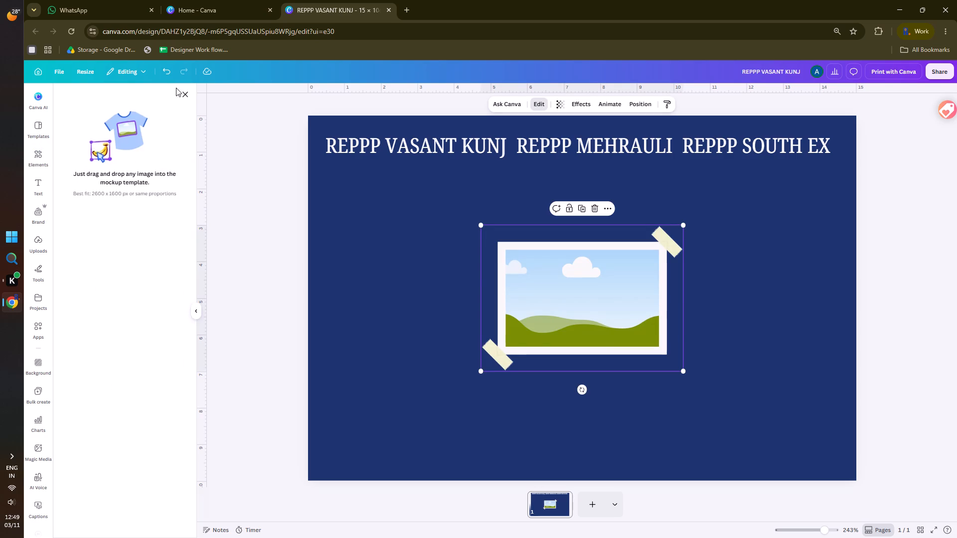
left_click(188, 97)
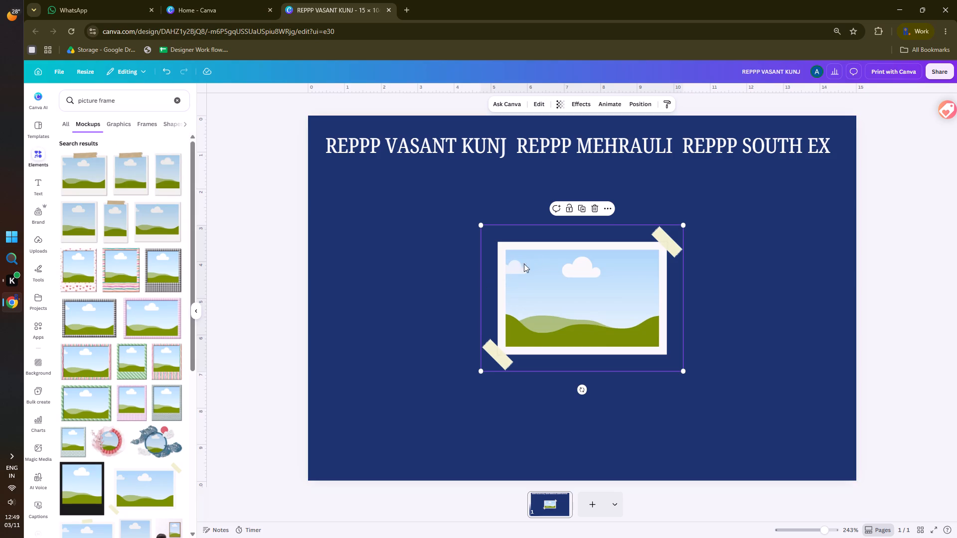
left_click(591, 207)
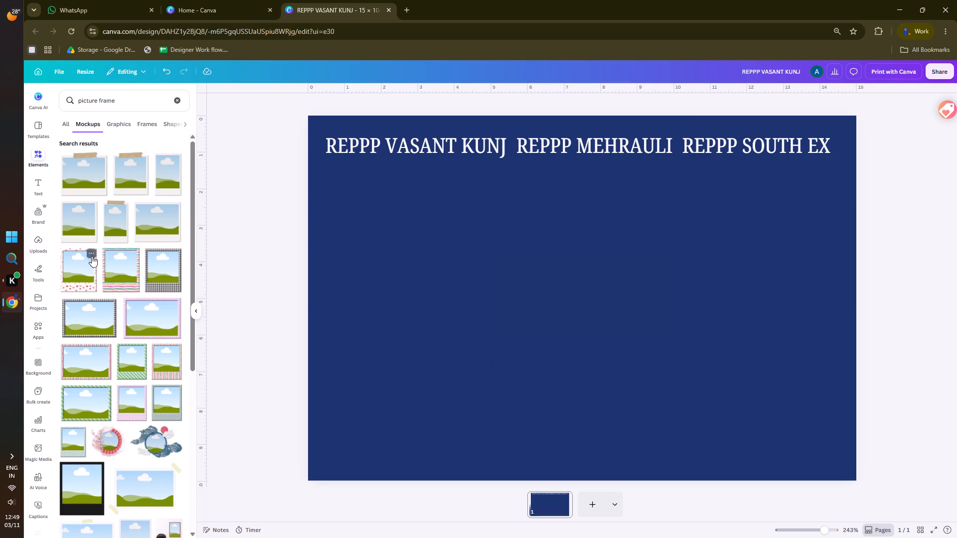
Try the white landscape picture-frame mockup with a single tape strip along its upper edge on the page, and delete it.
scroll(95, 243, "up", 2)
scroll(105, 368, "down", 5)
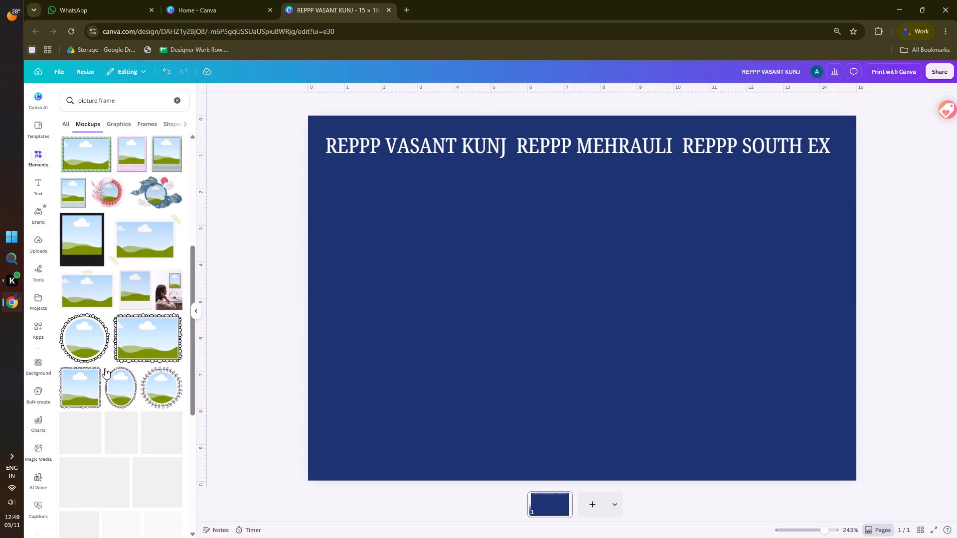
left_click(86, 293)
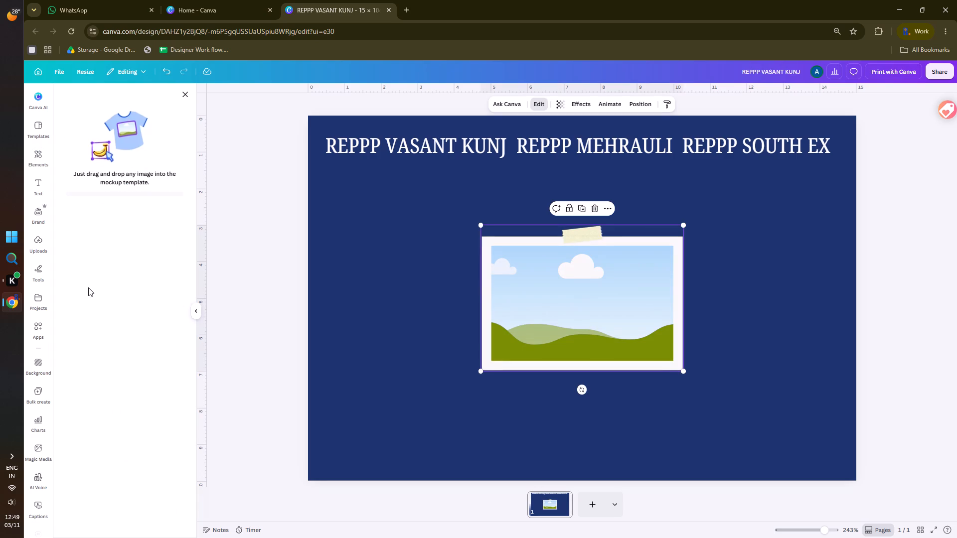
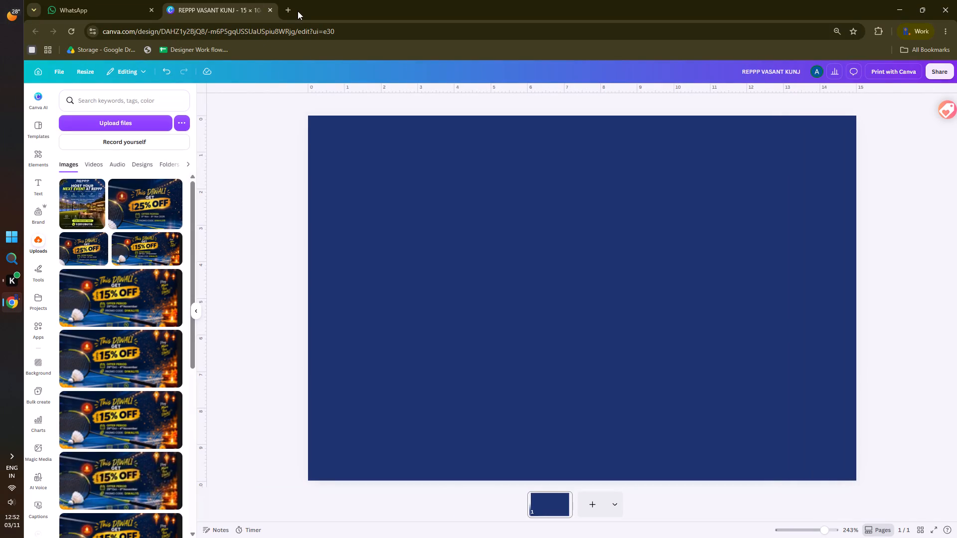
Search the web for "canva" in a new browser tab.
left_click(288, 8)
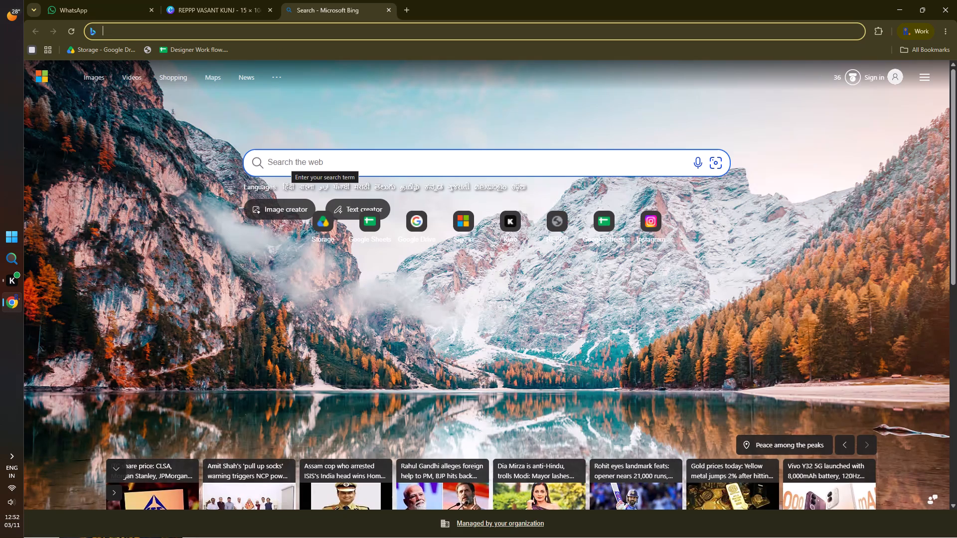
left_click(286, 163)
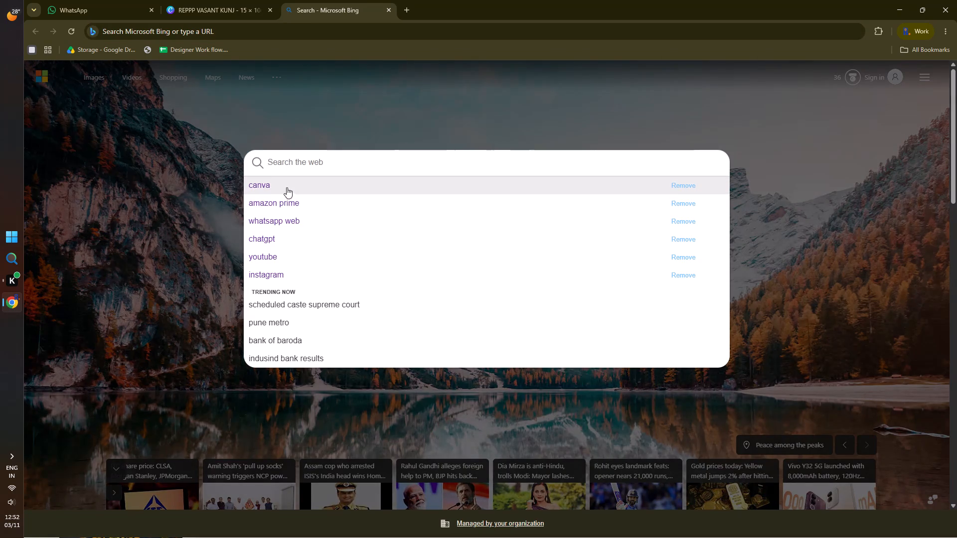
left_click(287, 187)
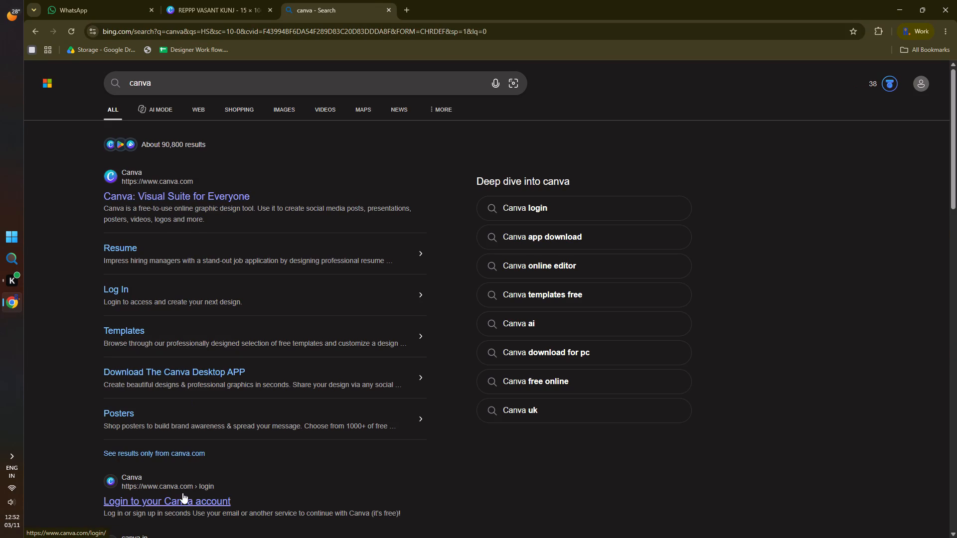
Open the Canva home page from the search results and close the search results page.
left_click(175, 506)
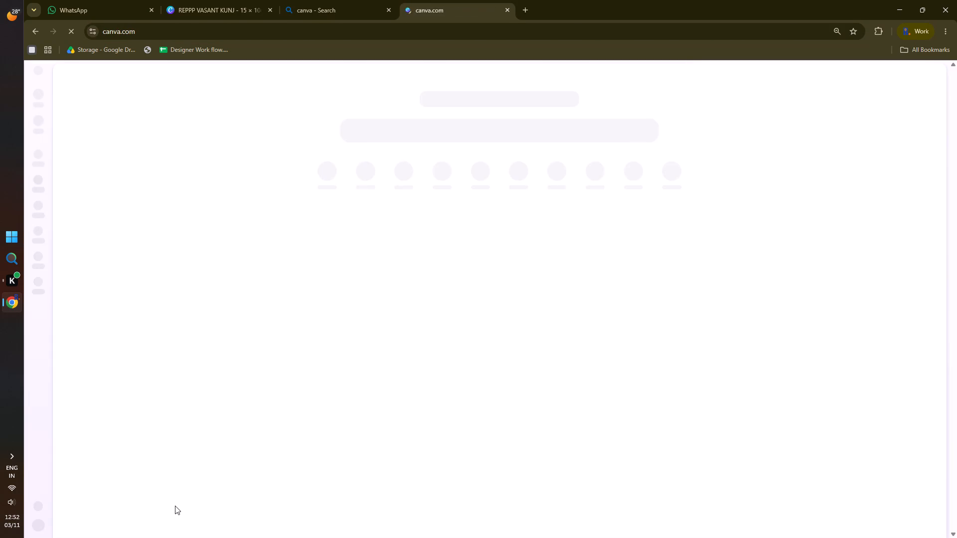
left_click(388, 8)
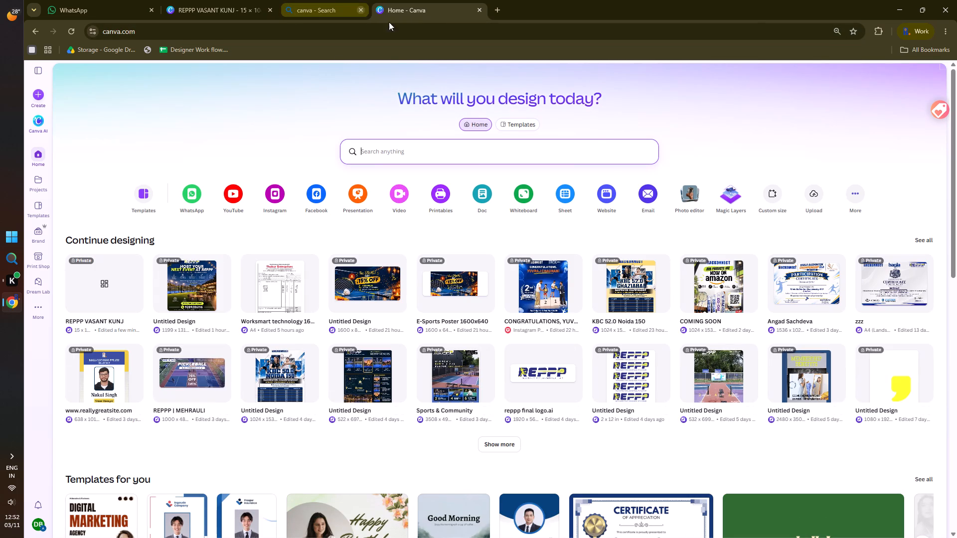
Expand the list of recent designs and open the "Green and Orange Playful…" photo collage design.
left_click(496, 448)
scroll(457, 402, "down", 2)
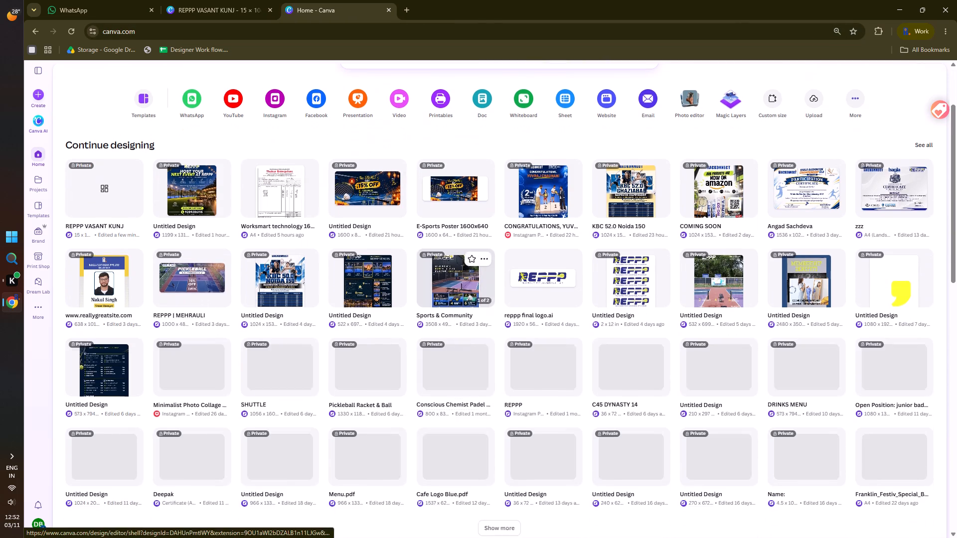
scroll(453, 401, "down", 3)
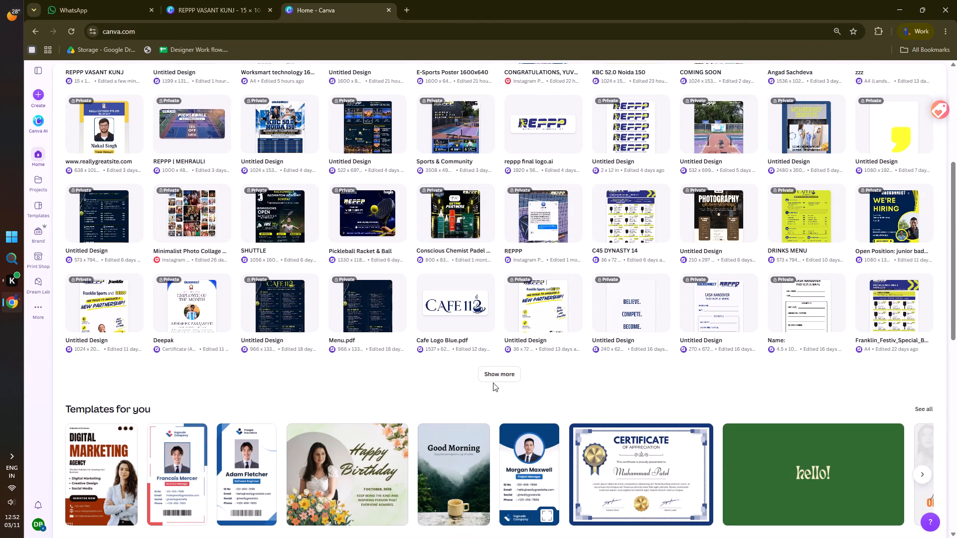
left_click(498, 373)
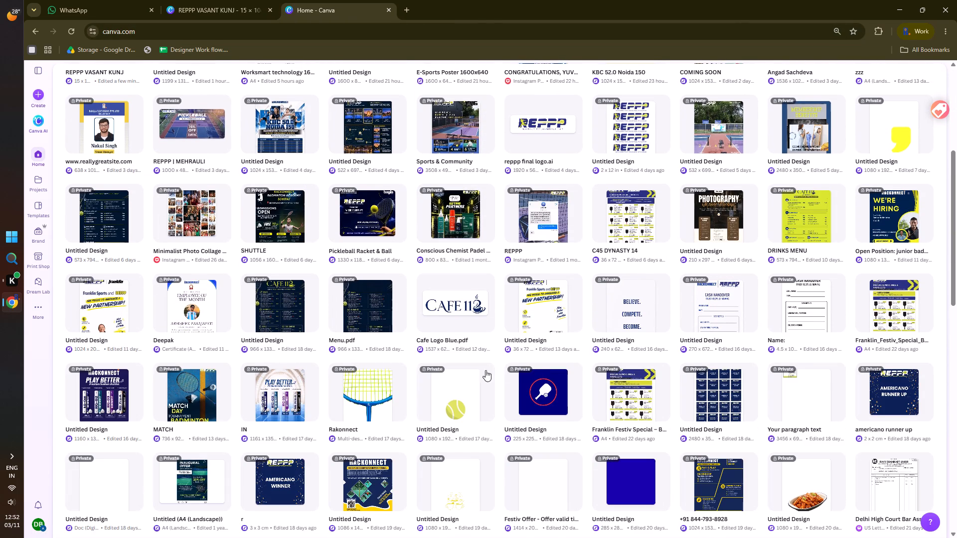
scroll(478, 368, "down", 4)
left_click(500, 350)
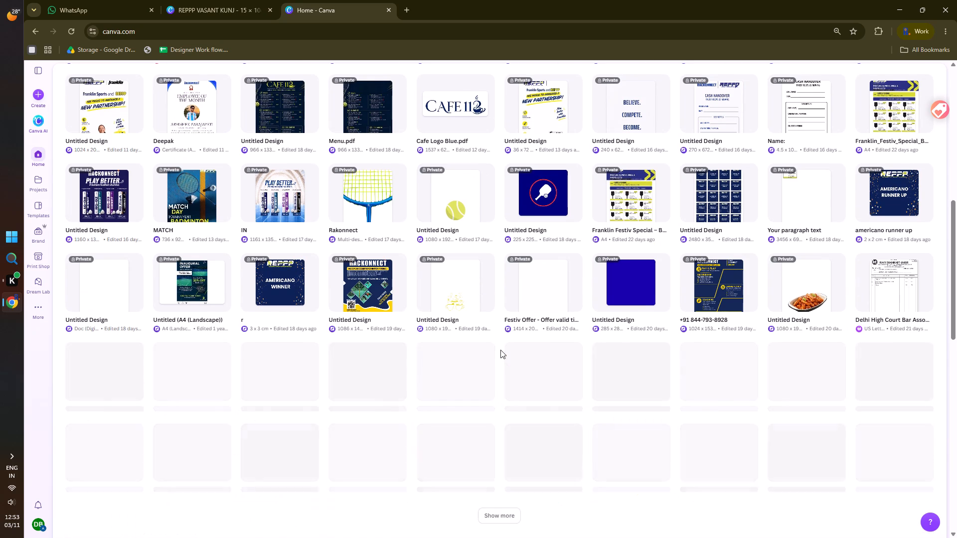
scroll(500, 350, "down", 2)
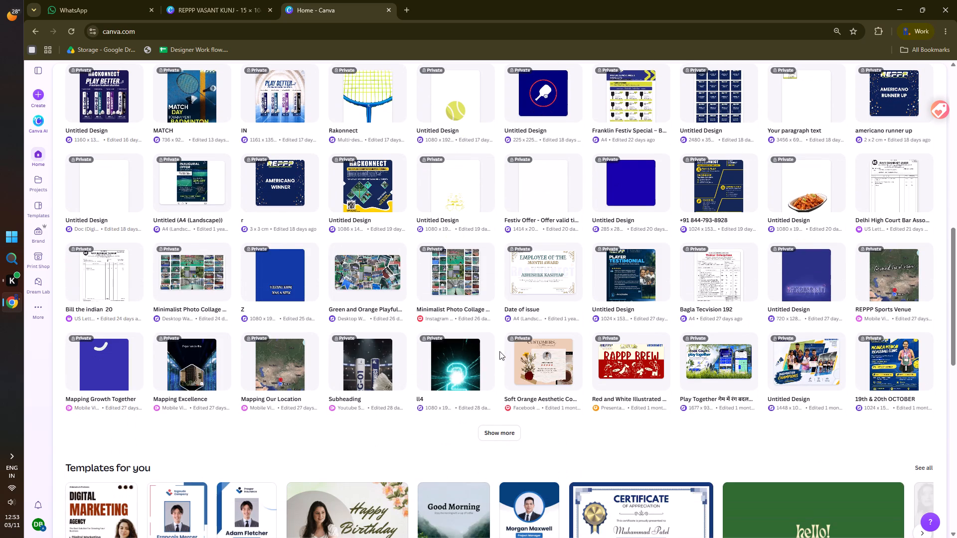
left_click(392, 283)
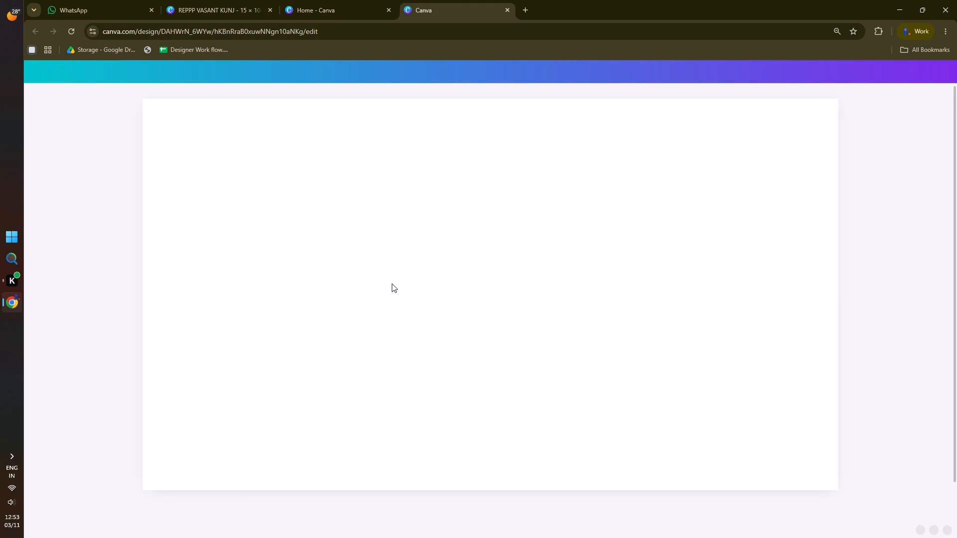
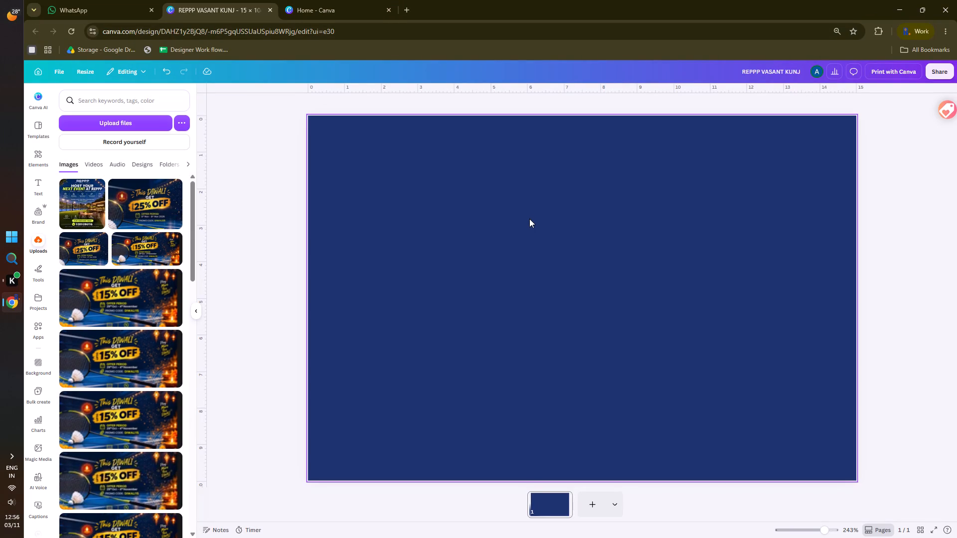
Undo the last changes to bring back the three REPPP location names along the top of the navy page.
left_click(529, 219)
key("ctrl+z")
key("ctrl+z")
key("ctrl+z")
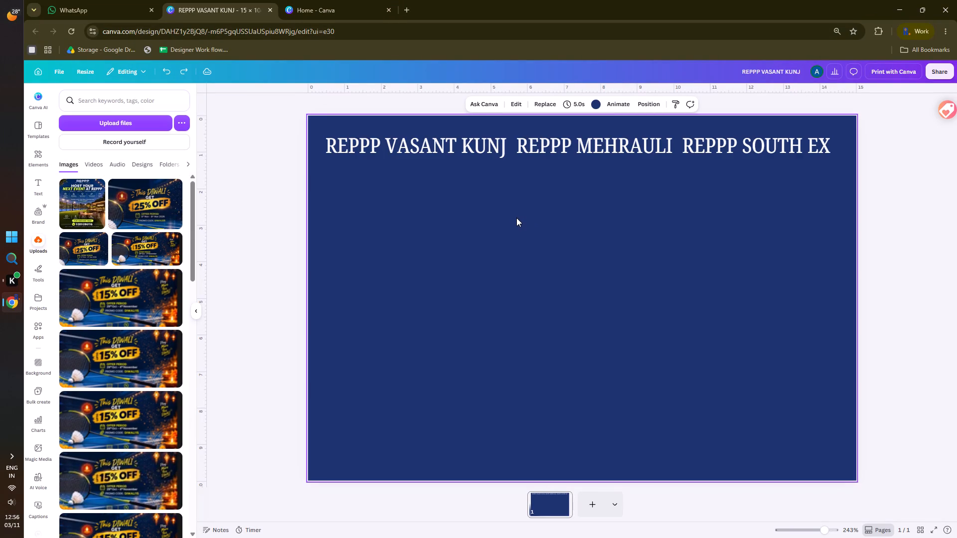
Select the "REPPP VASANT KUNJ" text at the top of the page.
left_click(433, 145)
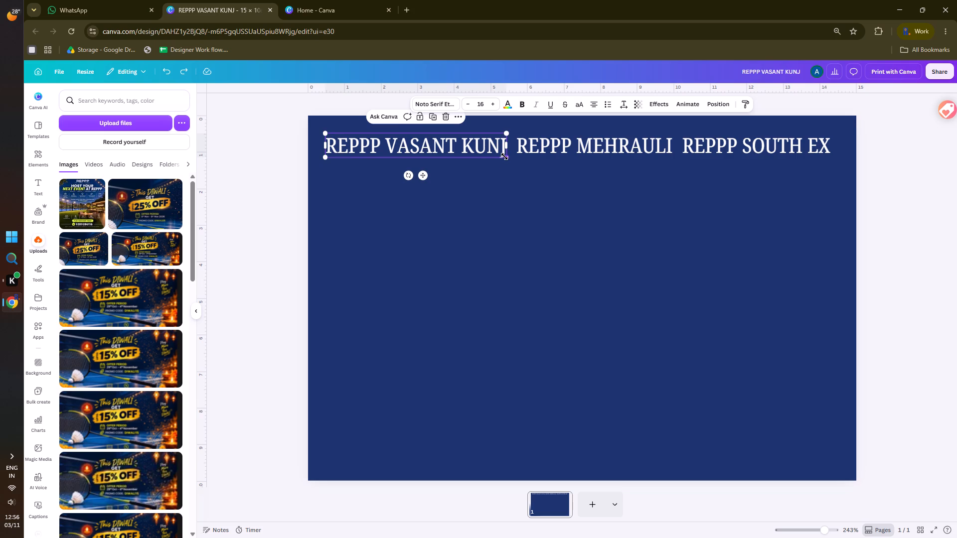
Duplicate the page holding the three REPPP location names and switch to the copy.
right_click(556, 503)
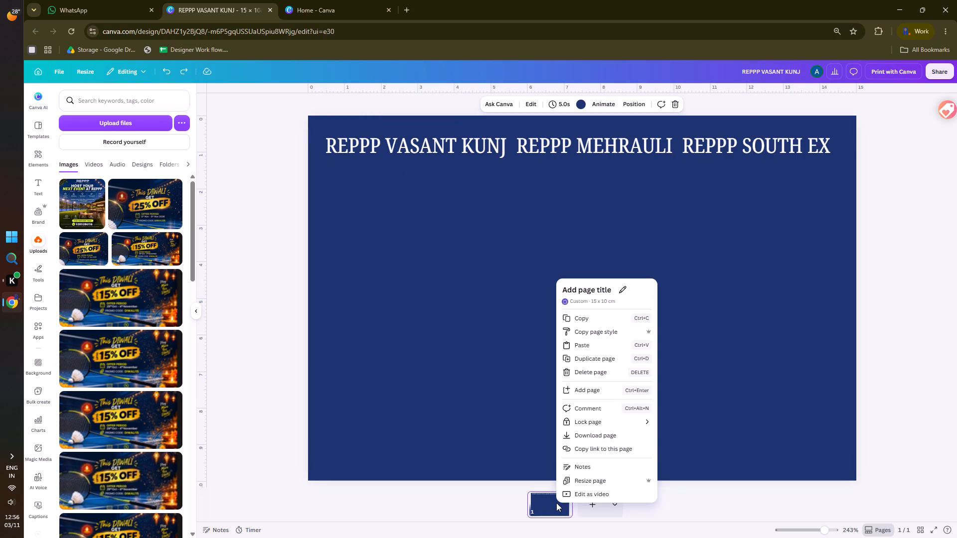
left_click(591, 354)
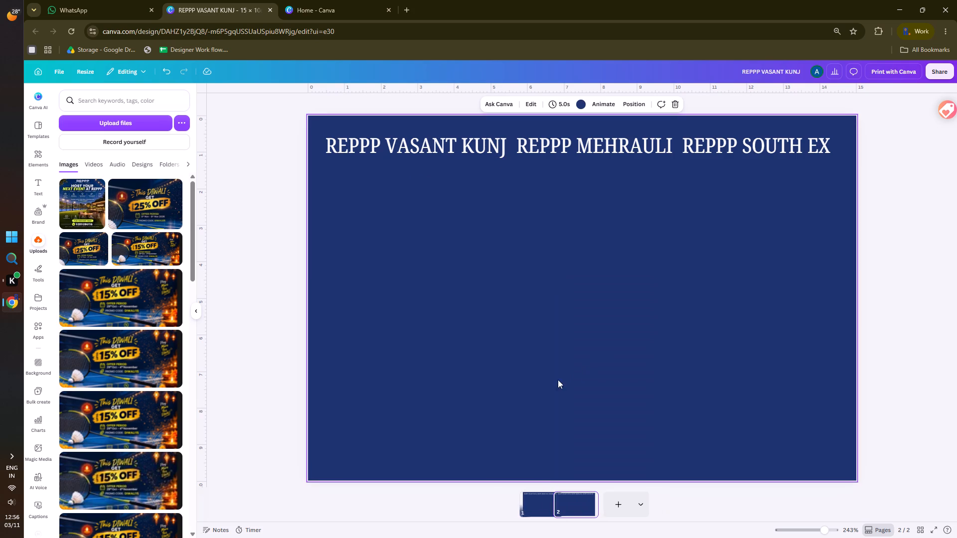
left_click(581, 510)
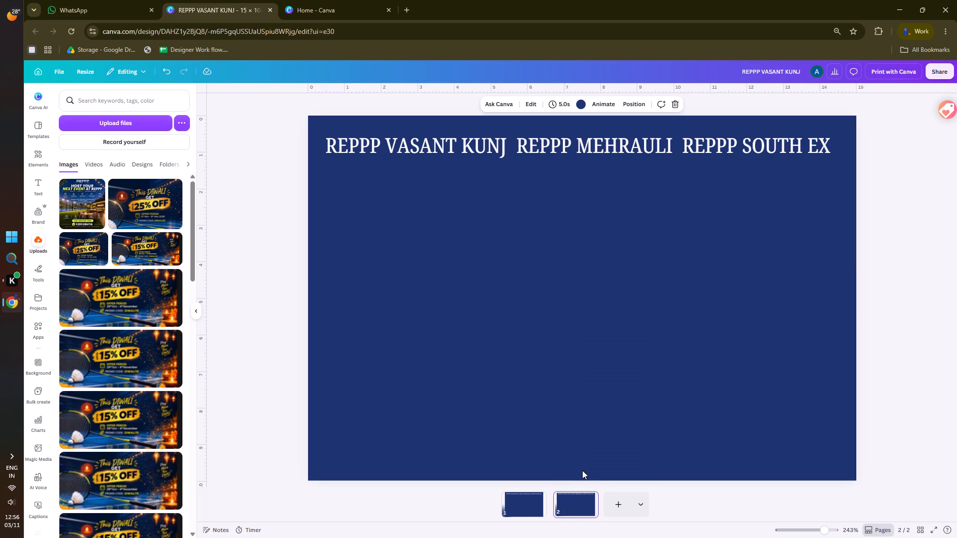
left_click(523, 510)
left_click(572, 501)
Delete the REPPP VASANT KUNJ, REPPP MEHRAULI and REPPP SOUTH EX headings from page 2, keeping its navy background.
left_click(540, 307)
left_click(359, 150)
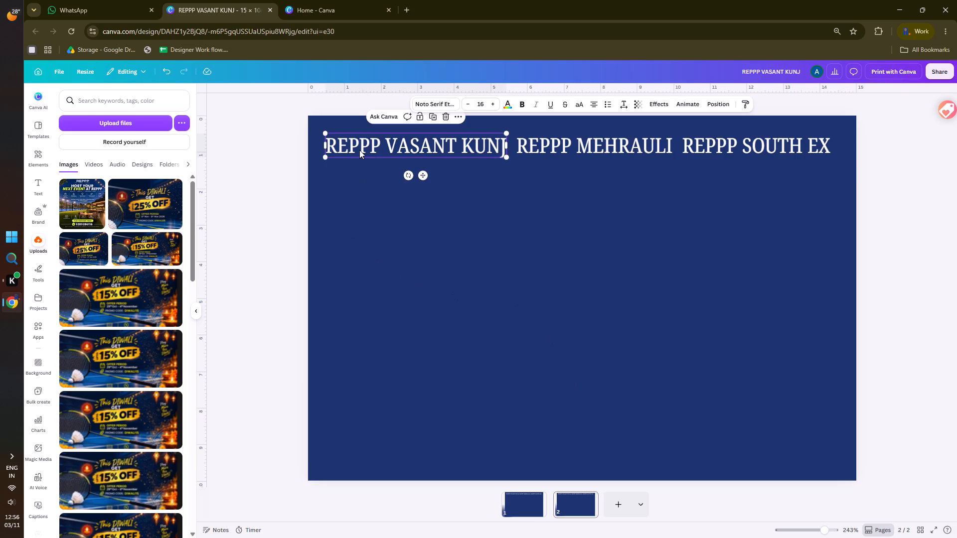
key("Delete")
left_click(580, 146)
key("Delete")
left_click(737, 148)
key("Delete")
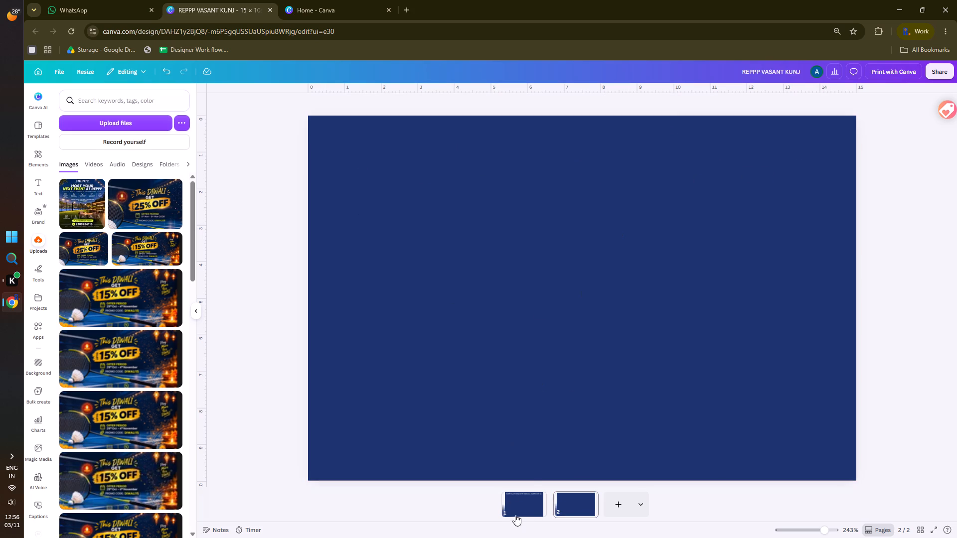
Add three uploaded pickleball court photos to page 1: the wide panoramic view, the angled view and the lower straight-on view.
left_click(520, 511)
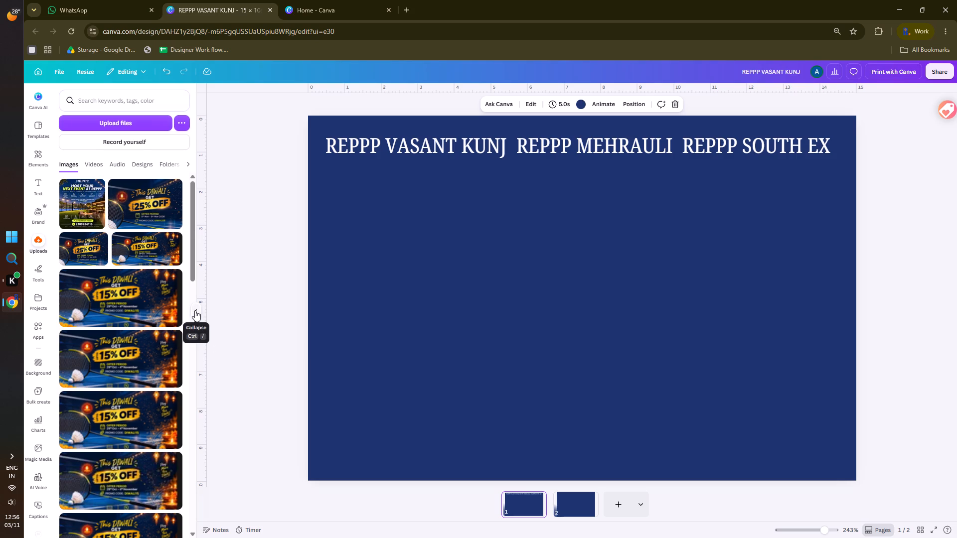
scroll(147, 343, "down", 20)
scroll(147, 343, "down", 1)
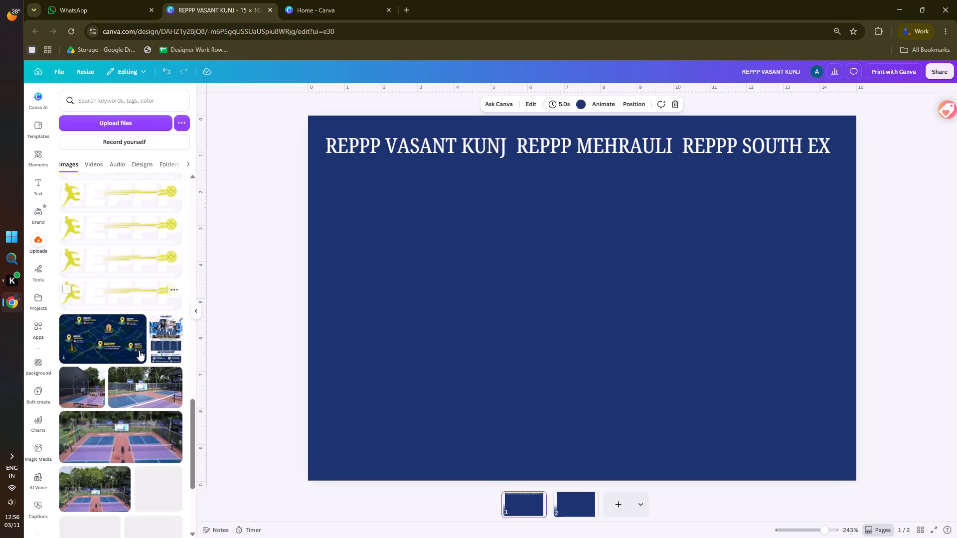
scroll(139, 350, "down", 5)
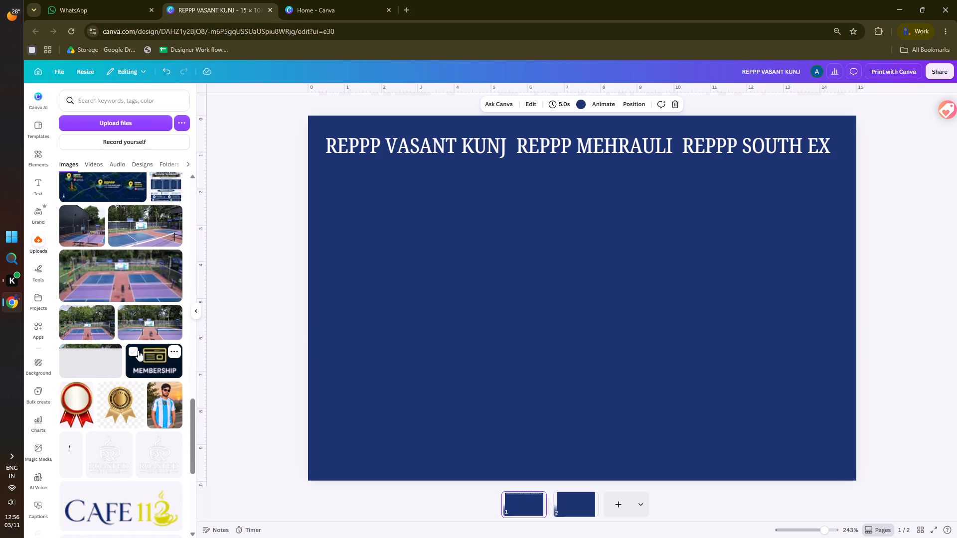
left_click(153, 282)
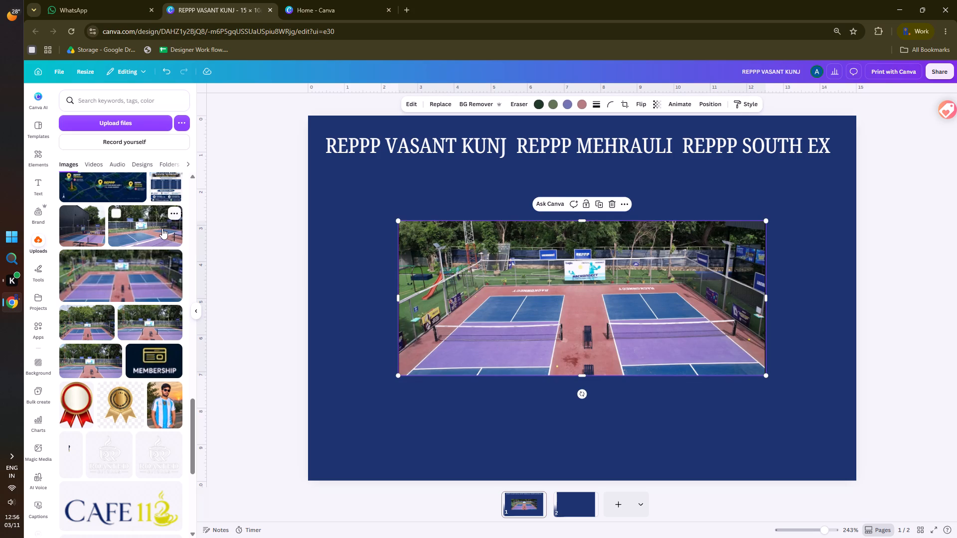
left_click(162, 228)
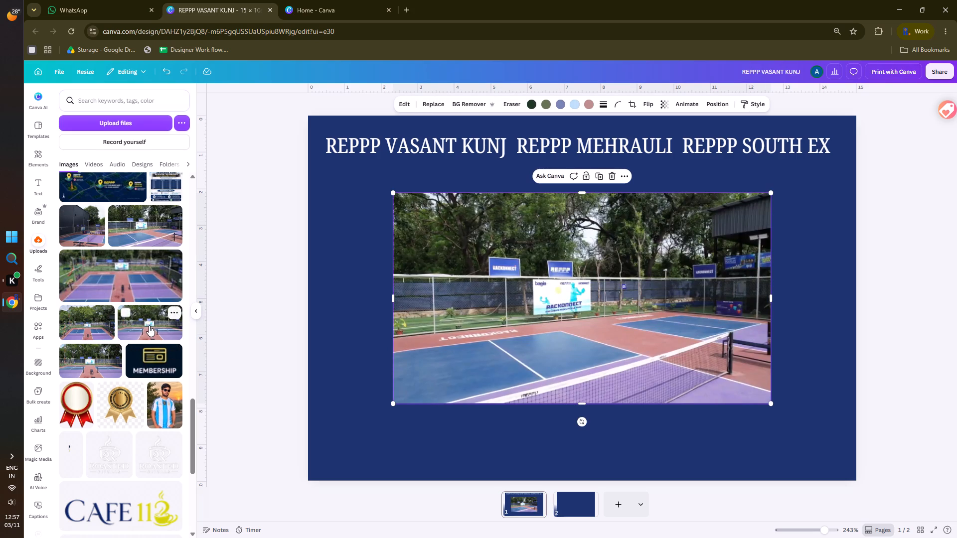
left_click(99, 371)
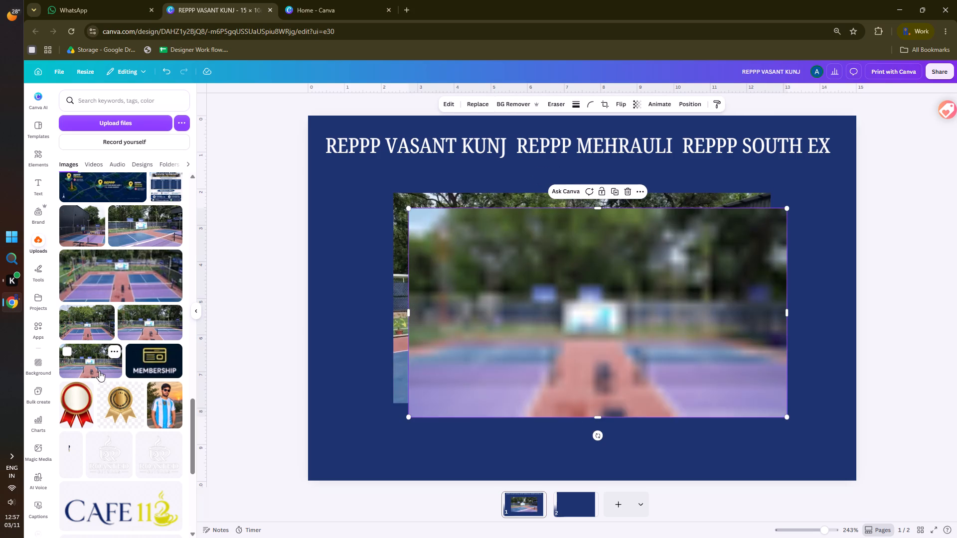
Shrink the straight-on court photo to about 3.8 cm wide and move it to the page's lower-right corner.
left_click_drag(408, 208, 576, 291)
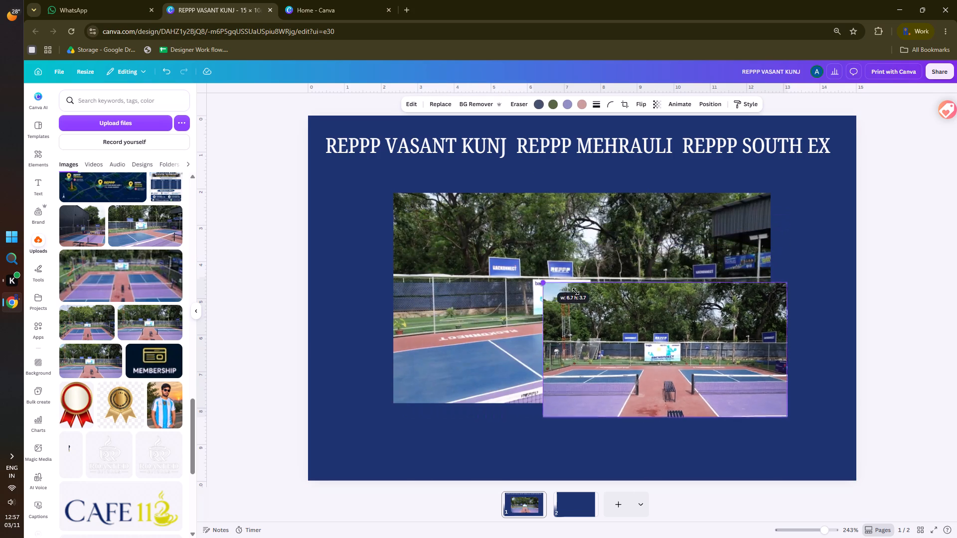
left_click_drag(576, 291, 656, 327)
left_click_drag(716, 388, 783, 404)
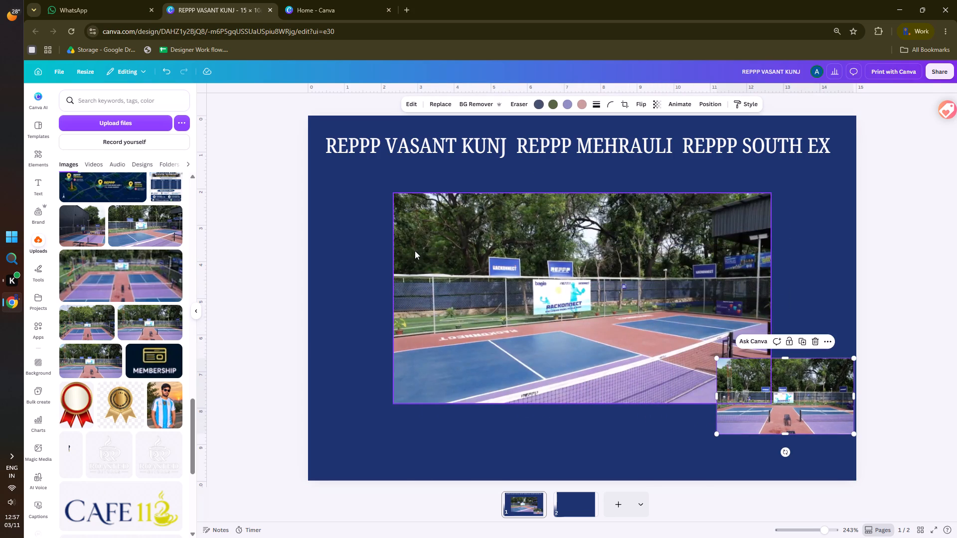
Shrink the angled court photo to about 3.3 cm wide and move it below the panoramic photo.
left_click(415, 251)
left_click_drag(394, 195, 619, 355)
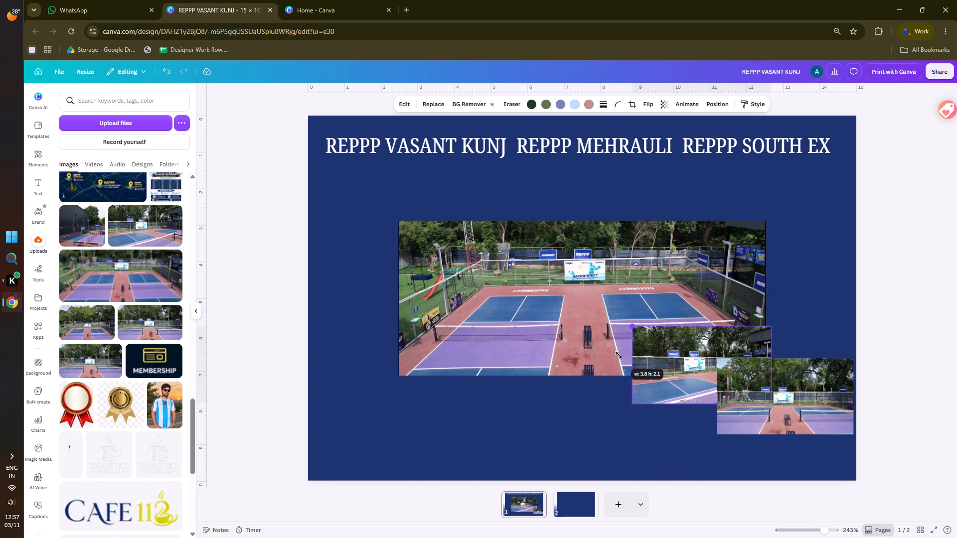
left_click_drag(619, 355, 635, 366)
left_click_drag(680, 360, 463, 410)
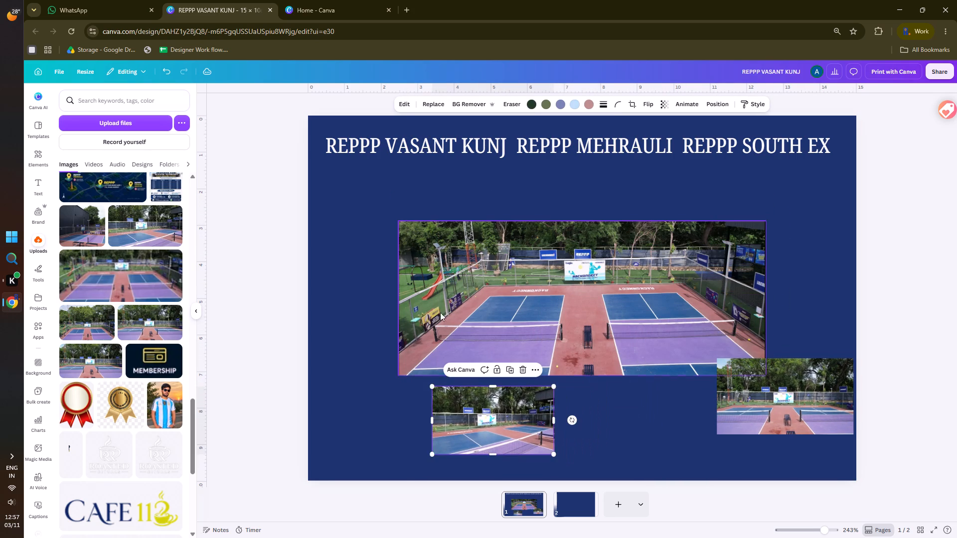
Shrink the panoramic court photo to about 5.2 cm wide and place it under the REPPP VASANT KUNJ heading.
left_click(435, 268)
left_click_drag(396, 222, 574, 292)
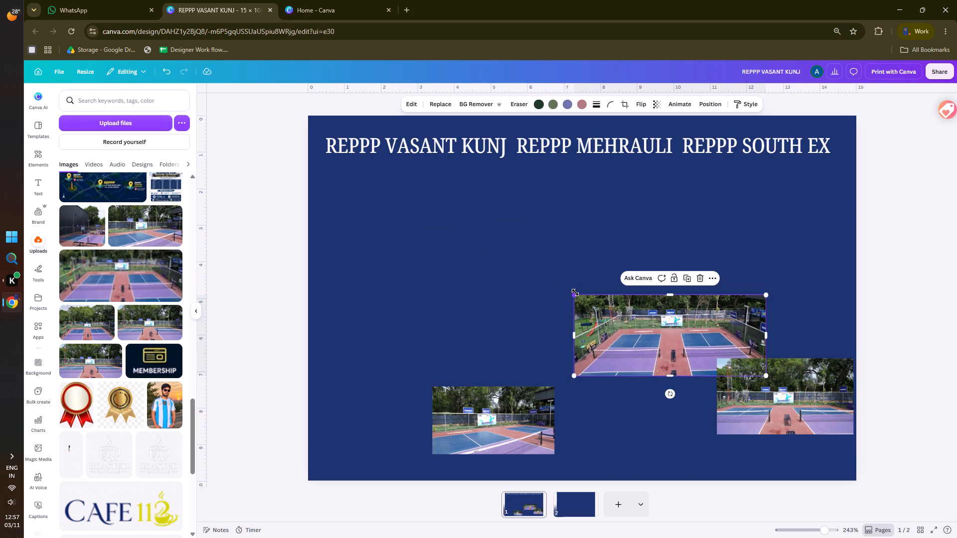
left_click_drag(647, 321, 407, 202)
left_click(262, 235)
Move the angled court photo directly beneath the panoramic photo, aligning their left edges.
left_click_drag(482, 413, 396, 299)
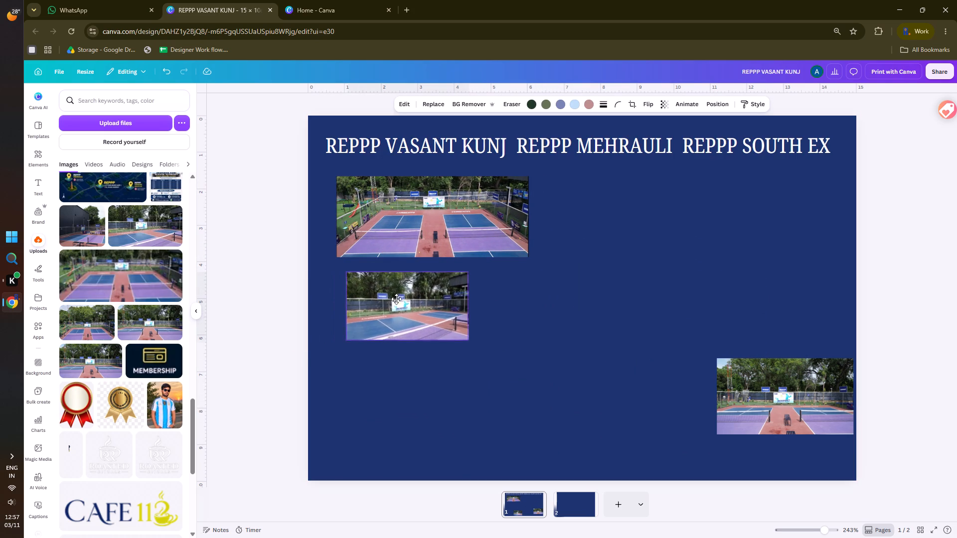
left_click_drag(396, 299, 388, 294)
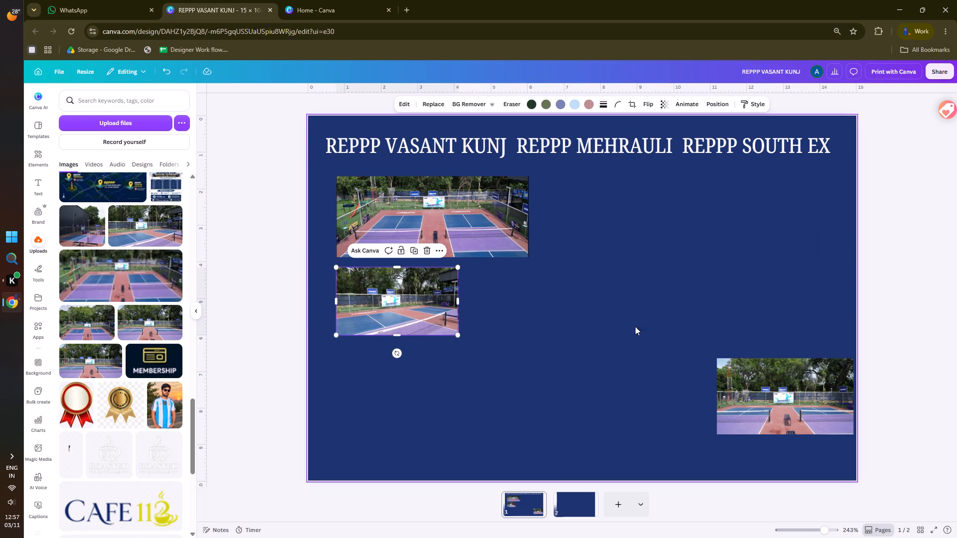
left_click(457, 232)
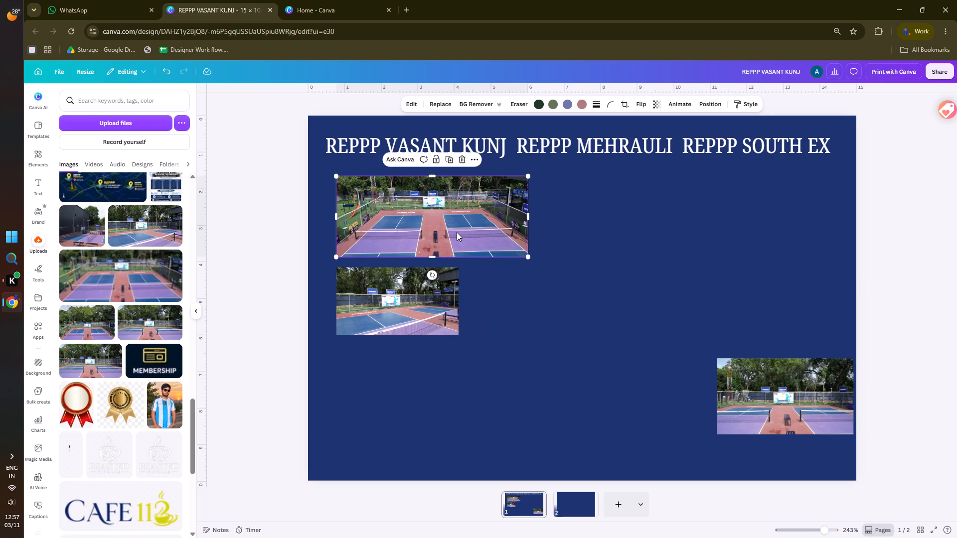
Delete the angled court photo from page 1.
left_click(436, 309)
key("Delete")
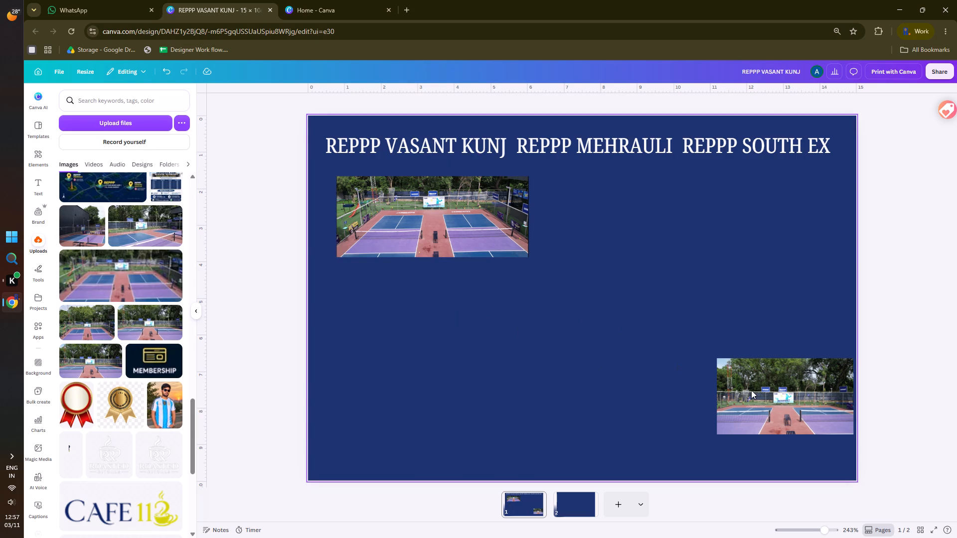
Place the straight-on court photo directly beneath the panoramic photo, left-aligned, and enlarge it to the same width of about 5.2 cm.
left_click_drag(770, 391, 560, 248)
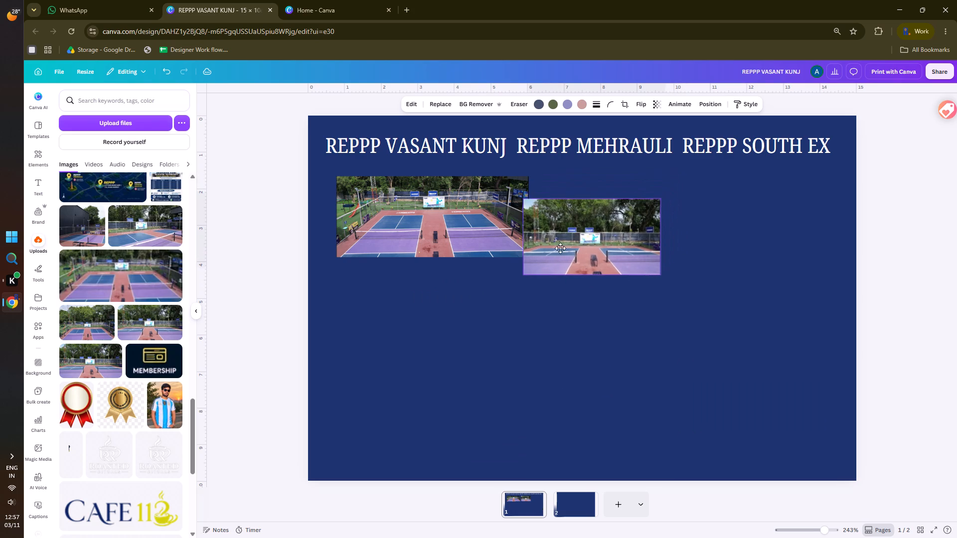
left_click_drag(560, 248, 391, 296)
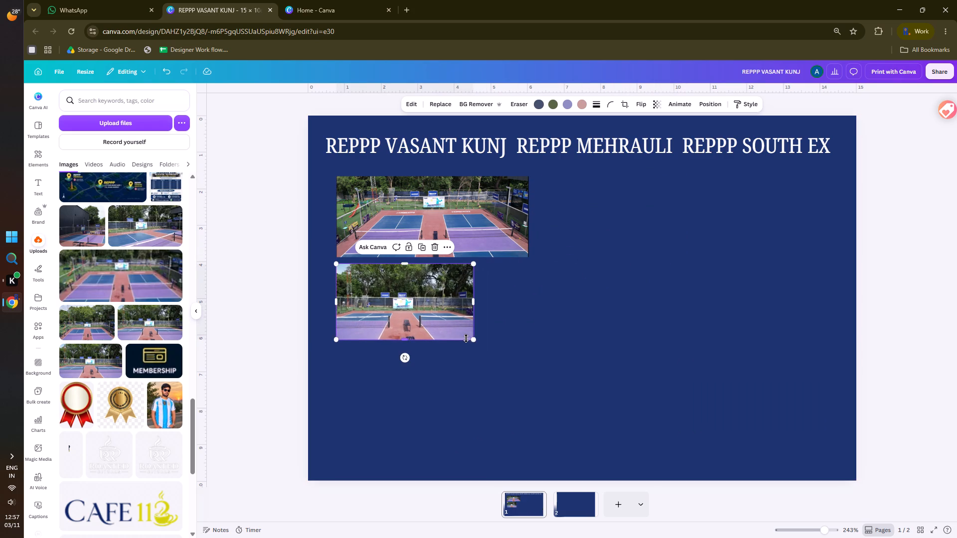
left_click_drag(476, 341, 539, 358)
left_click(232, 299)
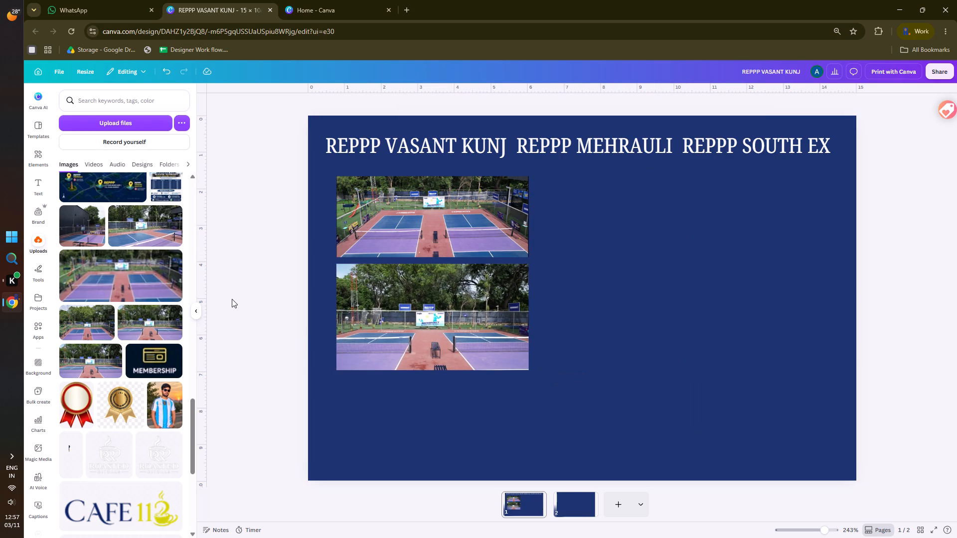
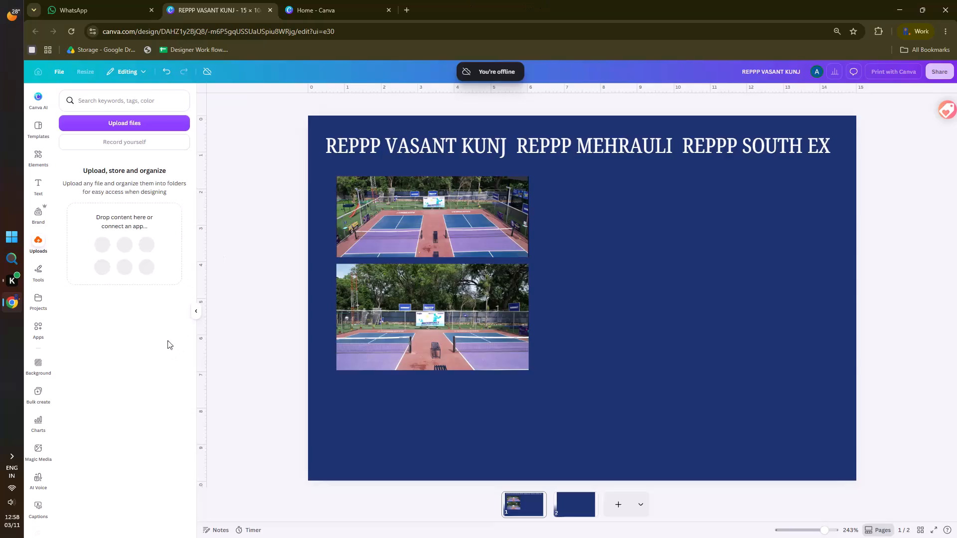
Collapse the uploads side panel so the canvas has more room, leaving nothing on the page selected.
left_click(197, 313)
left_click(165, 289)
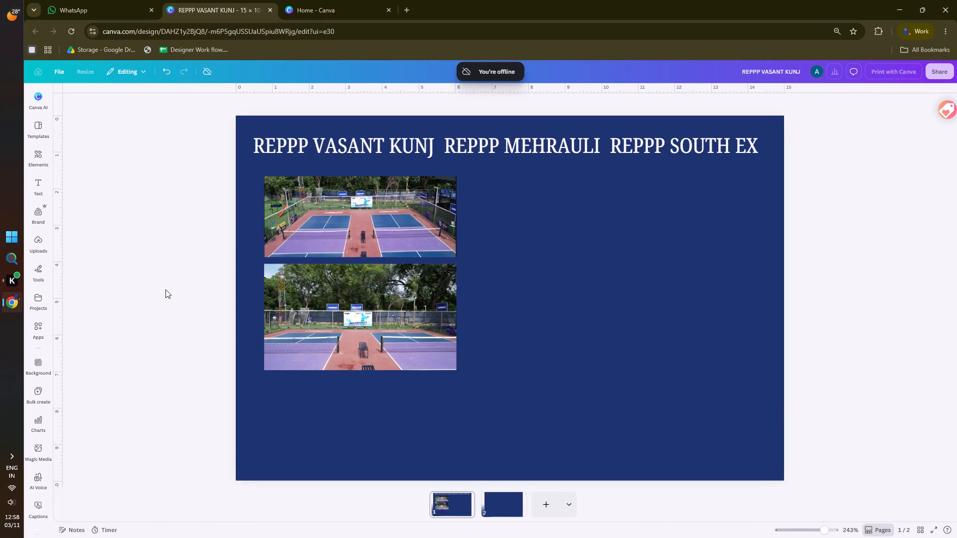
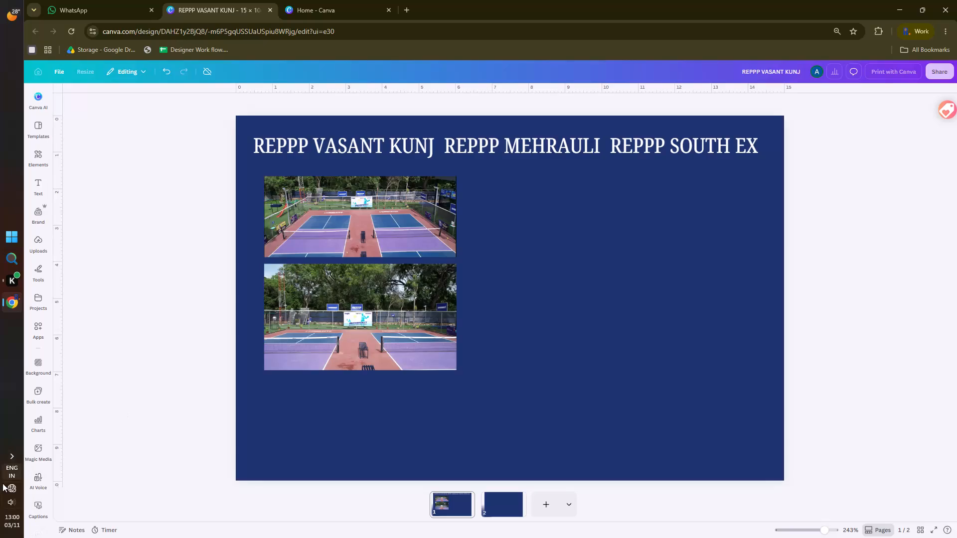
Toggle the computer's Wi-Fi in the Windows quick settings and open the list of available networks.
left_click(8, 489)
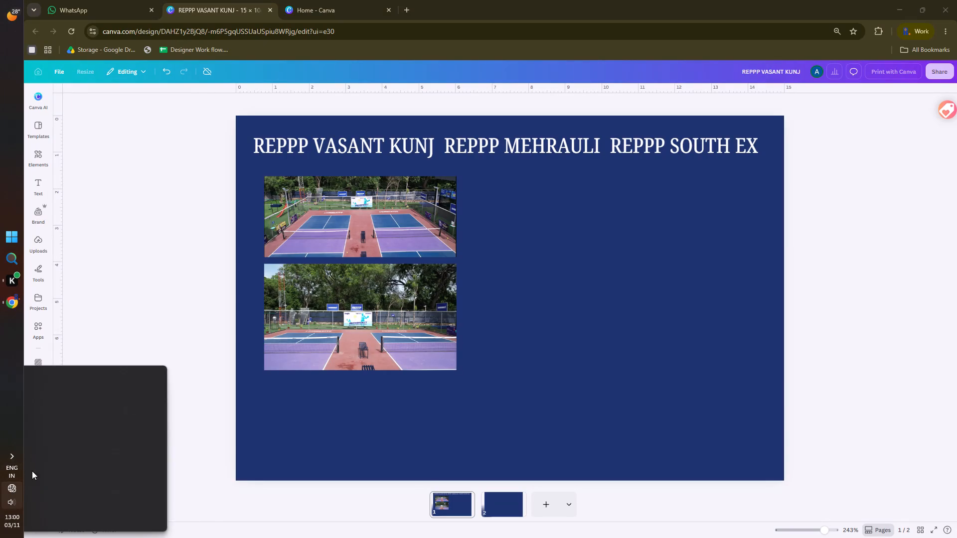
left_click(51, 395)
left_click(57, 393)
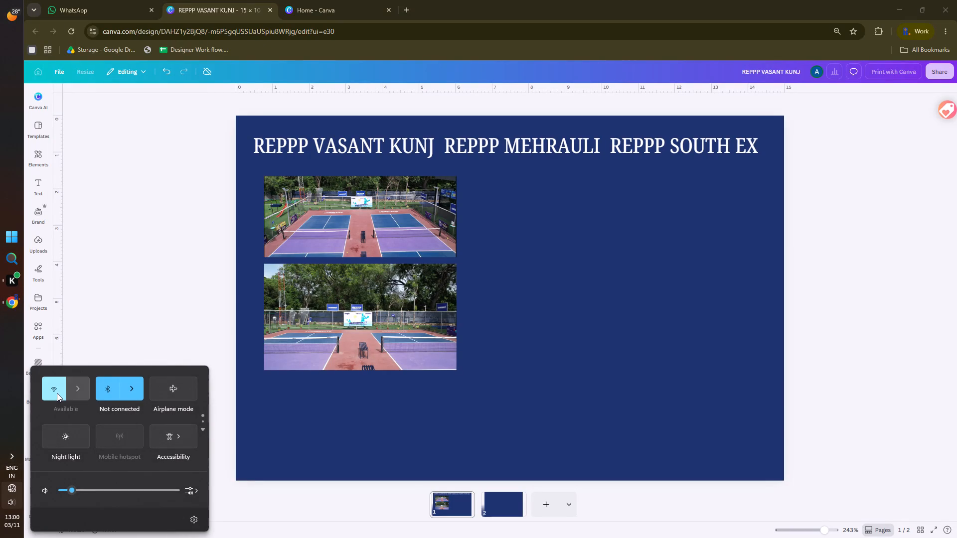
left_click(77, 393)
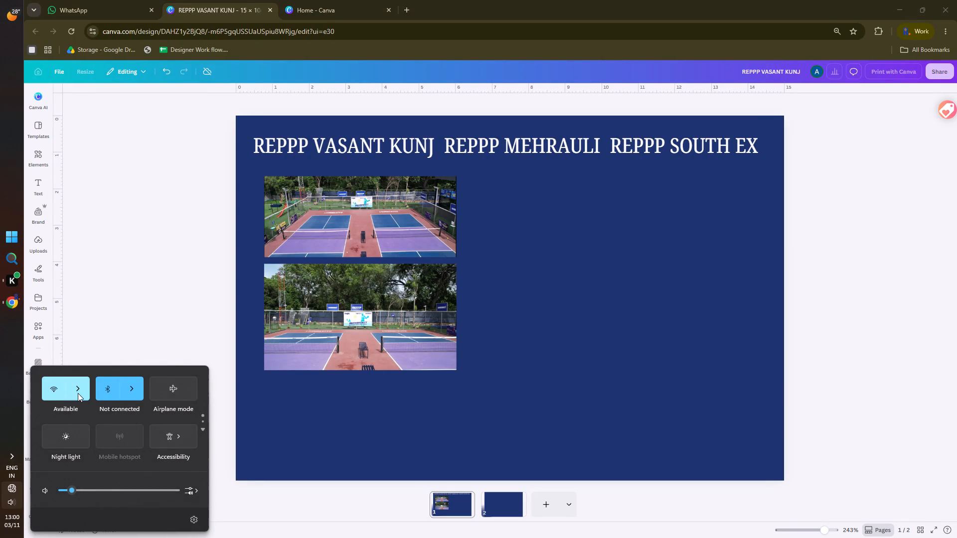
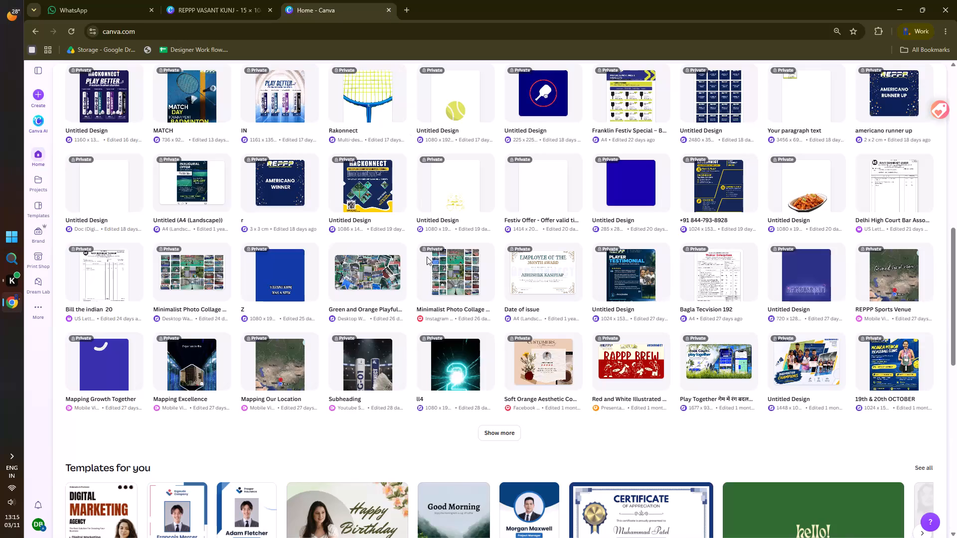
Open the Minimalist Photo Collage Modern Memories Instagram Post design from the recent designs, leaving nothing on its page selected.
left_click(459, 278)
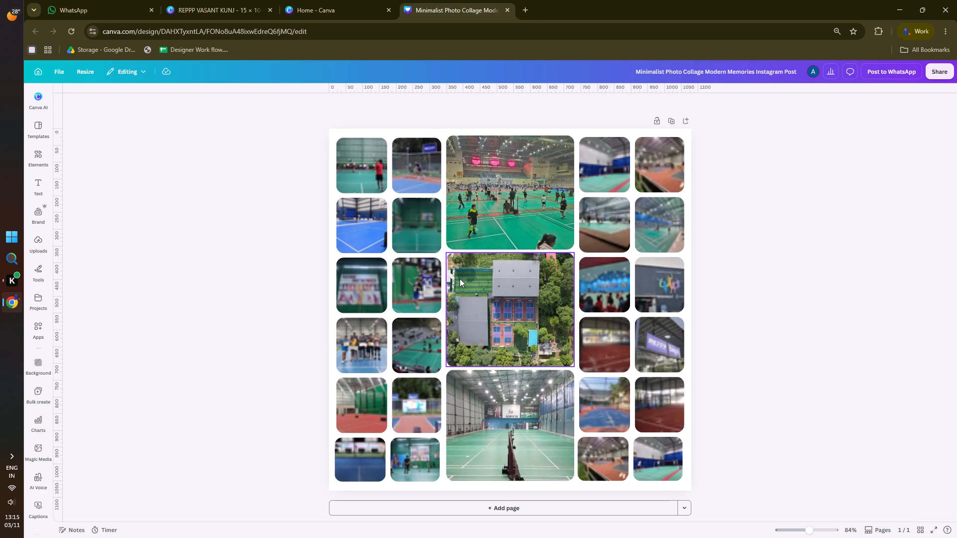
left_click(253, 250)
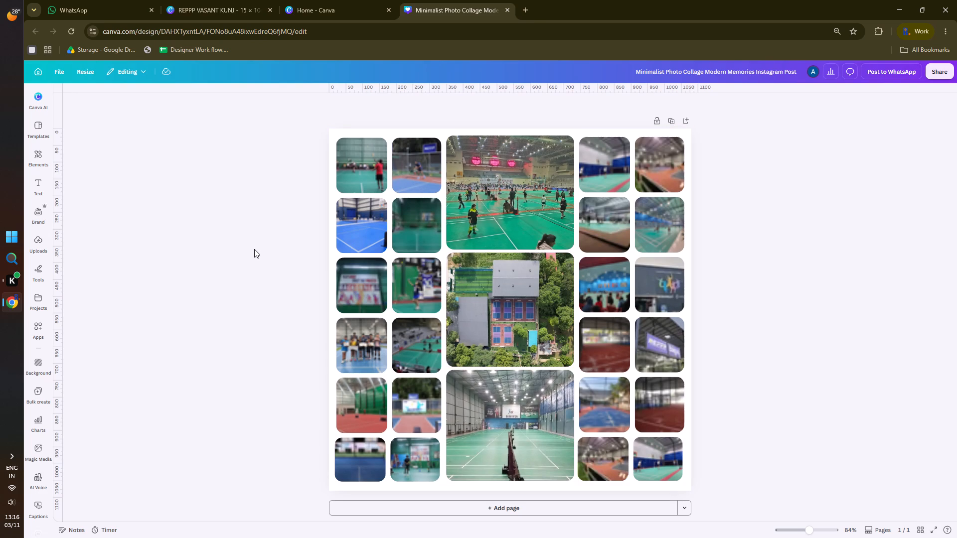
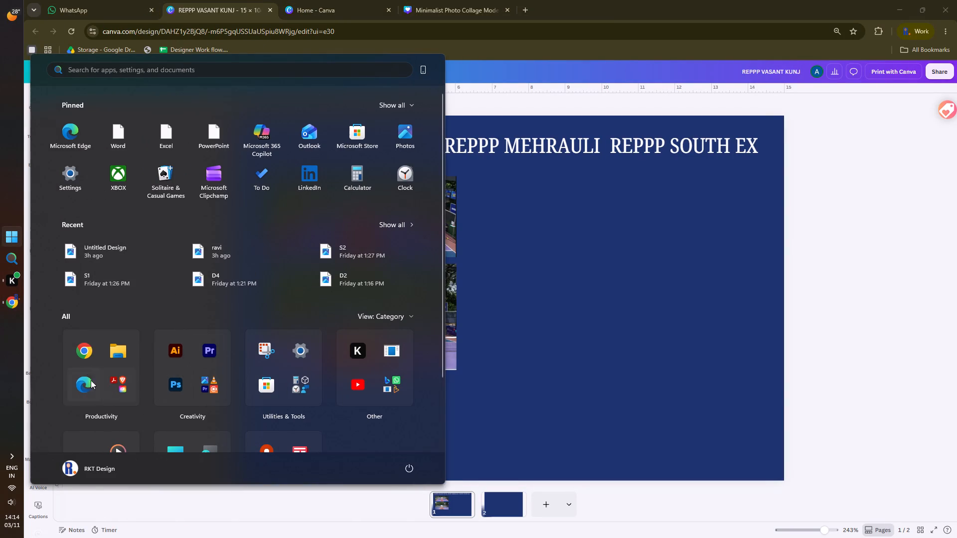
Open a new Chrome window using the designer profile.
left_click(82, 356)
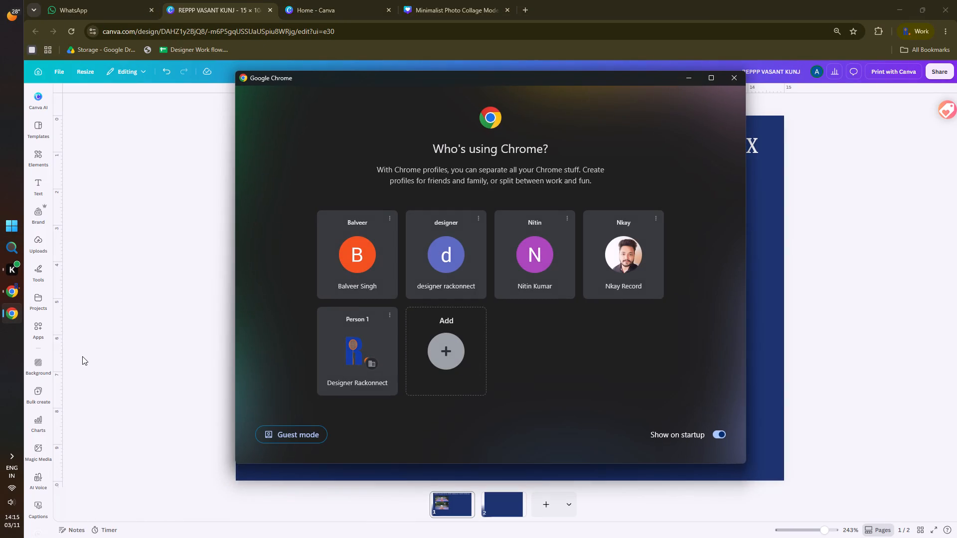
scroll(34, 331, "up", 1)
left_click(453, 269)
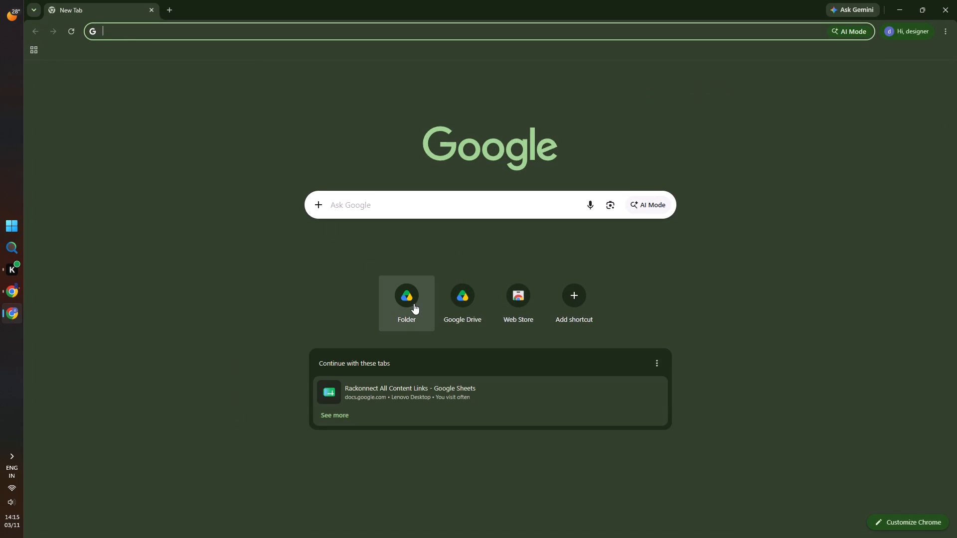
In Google Drive, open the pictures folder inside South Extension > 20th Feb - Nemo Shoot under My Drive.
left_click(414, 303)
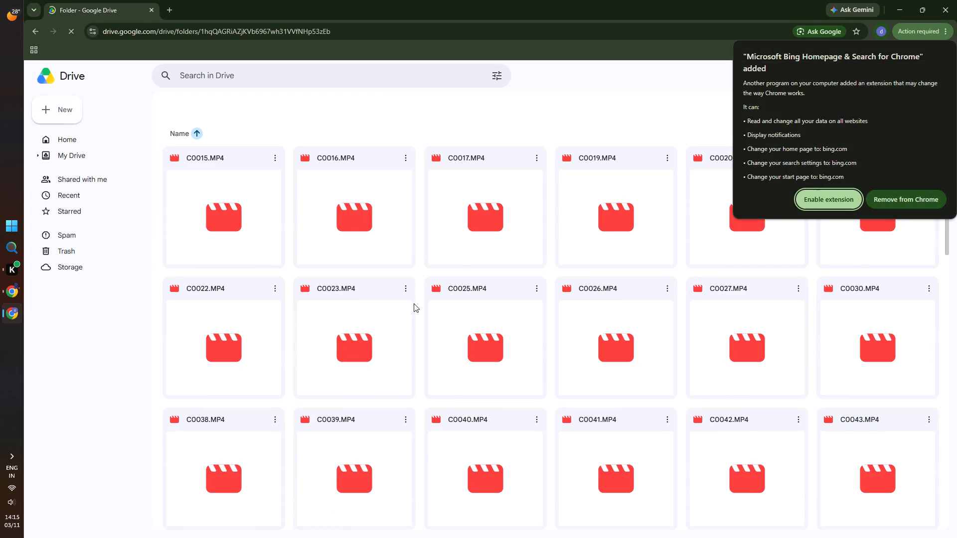
left_click(75, 156)
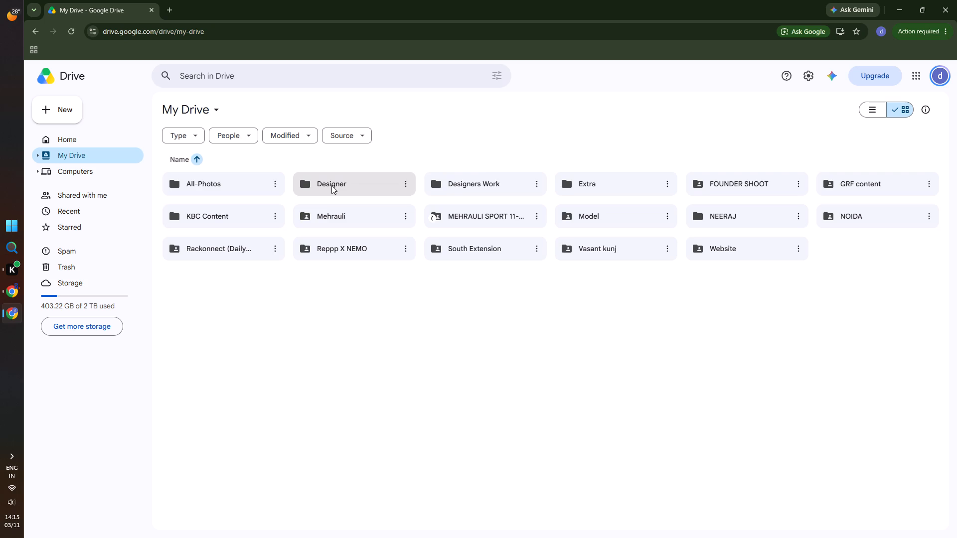
double_click(472, 244)
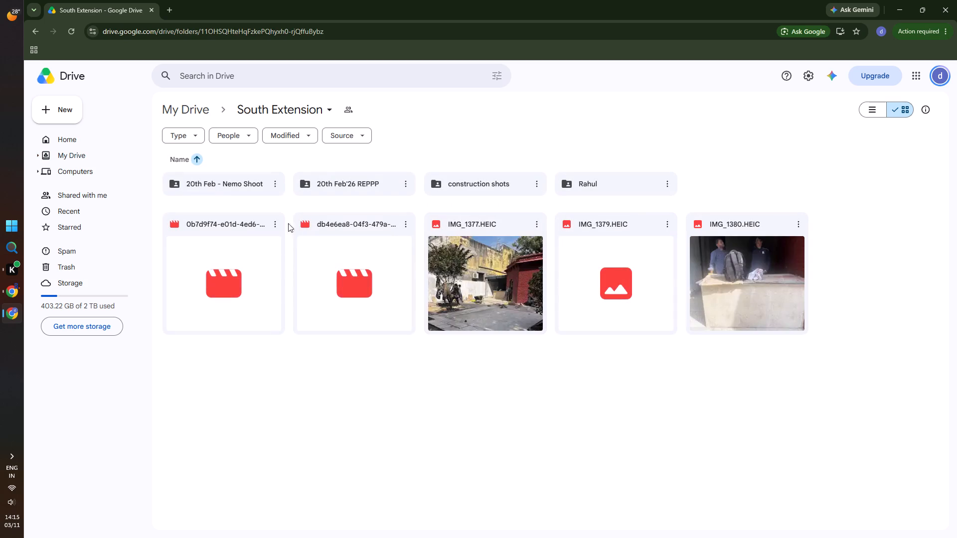
double_click(228, 190)
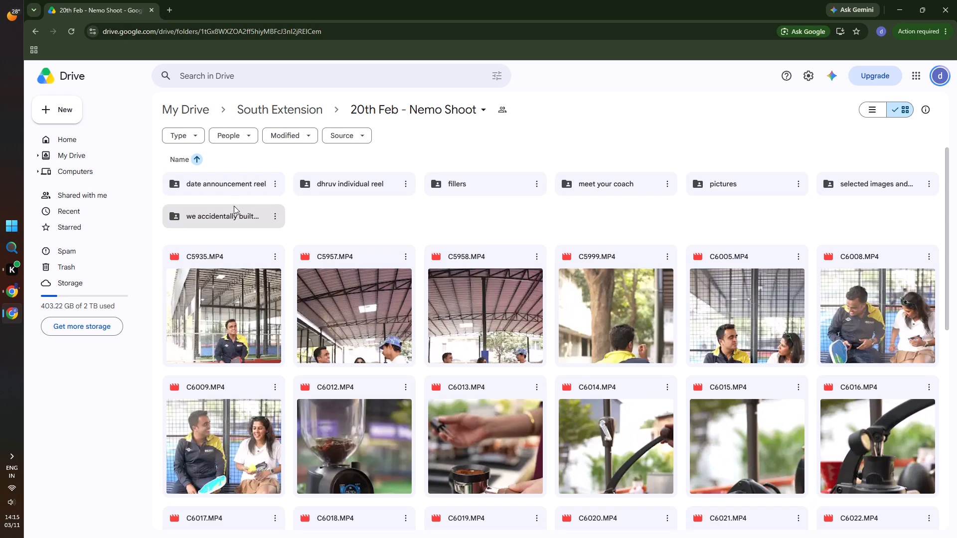
double_click(743, 184)
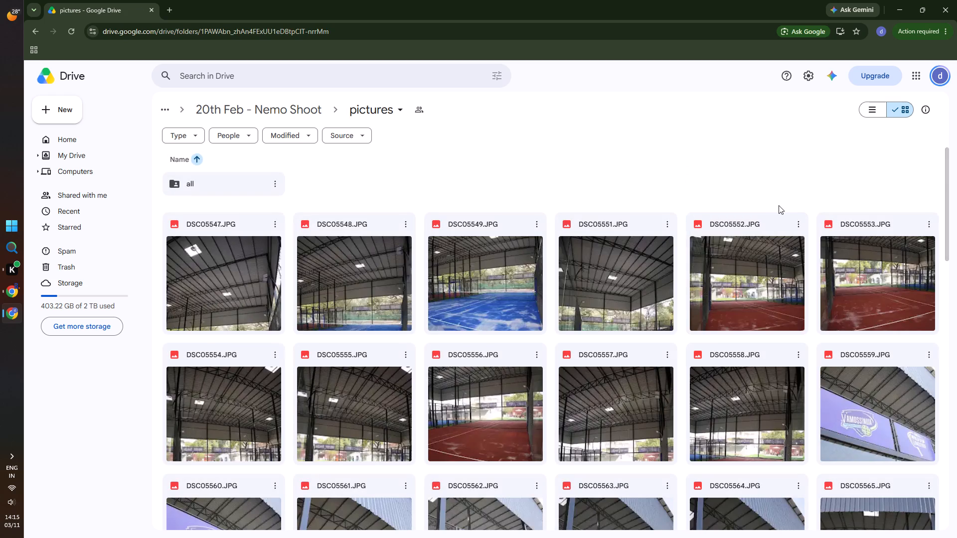
Open the blue-court photo DSC05549.JPG at full preview size and take a screen snip of it.
double_click(485, 283)
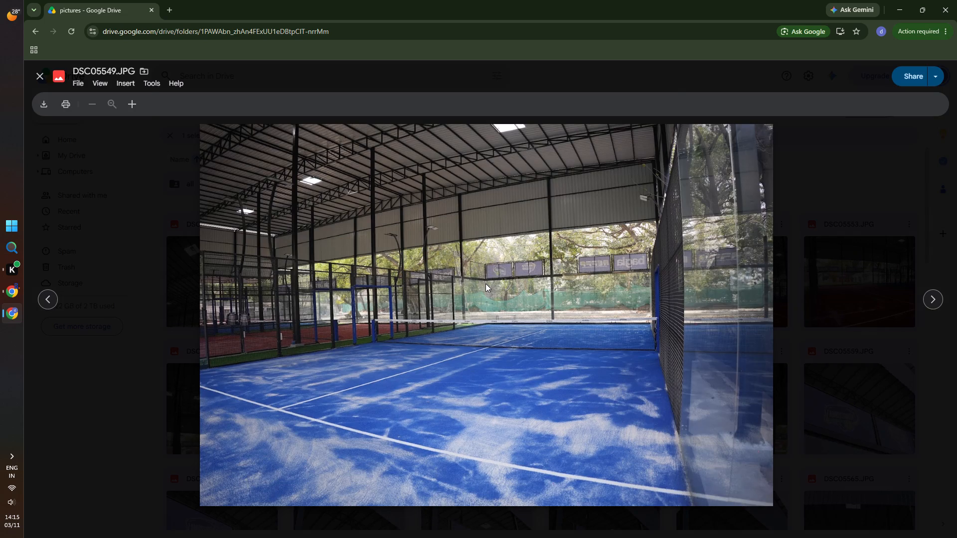
key("shift+super+s")
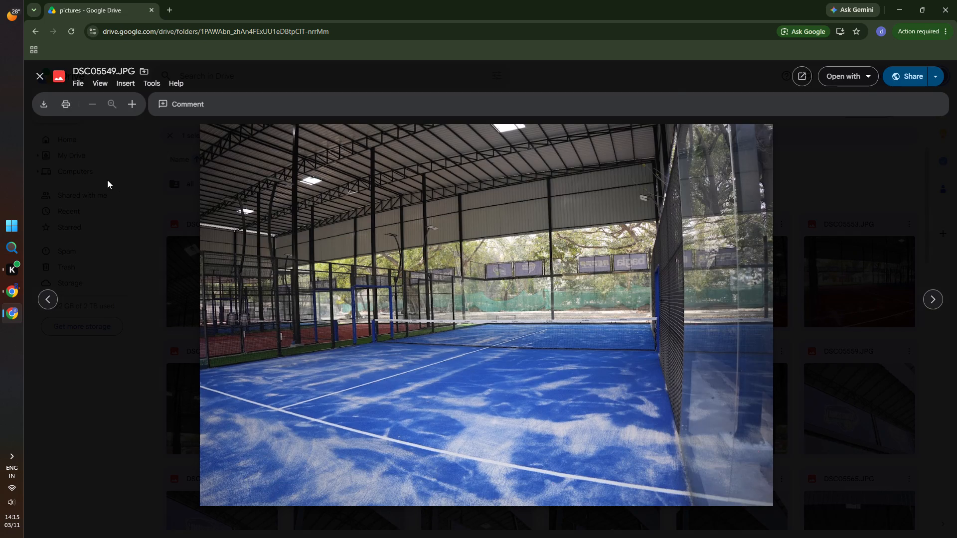
Snip the blue-court photo at nearly its full frame and paste the copy onto page 1 of the Canva design REPPP VASANT KUNJ.
left_click_drag(202, 124, 743, 496)
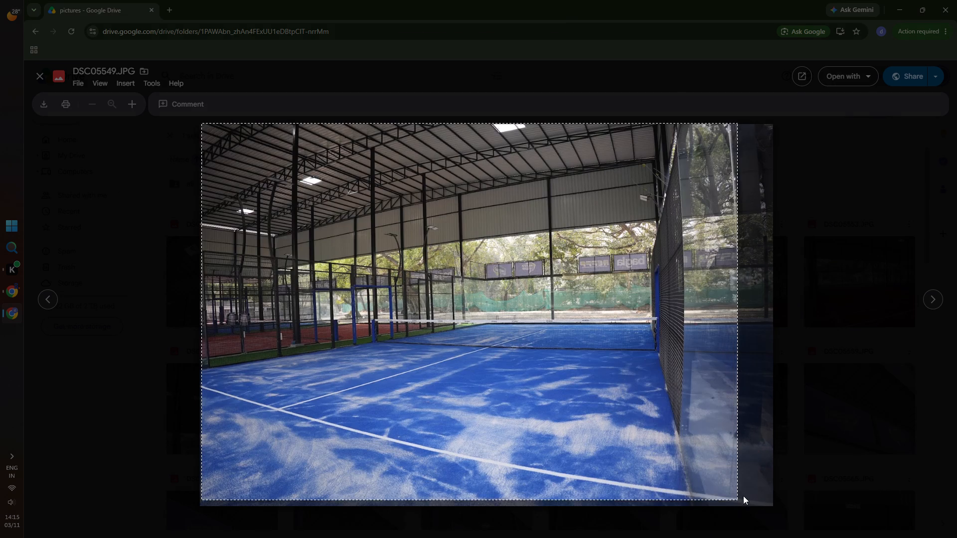
left_click_drag(743, 496, 771, 495)
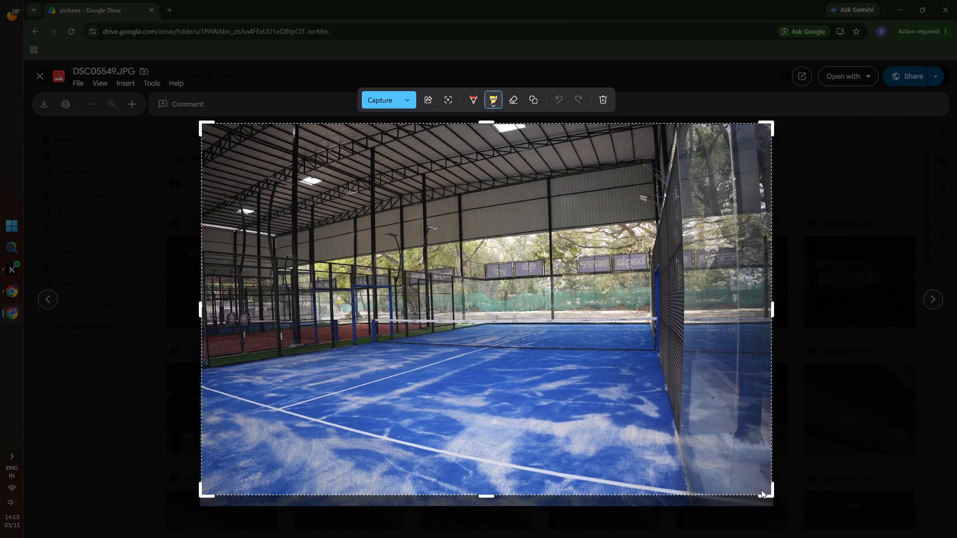
key("ctrl+c")
left_click(13, 296)
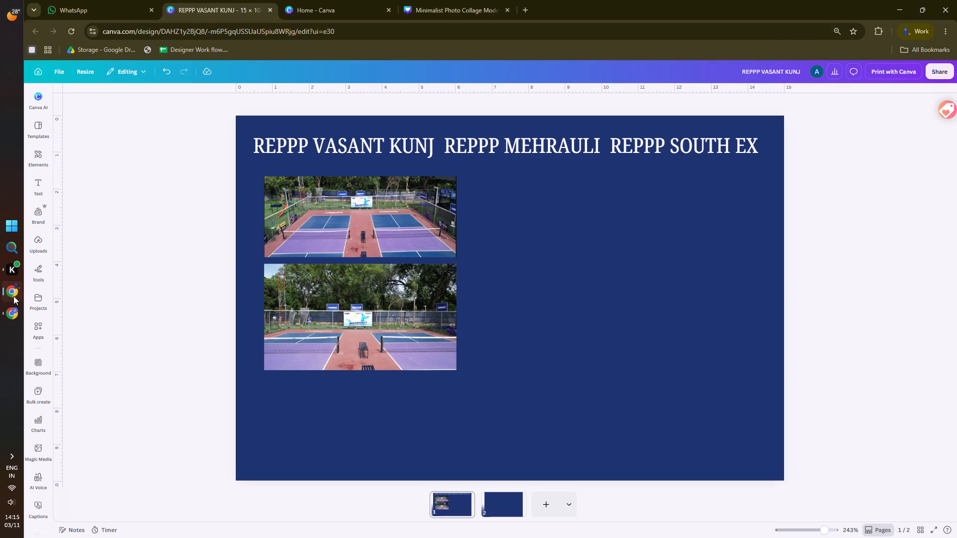
key("ctrl+v")
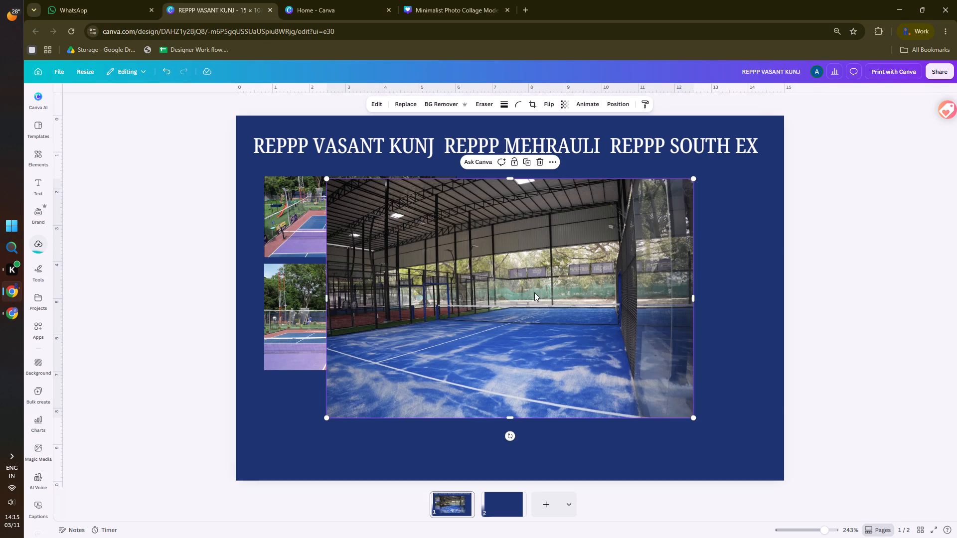
Shrink the blue-court photo to about 5 cm wide and move it beneath the location names, to the right of the panoramic photo.
left_click_drag(527, 292, 649, 283)
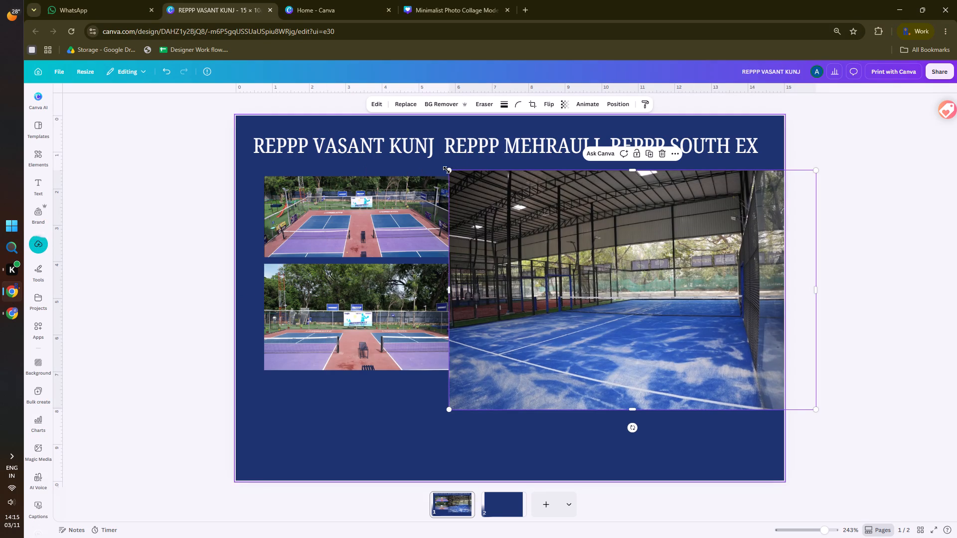
left_click_drag(447, 170, 633, 287)
left_click_drag(705, 324, 616, 194)
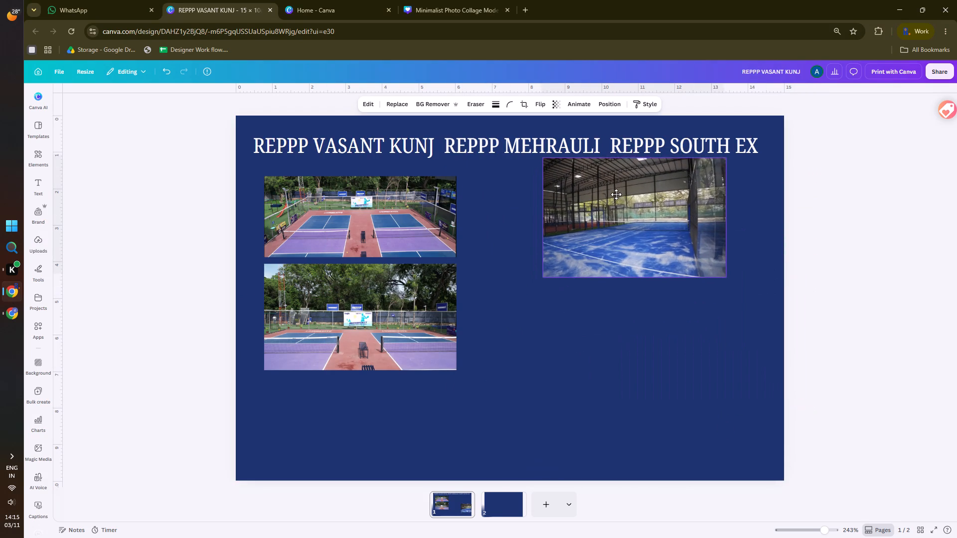
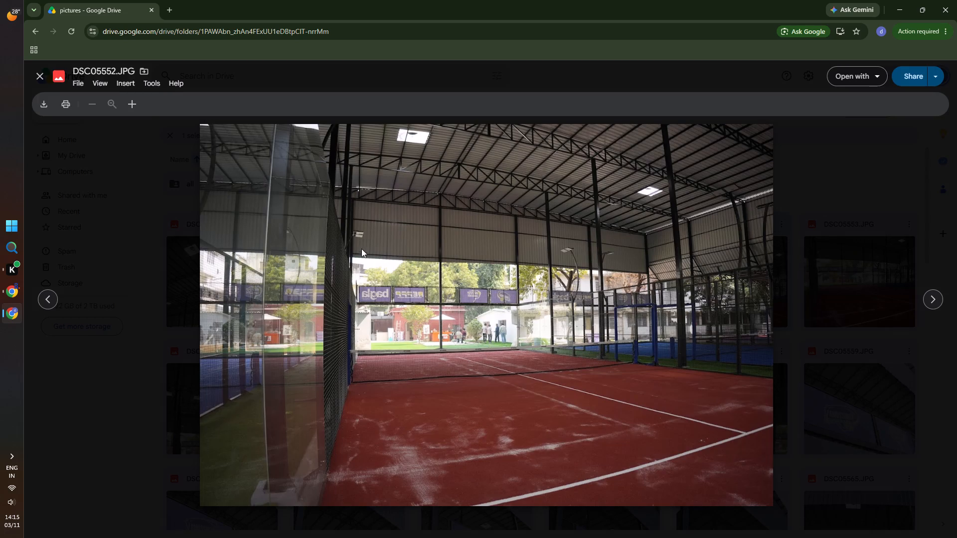
Take a screen snip of the red-court photo DSC05552.JPG shown in the Google Drive preview.
key("shift+super+s")
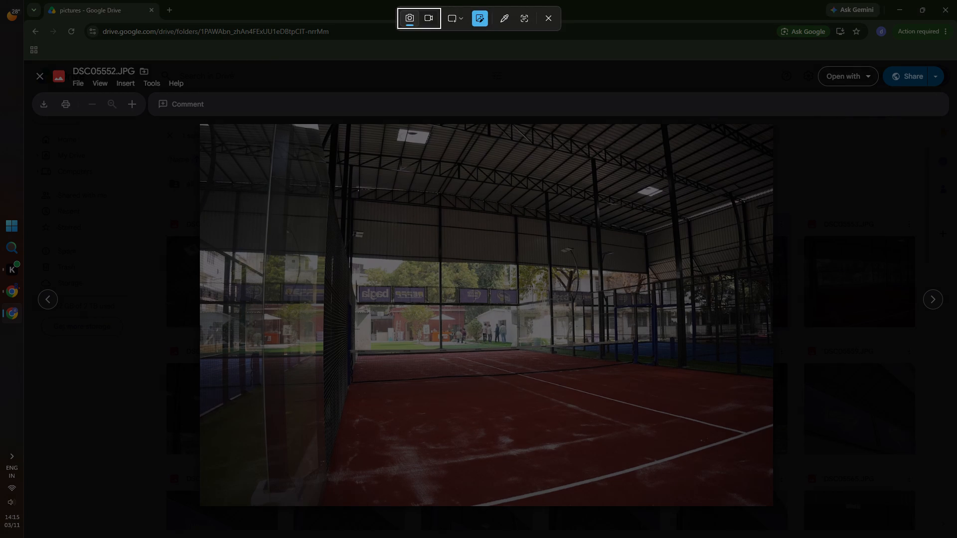
Capture nearly the whole red-court photo DSC05552.JPG as a rectangular screen snip and copy it.
left_click_drag(213, 133, 755, 505)
key("c")
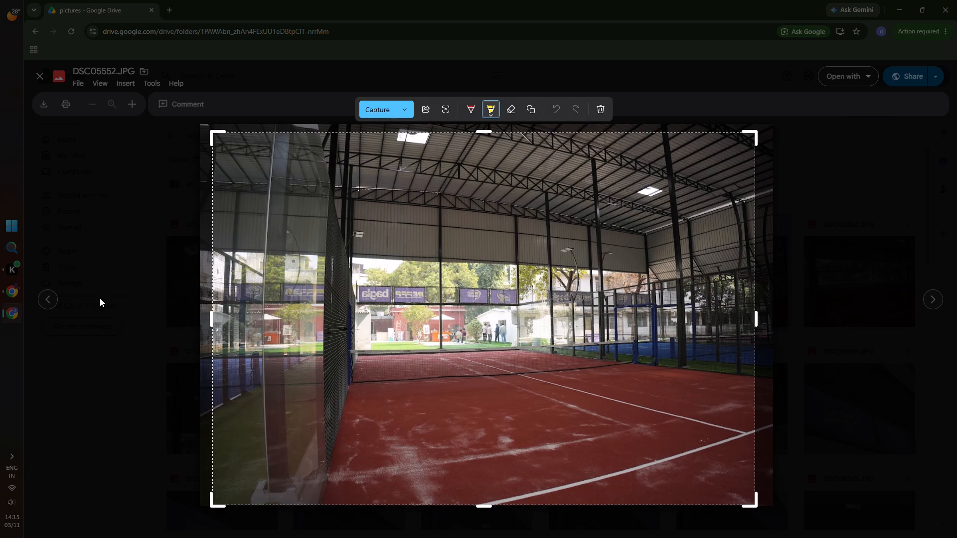
key("ctrl+c")
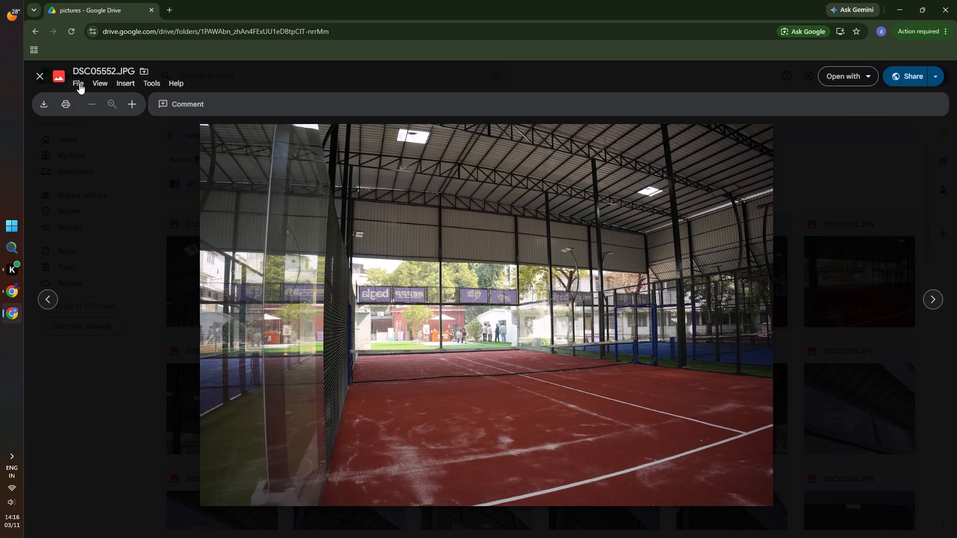
Switch to the Canva design, paste the red-court snip onto page 1 and move it toward the area below the blue-court photo.
left_click(12, 290)
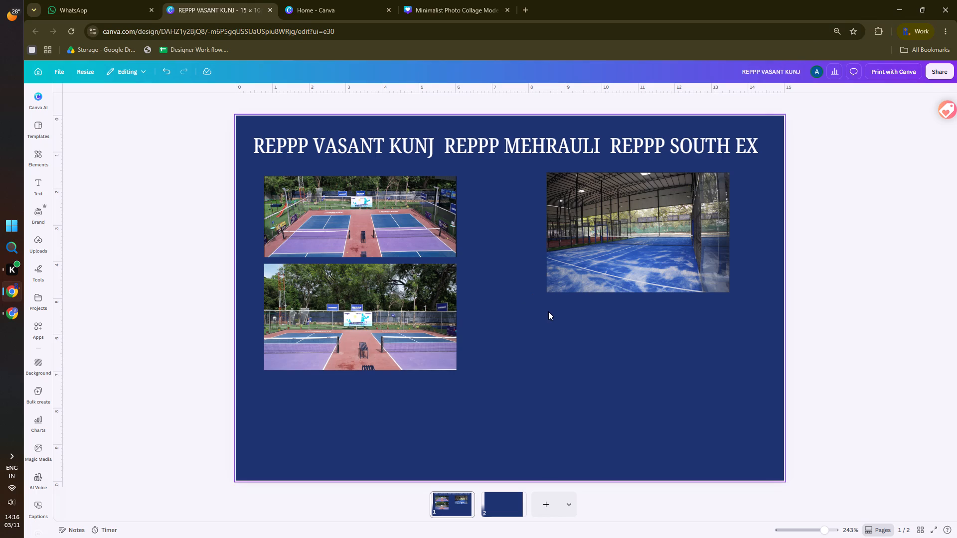
key("v")
left_click(539, 339)
key("ctrl+v")
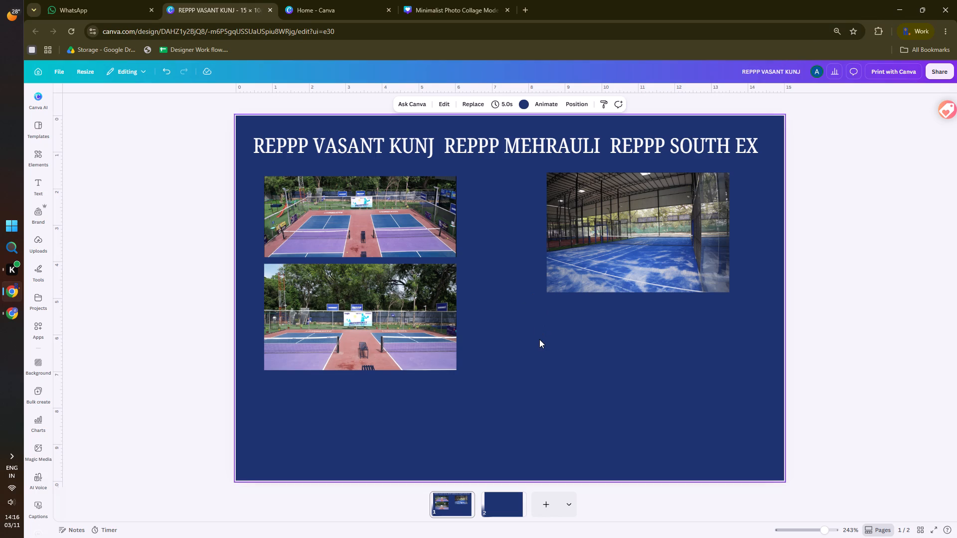
left_click_drag(517, 309, 623, 344)
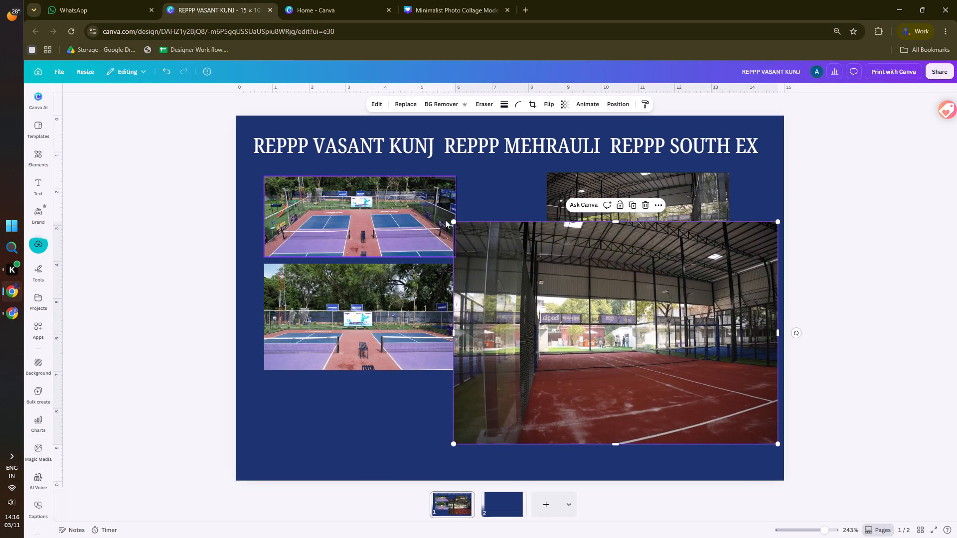
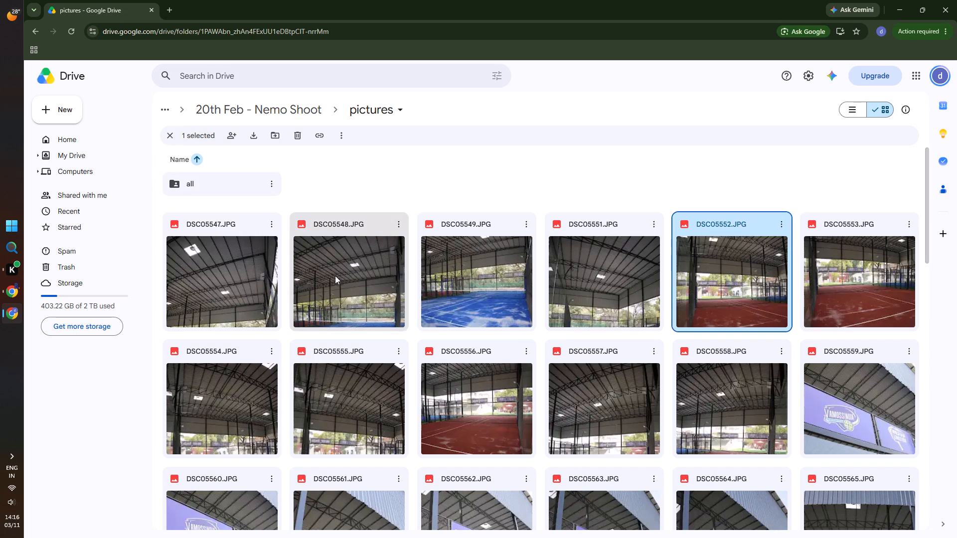
Browse the pictures folder and examine the full-size photos from DSC05596.JPG through the GG2689xx court shots for a usable court image.
scroll(341, 344, "down", 5)
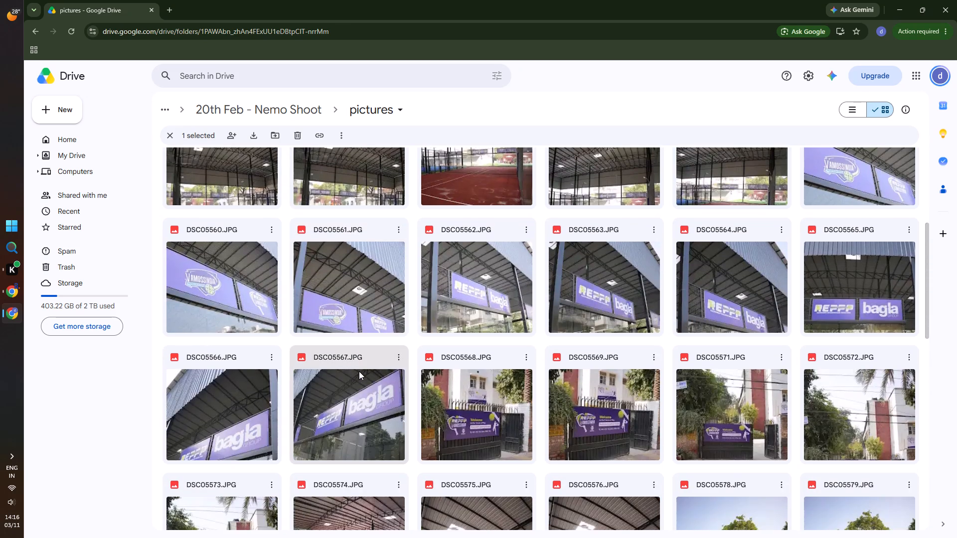
scroll(359, 371, "down", 10)
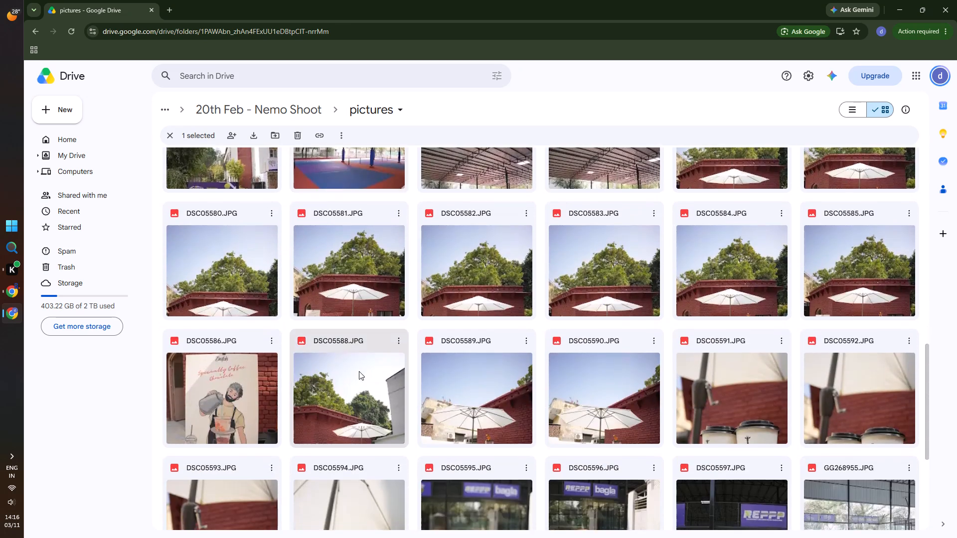
scroll(359, 371, "down", 2)
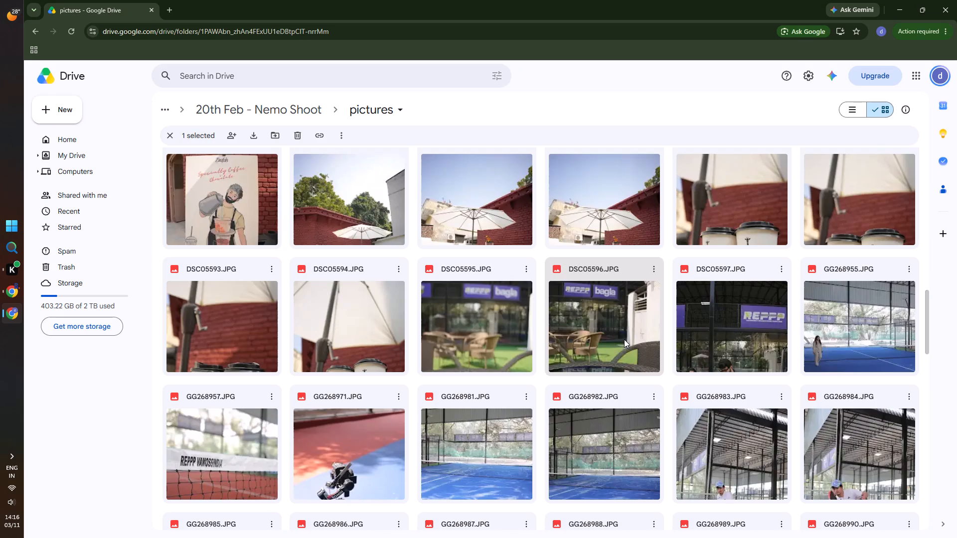
double_click(623, 334)
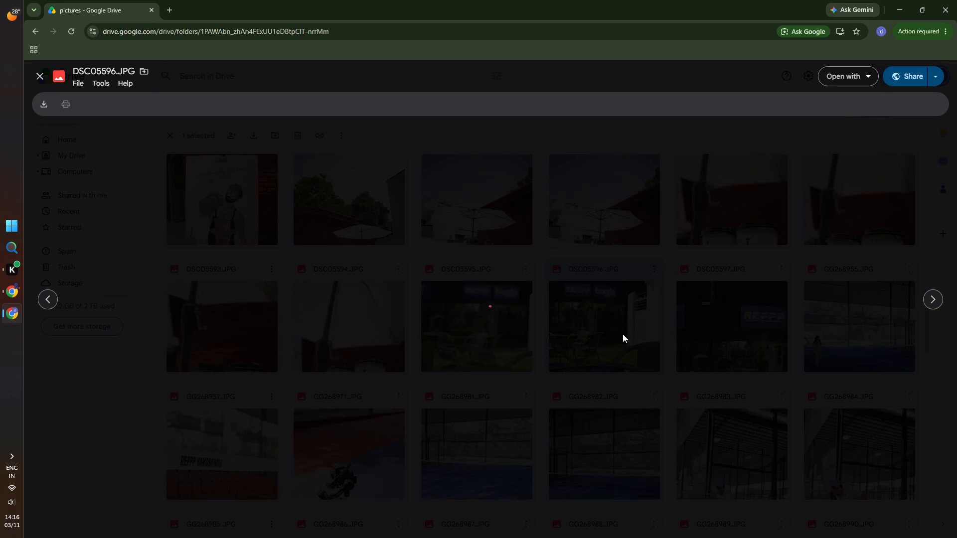
left_click(935, 302)
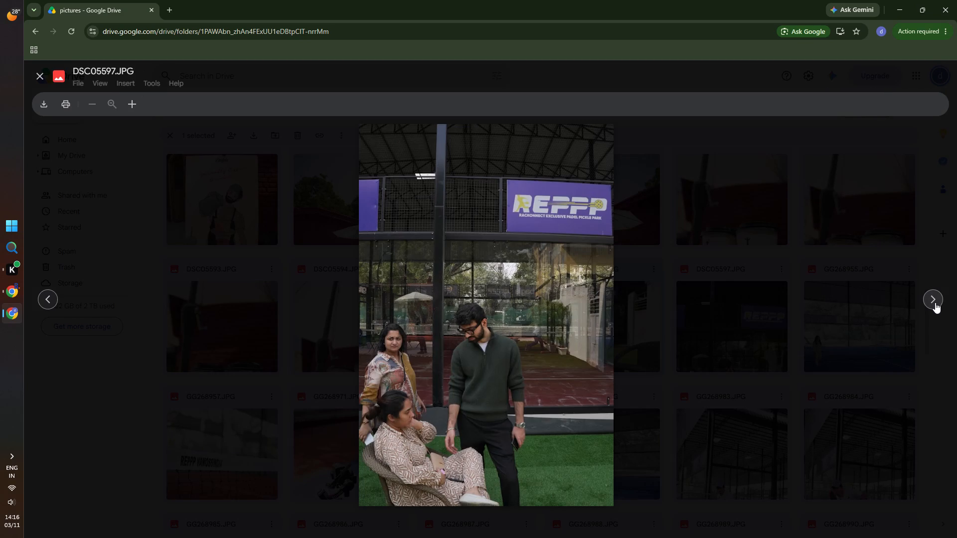
left_click(935, 302)
left_click(935, 302)
left_click(935, 302)
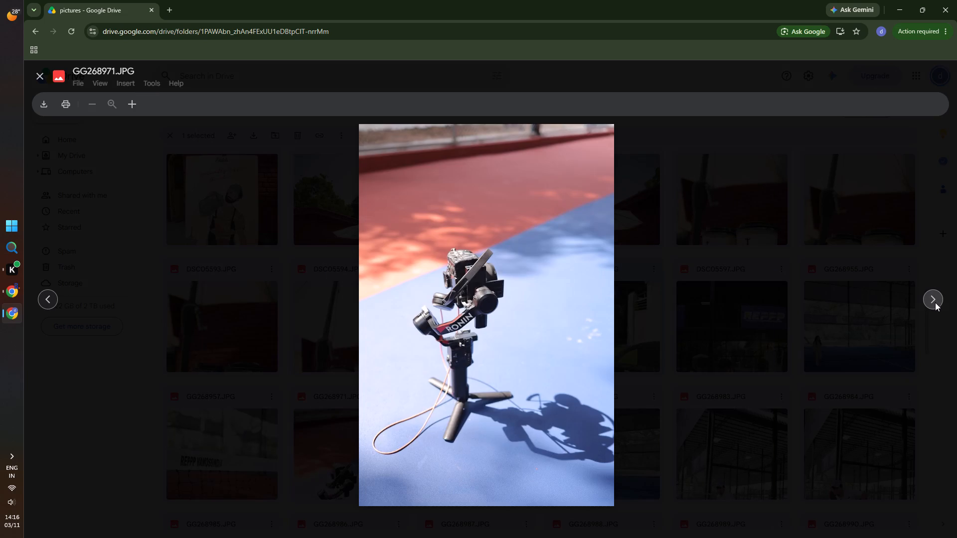
left_click(935, 302)
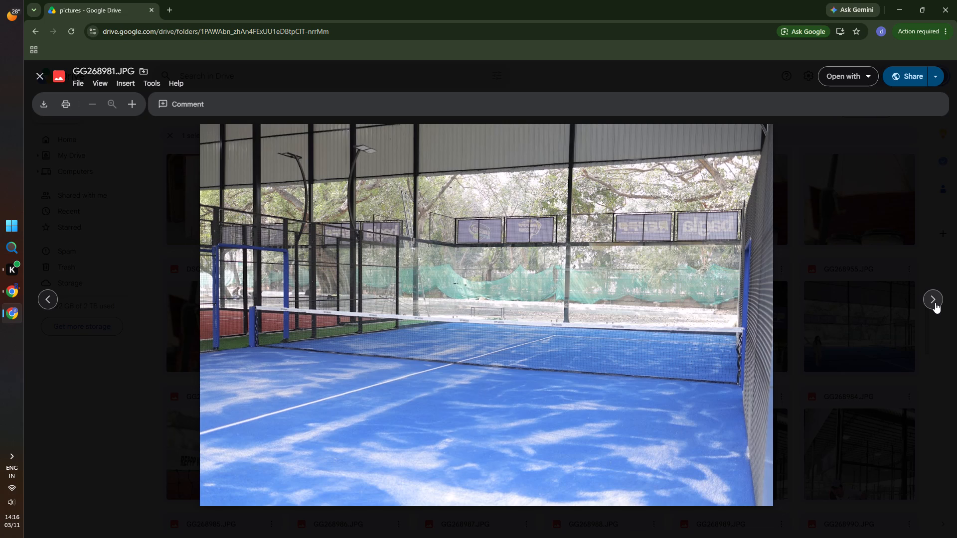
left_click(935, 302)
left_click(935, 302)
left_click(935, 302)
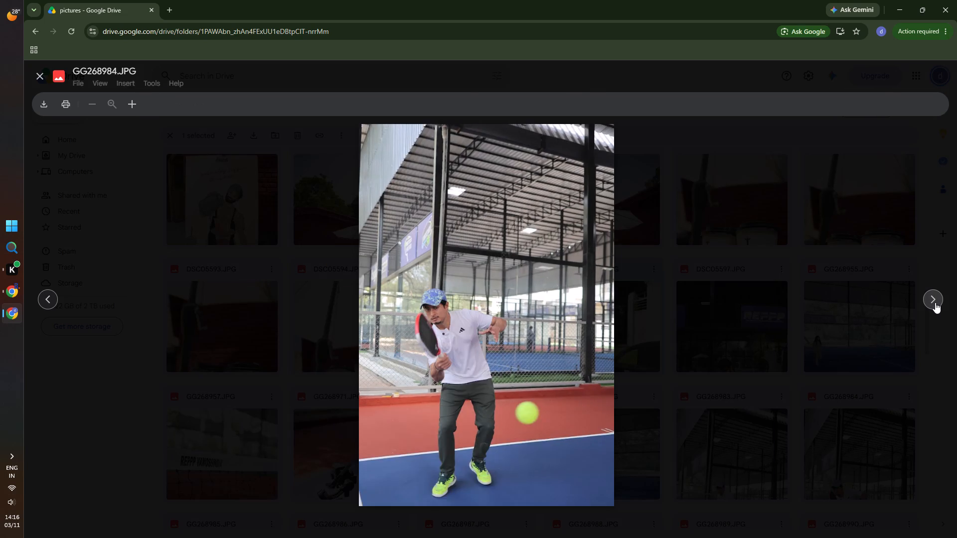
triple_click(935, 302)
left_click(39, 72)
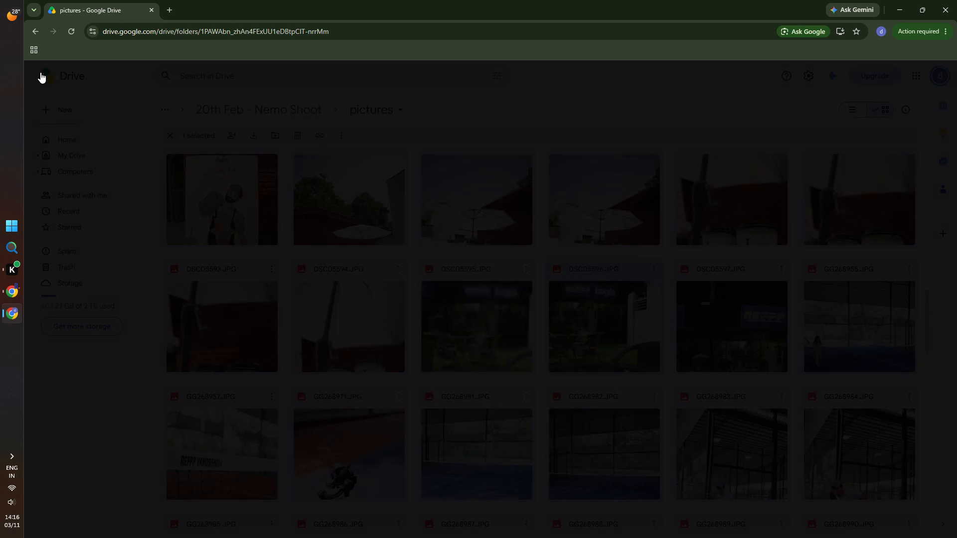
Examine the pictures folder's photos one by one from DSC05580.JPG to DSC05597.JPG for a suitable South Extension image.
scroll(271, 298, "up", 3)
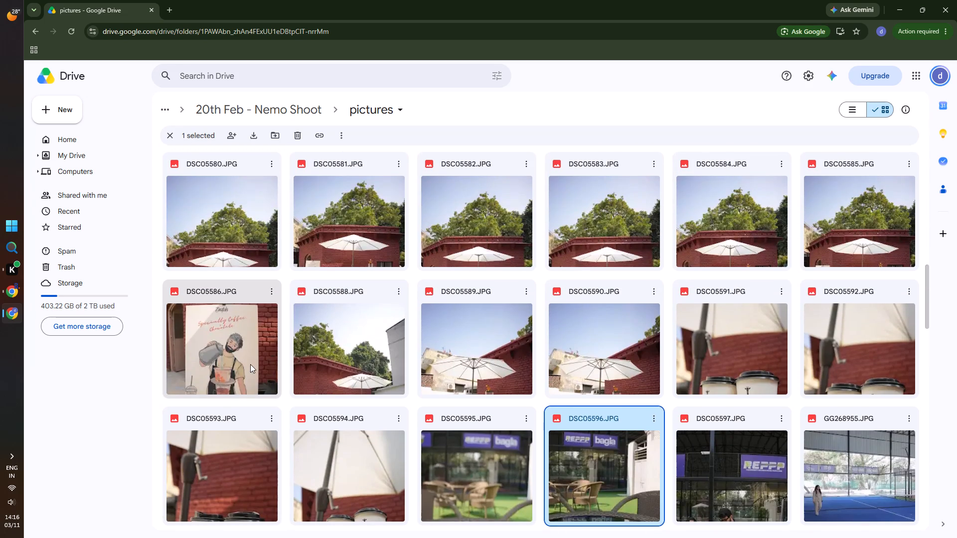
double_click(237, 239)
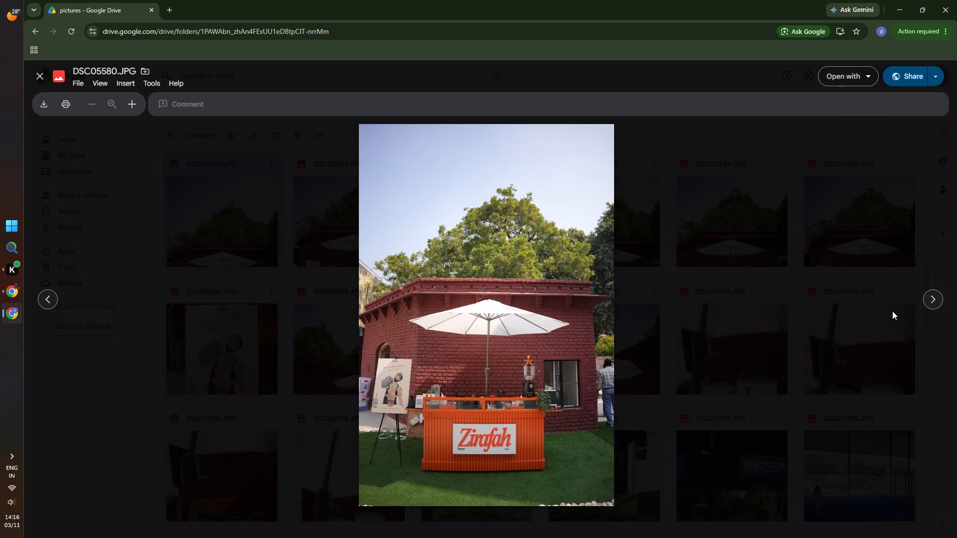
left_click(940, 301)
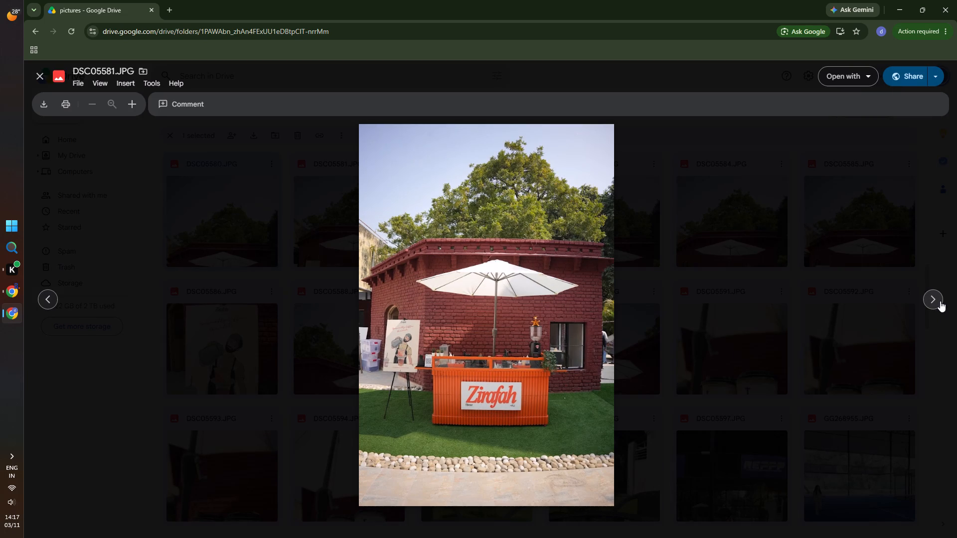
left_click(937, 305)
left_click(936, 305)
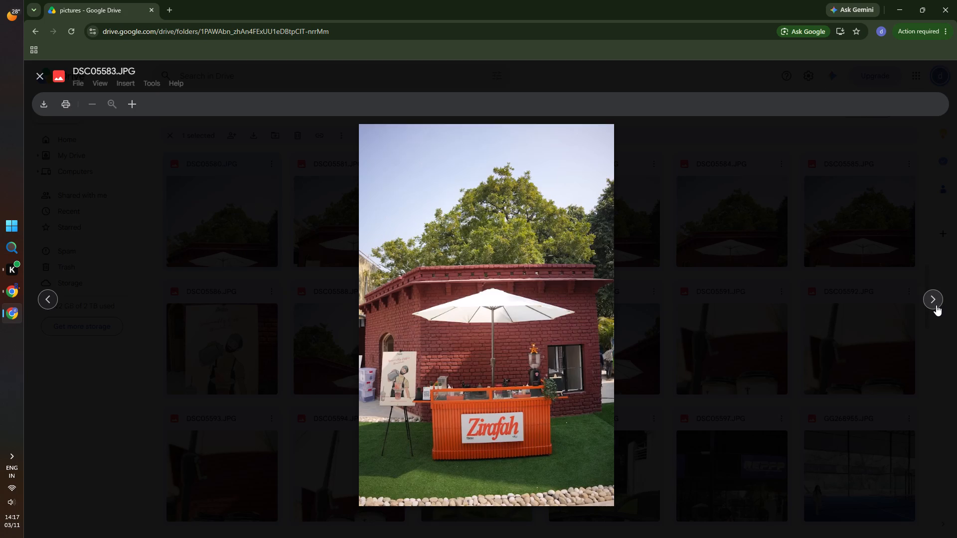
left_click(936, 305)
left_click(936, 305)
left_click(936, 305)
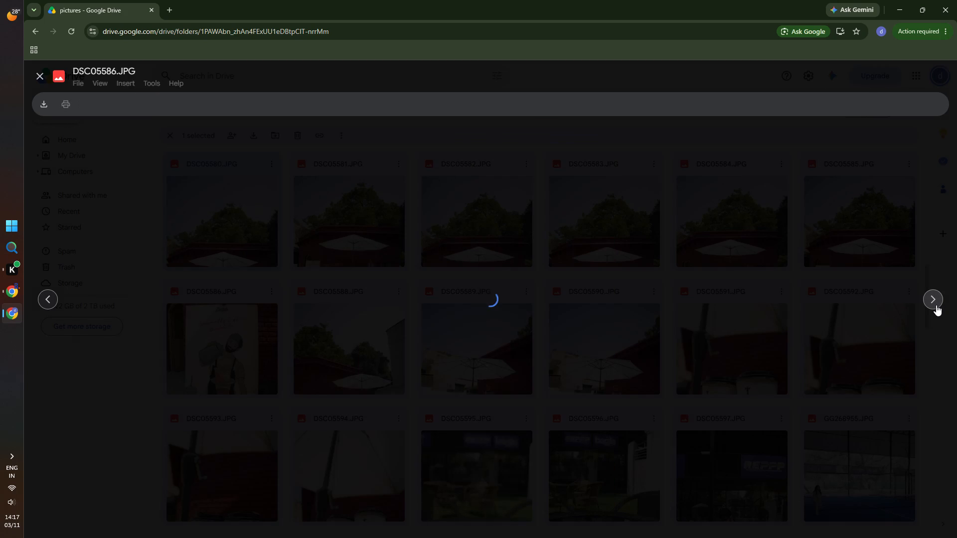
left_click(936, 305)
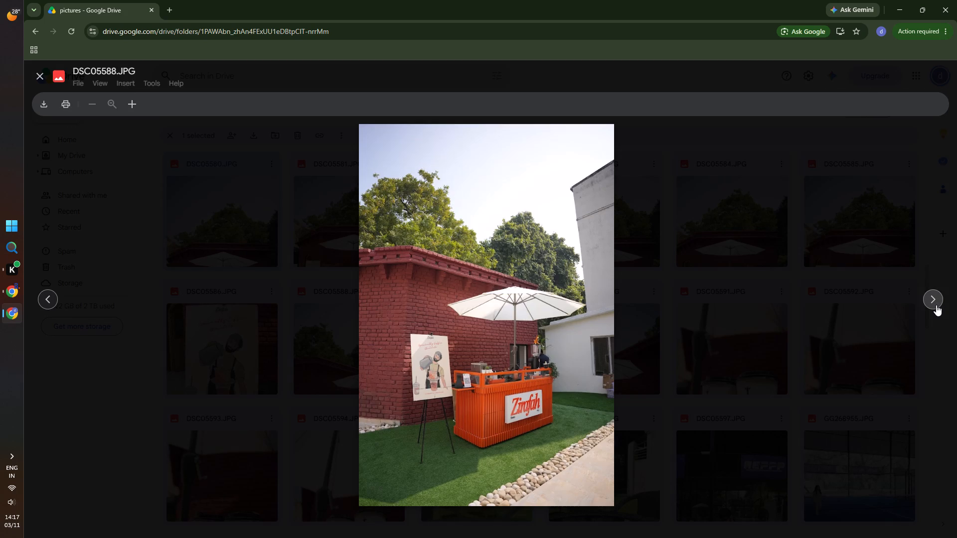
left_click(936, 305)
left_click(936, 305)
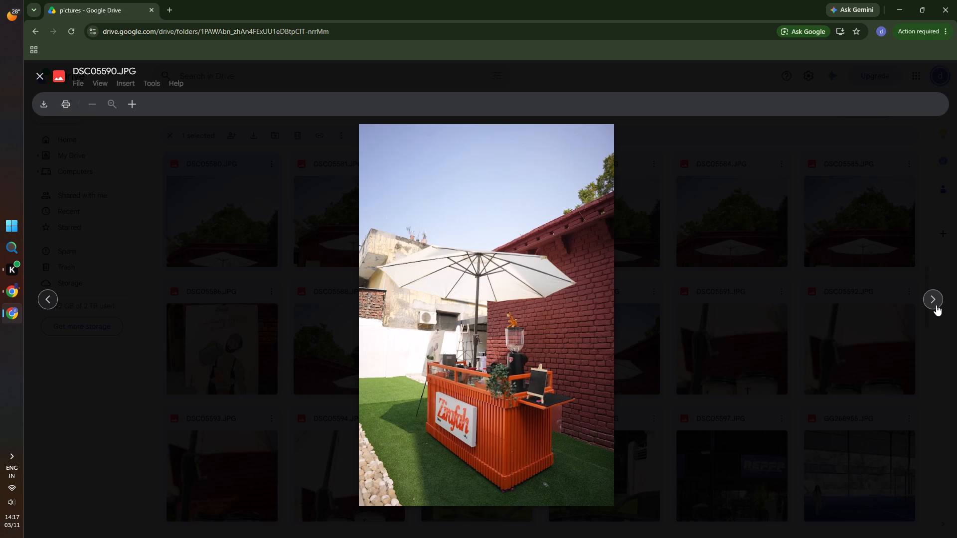
left_click(936, 305)
left_click(936, 305)
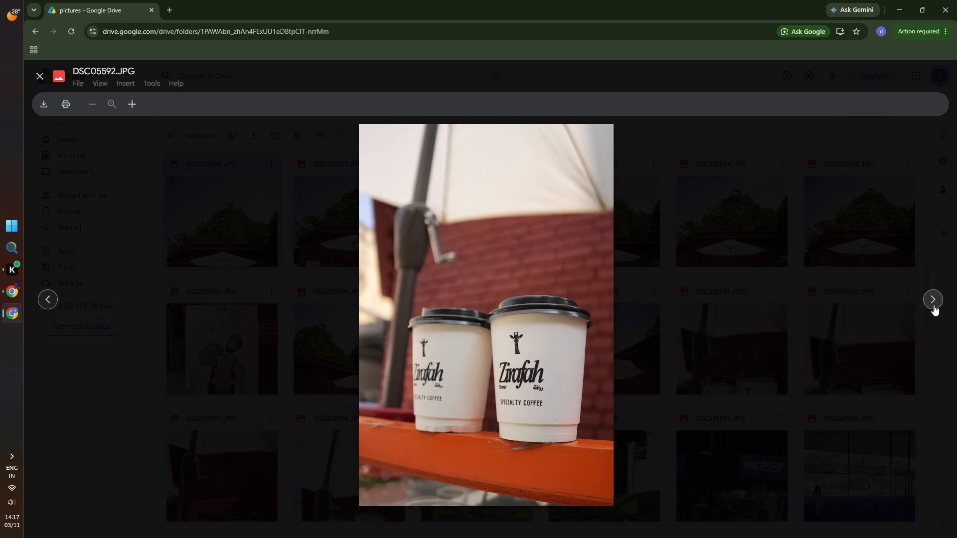
left_click(934, 305)
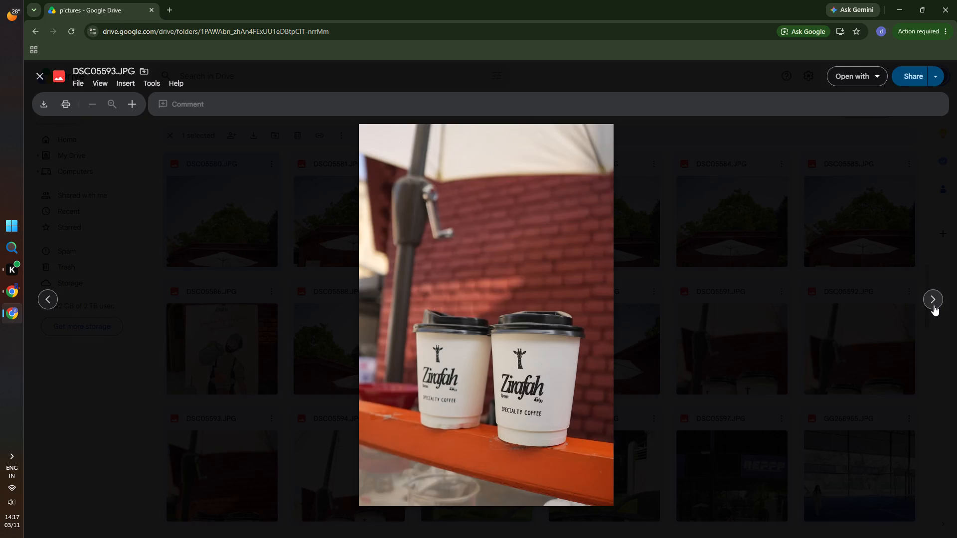
left_click(934, 305)
left_click(934, 305)
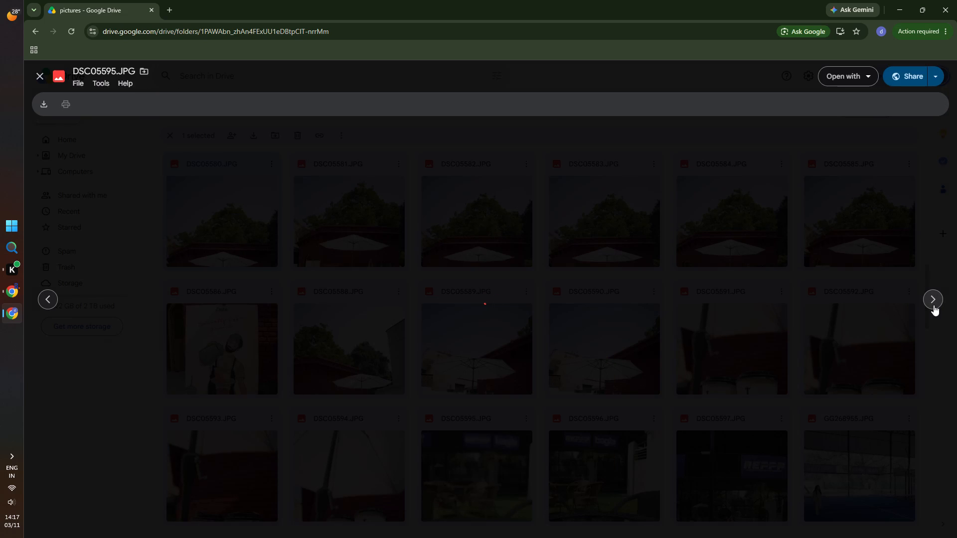
left_click(934, 305)
left_click(934, 305)
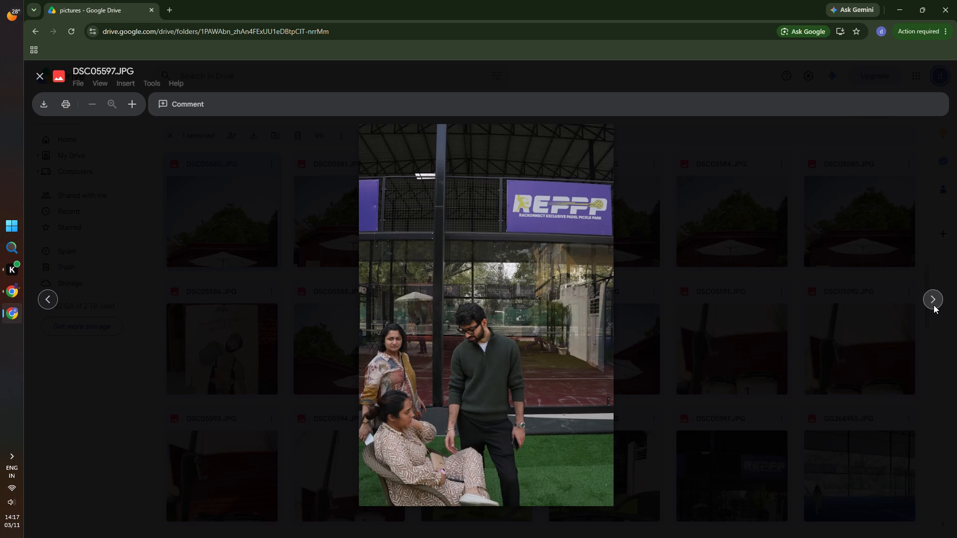
left_click(42, 69)
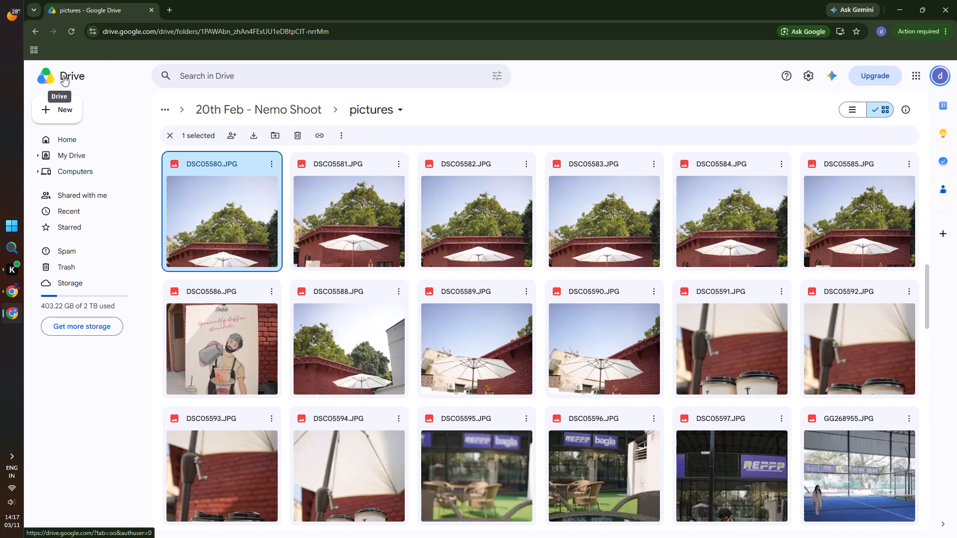
Return to the 20th Feb - Nemo Shoot folder and check its files and the date announcement, individual reel and fillers subfolders for court photos.
left_click(33, 31)
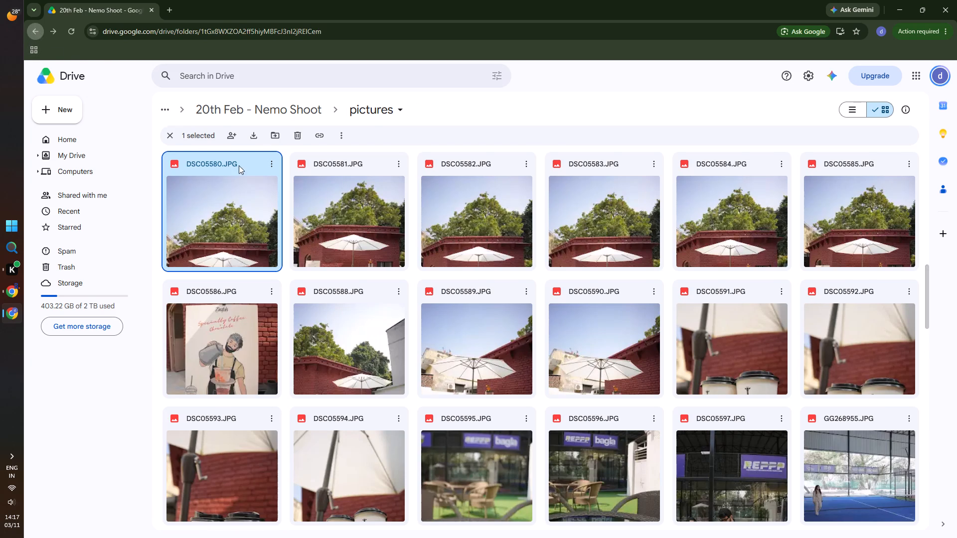
scroll(564, 371, "down", 6)
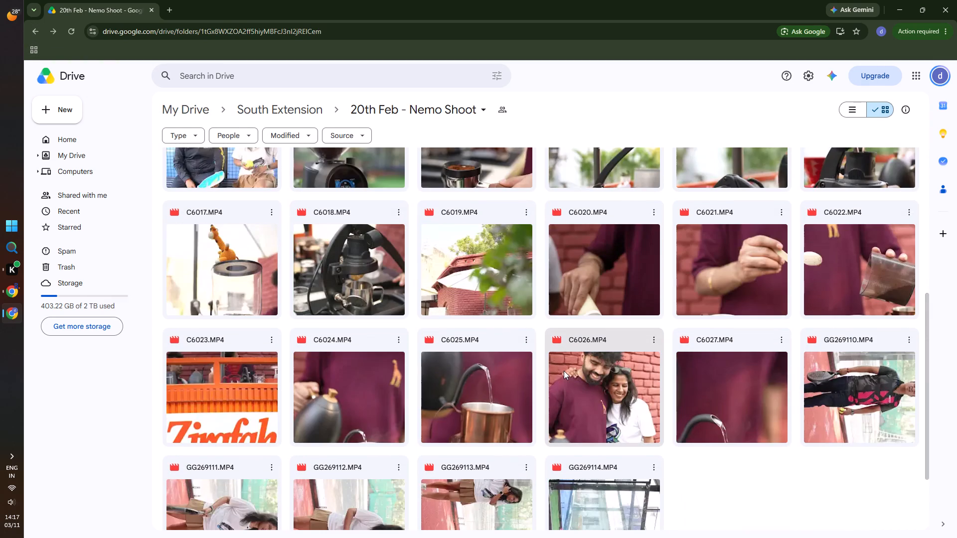
scroll(564, 371, "down", 4)
scroll(564, 371, "up", 8)
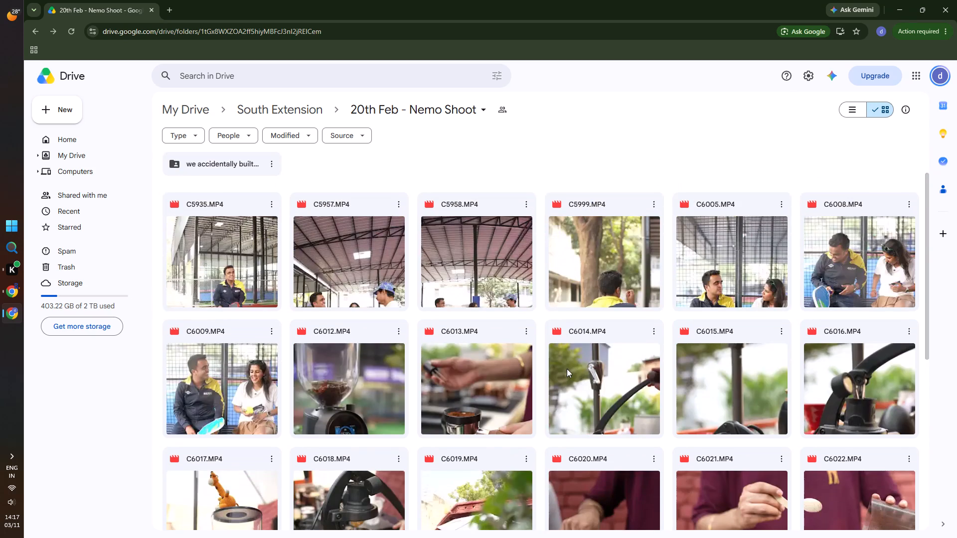
scroll(567, 369, "up", 5)
double_click(240, 190)
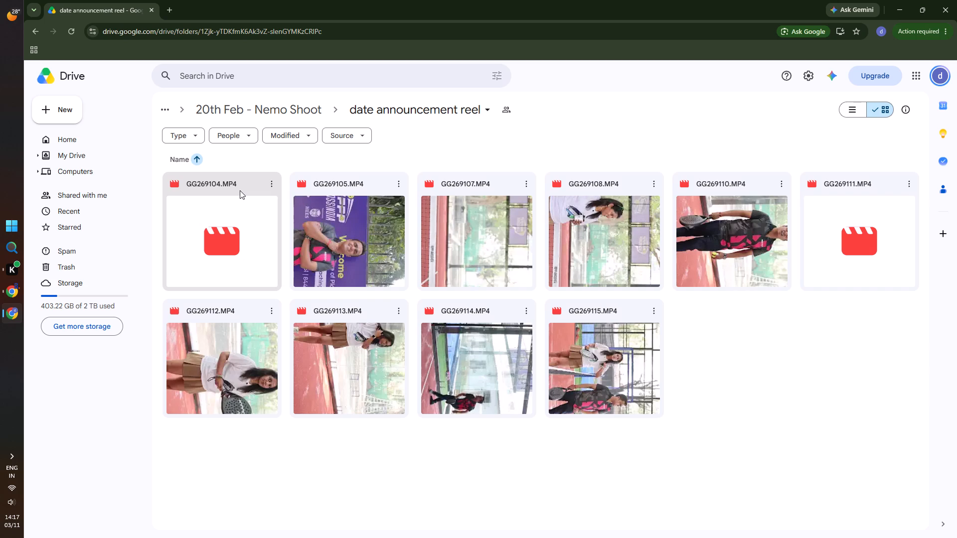
left_click(219, 111)
double_click(345, 182)
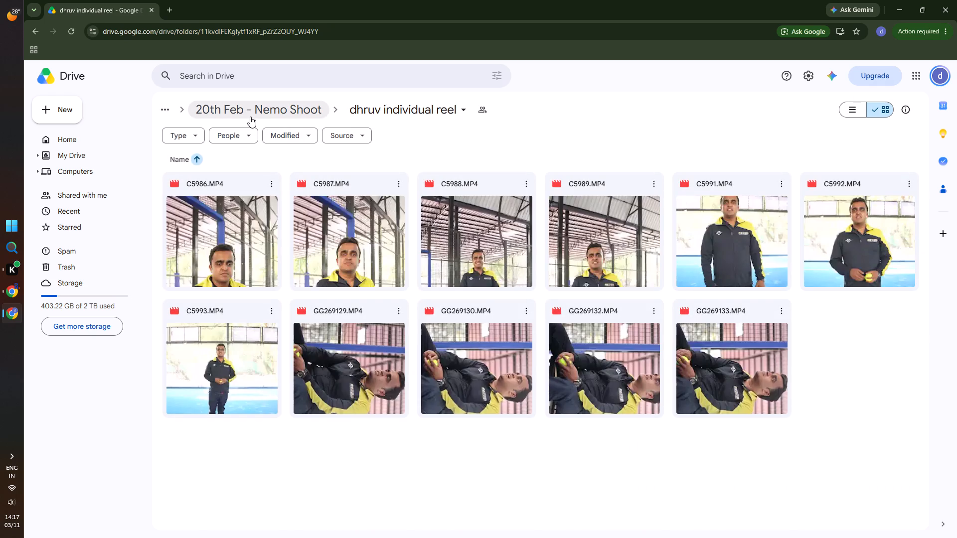
left_click(250, 117)
double_click(491, 185)
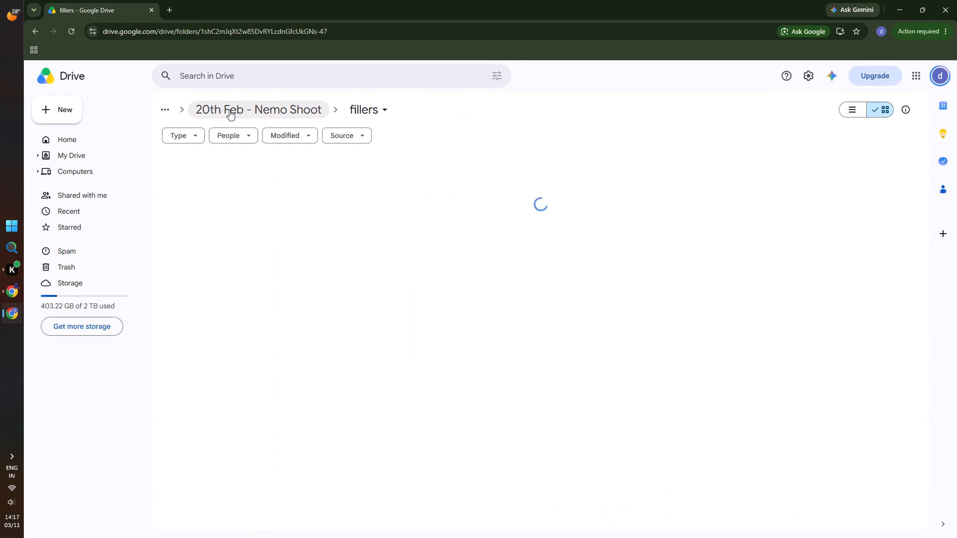
left_click(229, 110)
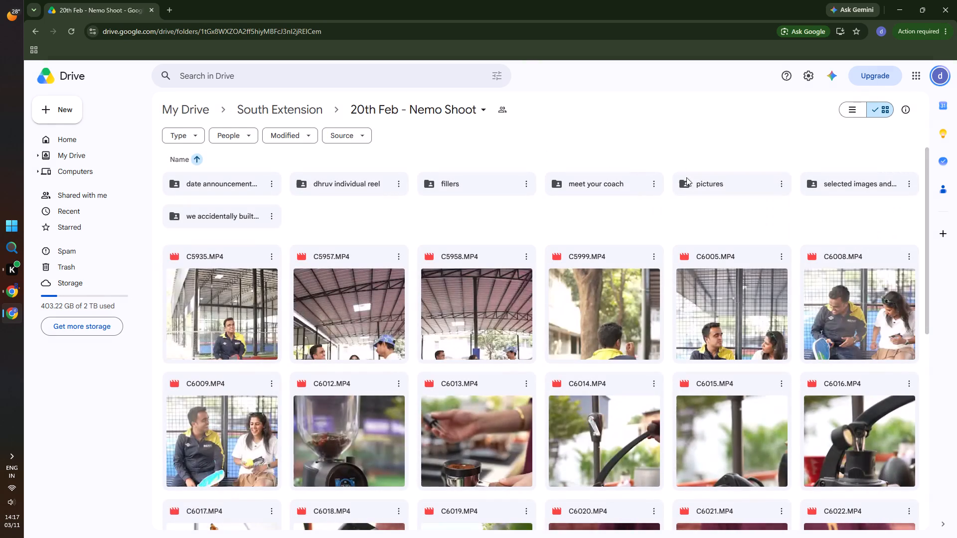
Look through the selected images and videos subfolder for court photos, returning to the 20th Feb - Nemo Shoot folder.
double_click(814, 184)
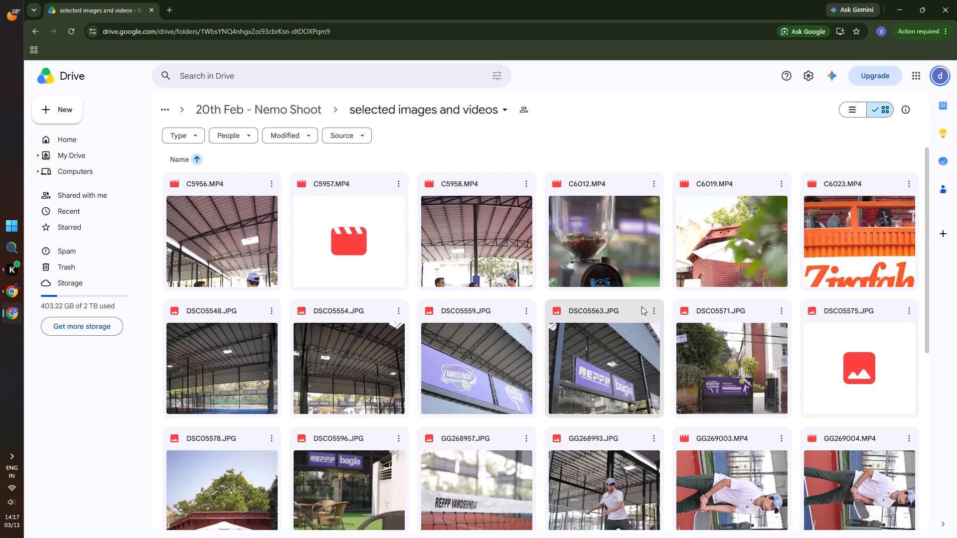
scroll(641, 306, "down", 10)
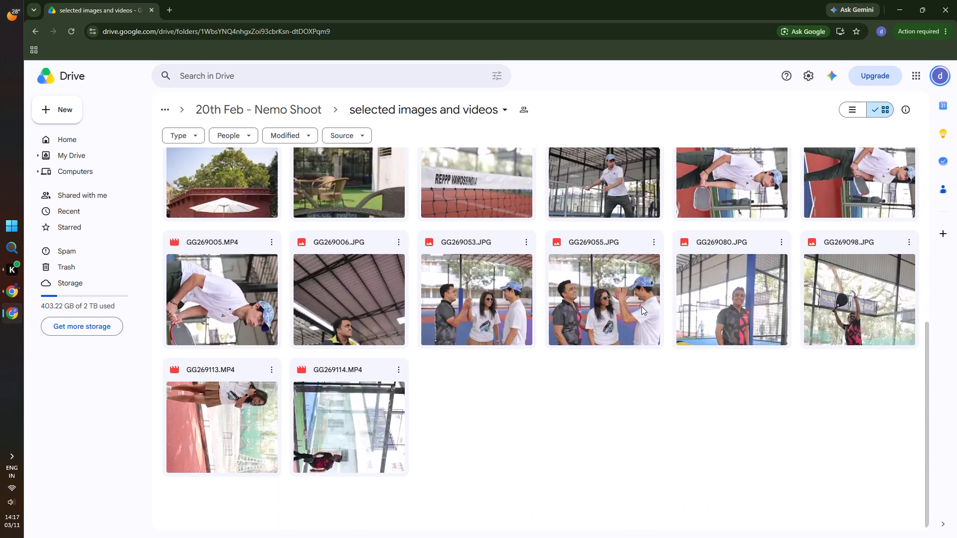
left_click(241, 108)
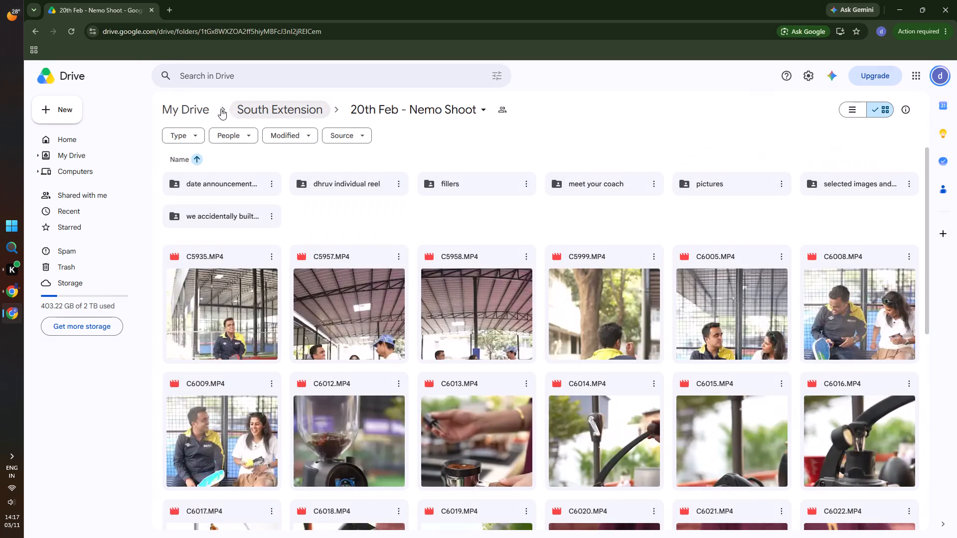
Look through South Extension's construction shots folder, including the full-size view of 20260218_114419.jpg.jpeg and the files after it, for a usable court photo.
left_click(198, 106)
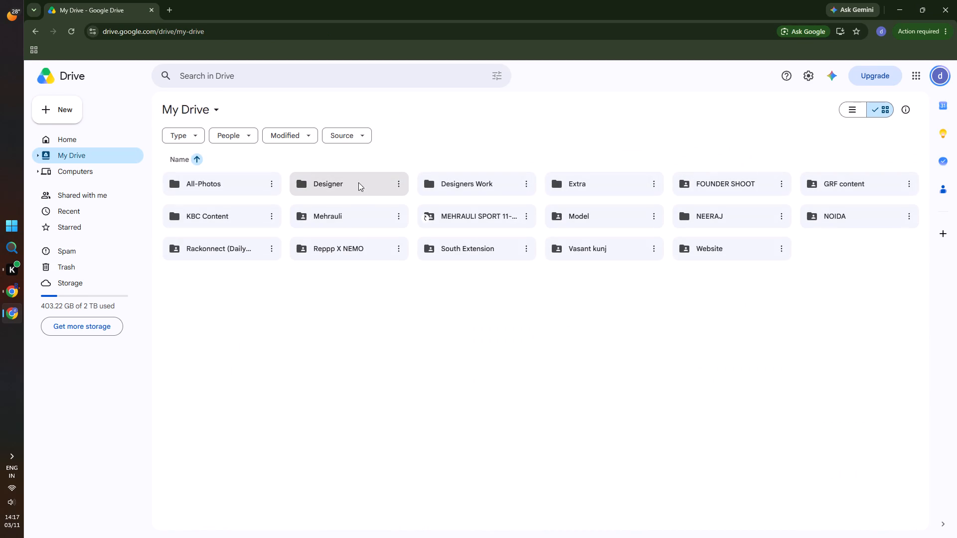
double_click(511, 245)
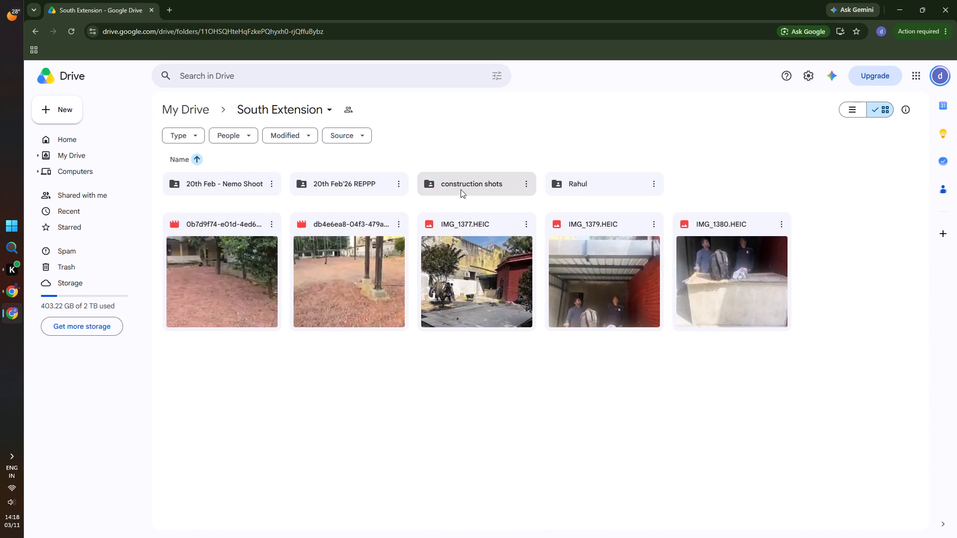
double_click(465, 186)
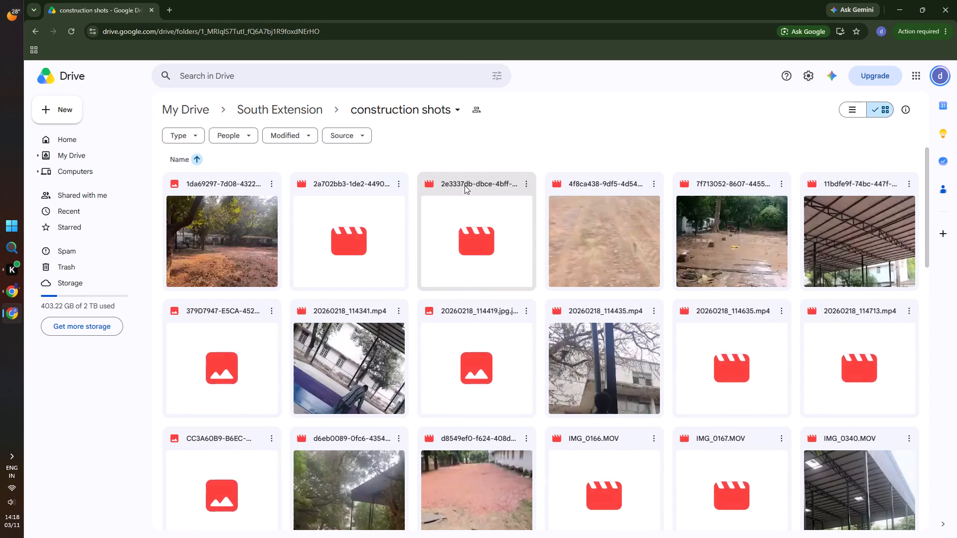
scroll(503, 255, "down", 2)
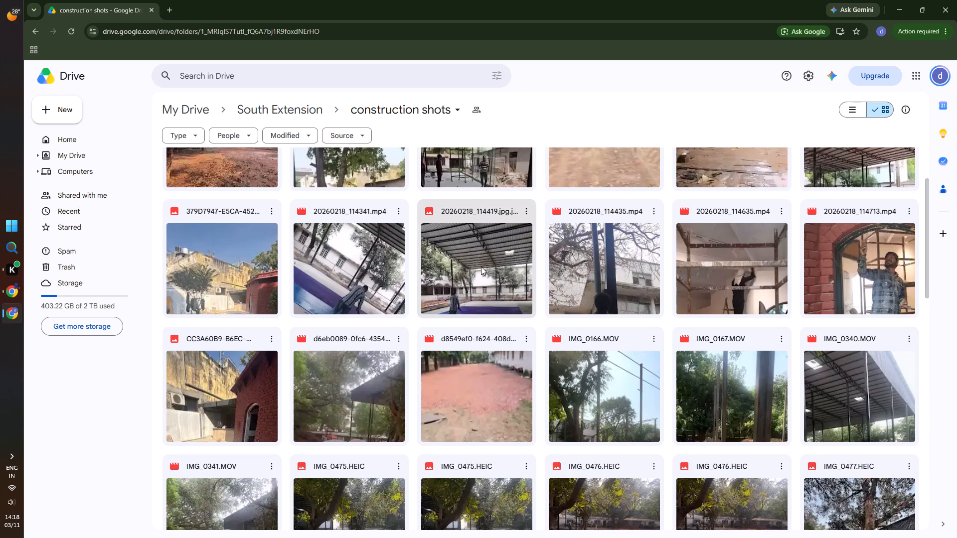
double_click(481, 267)
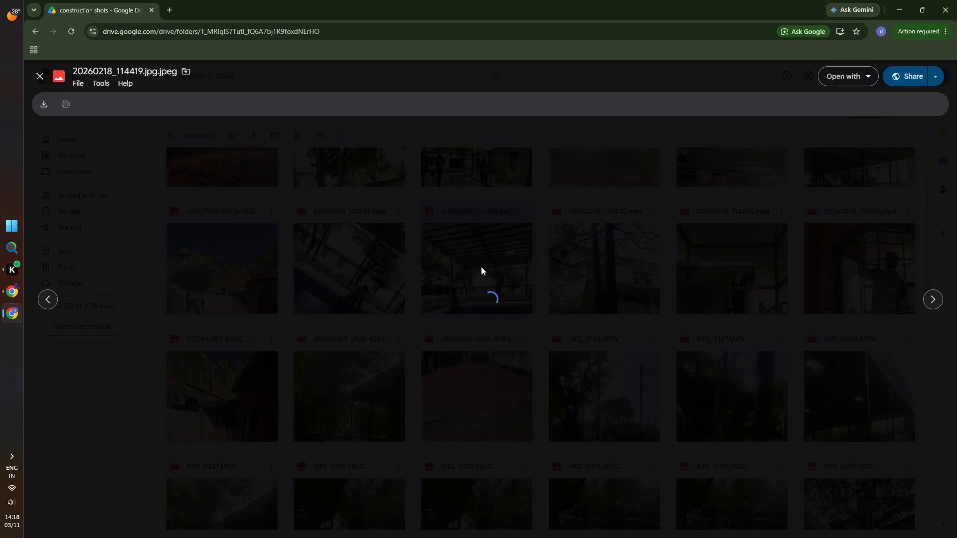
left_click(939, 305)
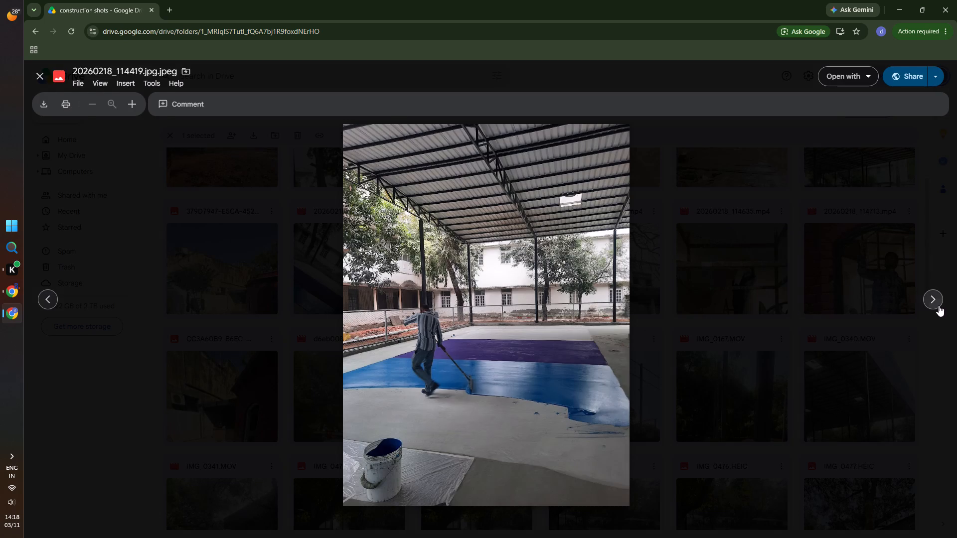
double_click(939, 305)
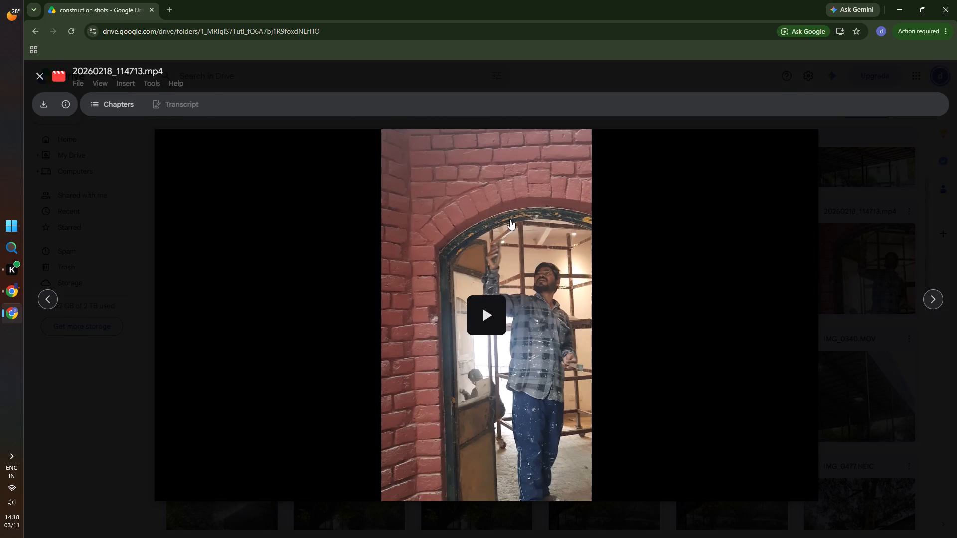
left_click(38, 73)
scroll(604, 353, "down", 4)
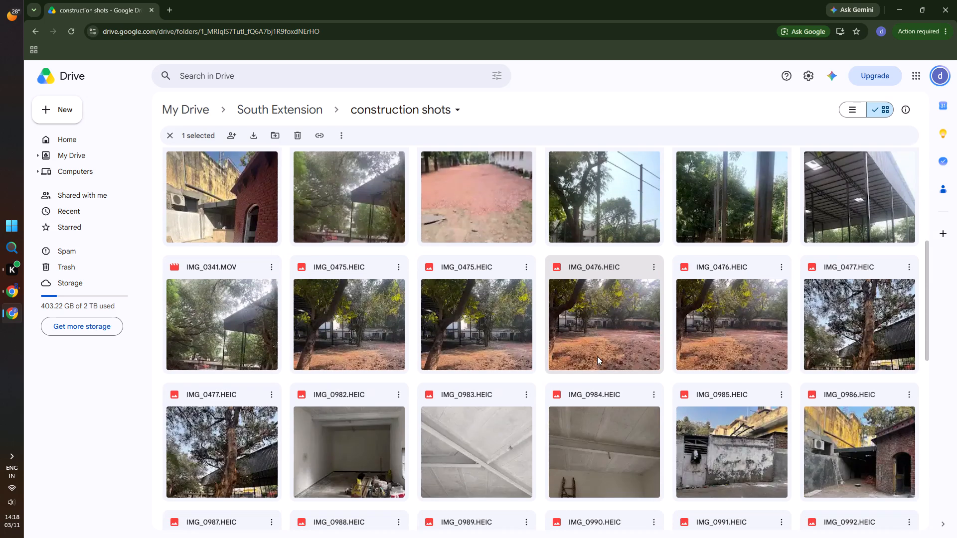
scroll(597, 356, "down", 12)
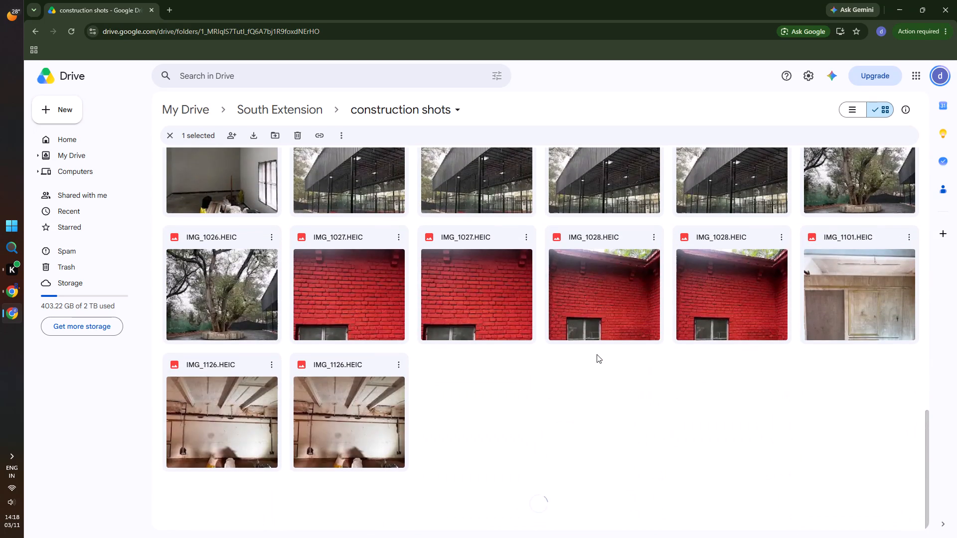
scroll(597, 354, "down", 9)
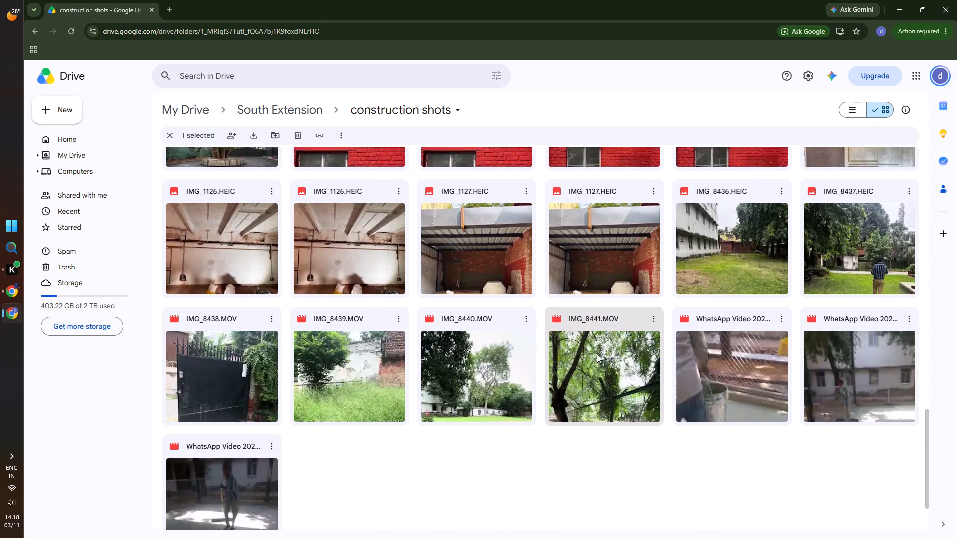
scroll(597, 354, "down", 2)
Check the Rahul subfolder of South Extension for court photos and return to My Drive.
left_click(279, 108)
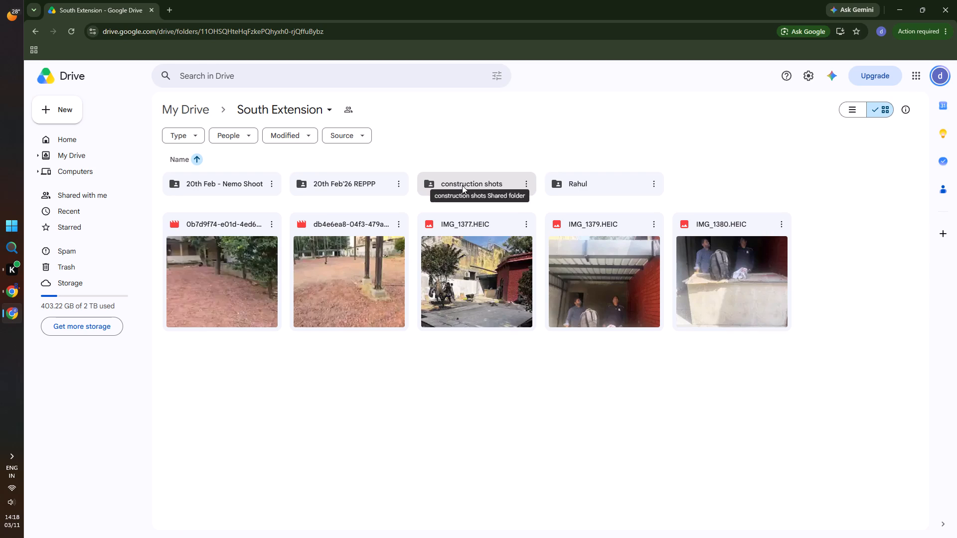
double_click(594, 183)
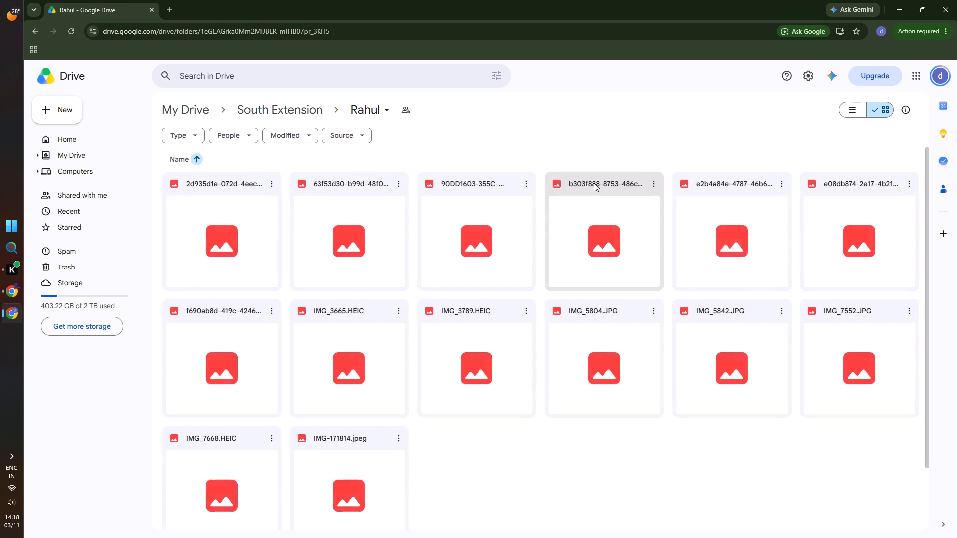
scroll(586, 182, "down", 3)
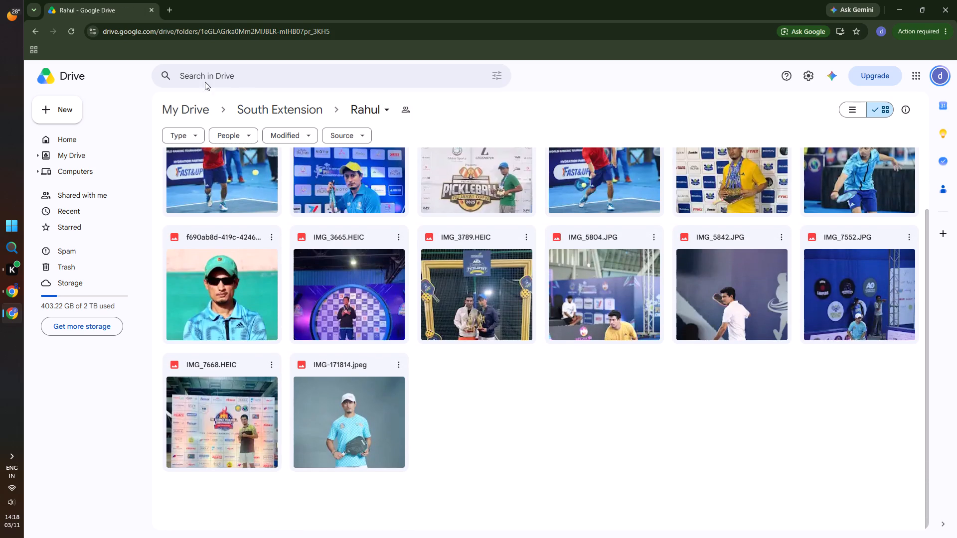
left_click(205, 107)
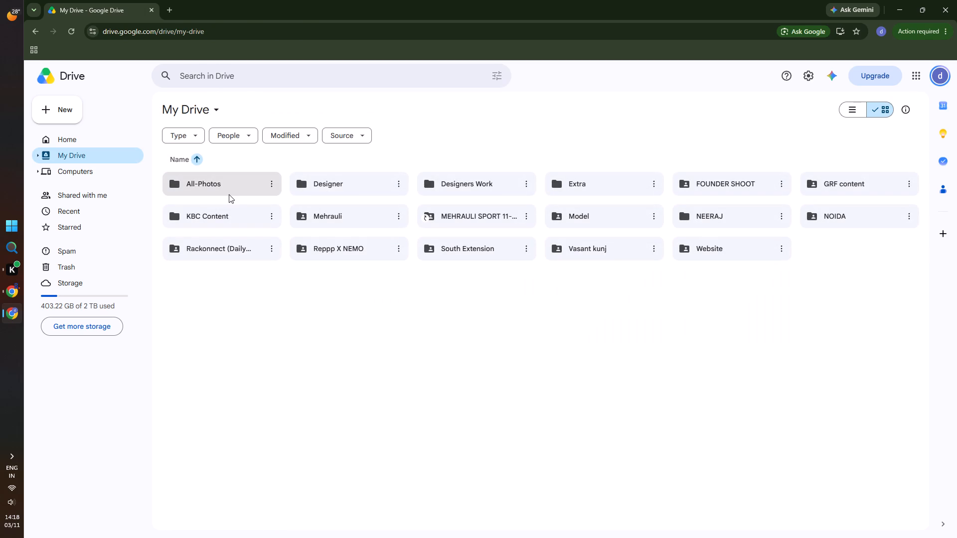
Open the court photo DSC05574.JPG full size from the pictures subfolder of South Extension's 20th Feb'26 REPPP folder.
double_click(502, 249)
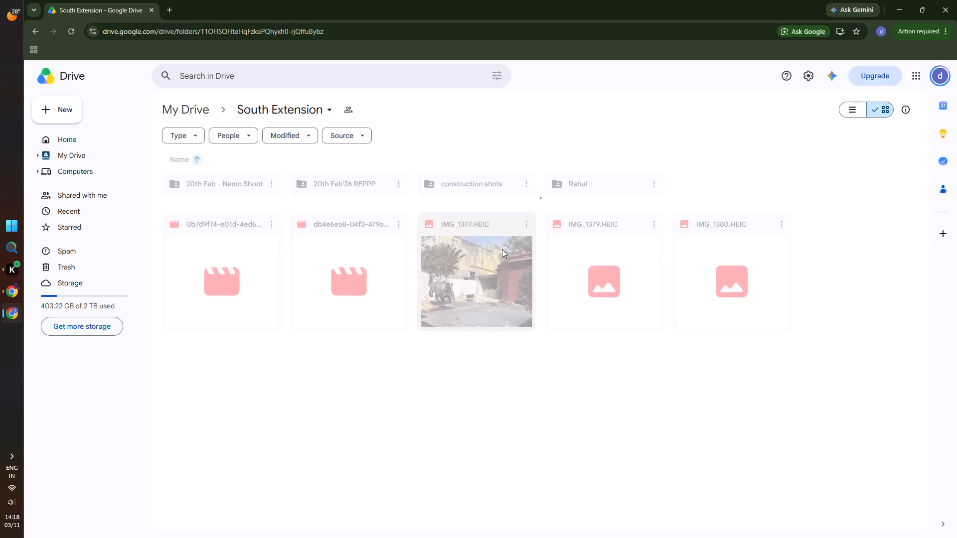
double_click(337, 184)
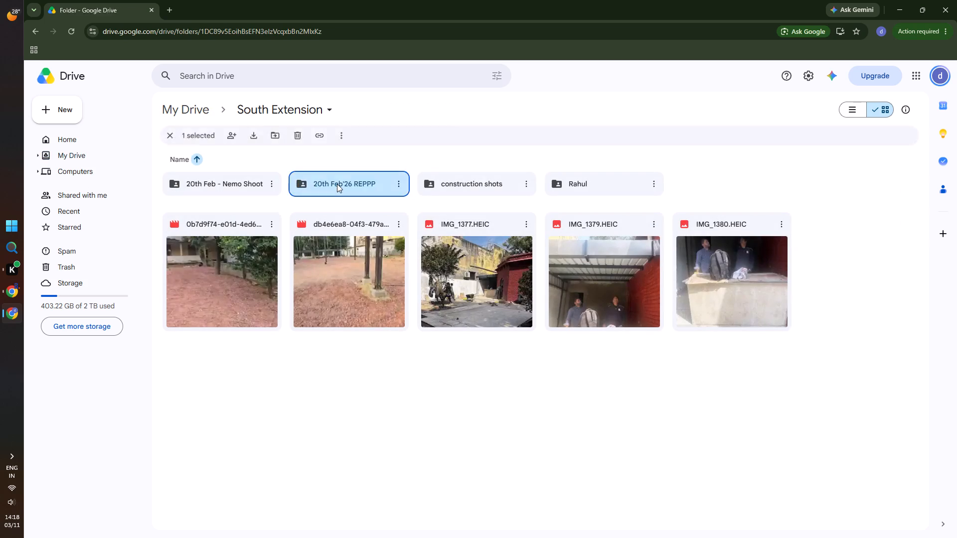
double_click(250, 186)
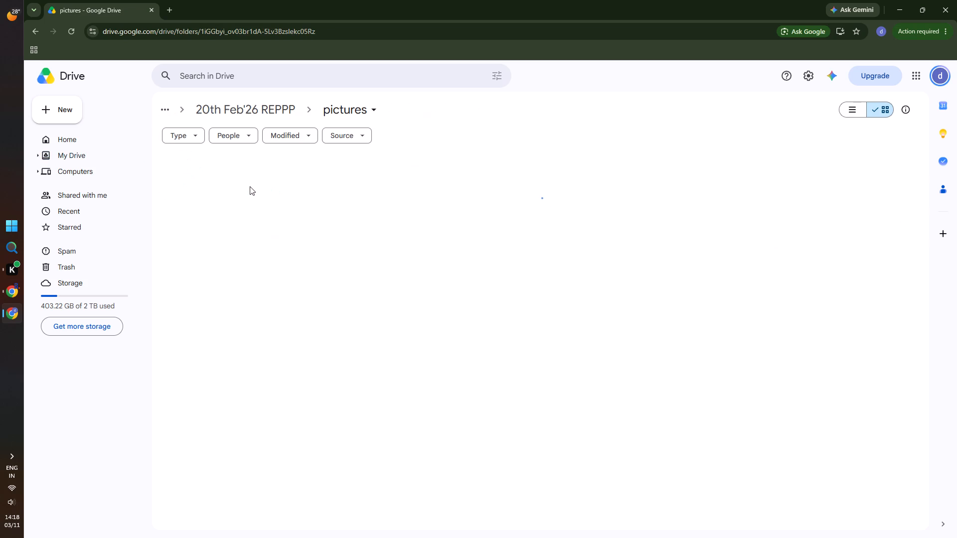
scroll(523, 323, "down", 2)
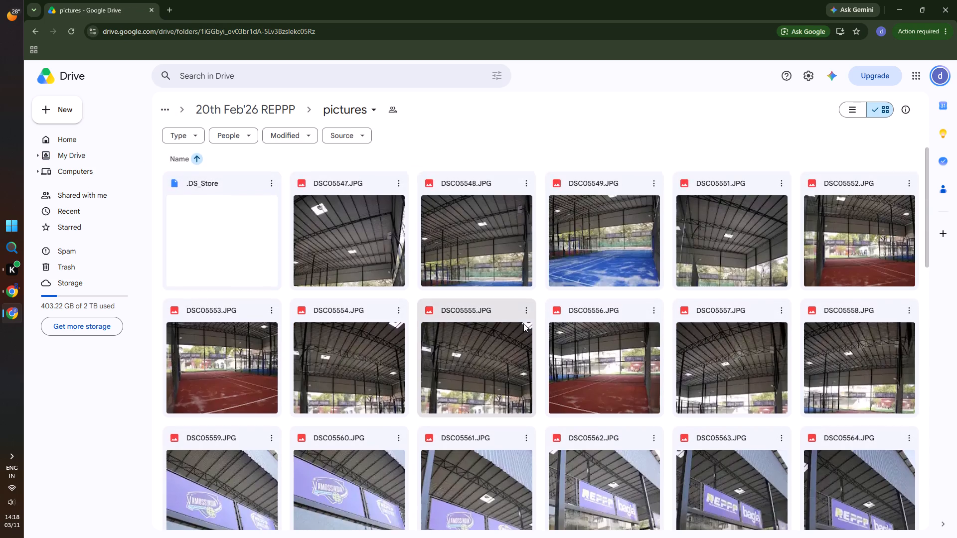
scroll(523, 323, "down", 9)
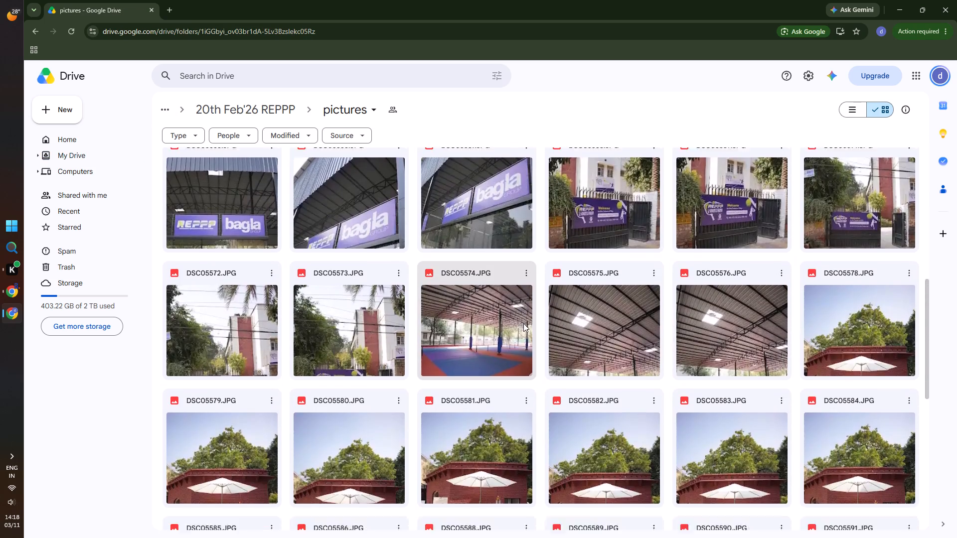
scroll(523, 323, "up", 1)
double_click(447, 263)
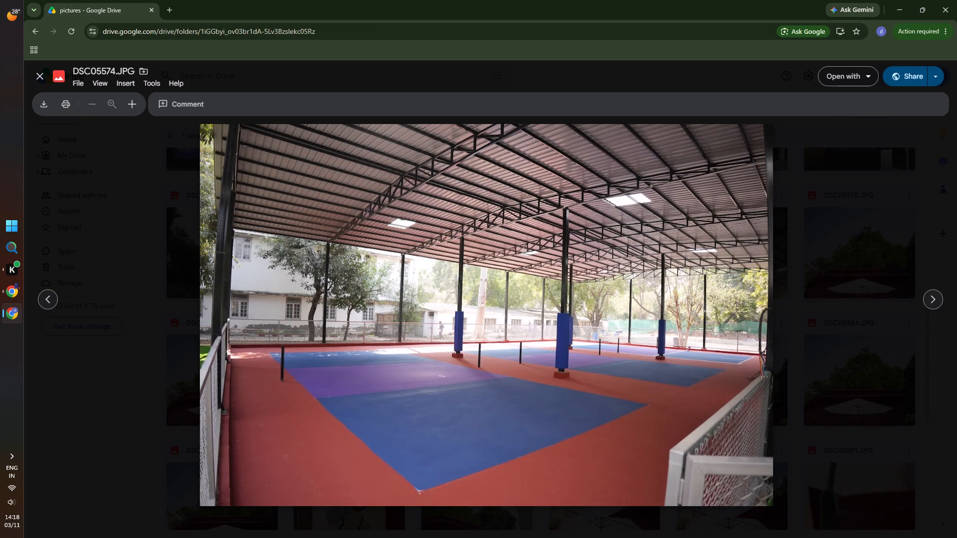
Capture a screen snip of the DSC05574.JPG court photo, covering nearly the whole image, and copy it.
key("shift+super+s")
left_click_drag(207, 135, 744, 508)
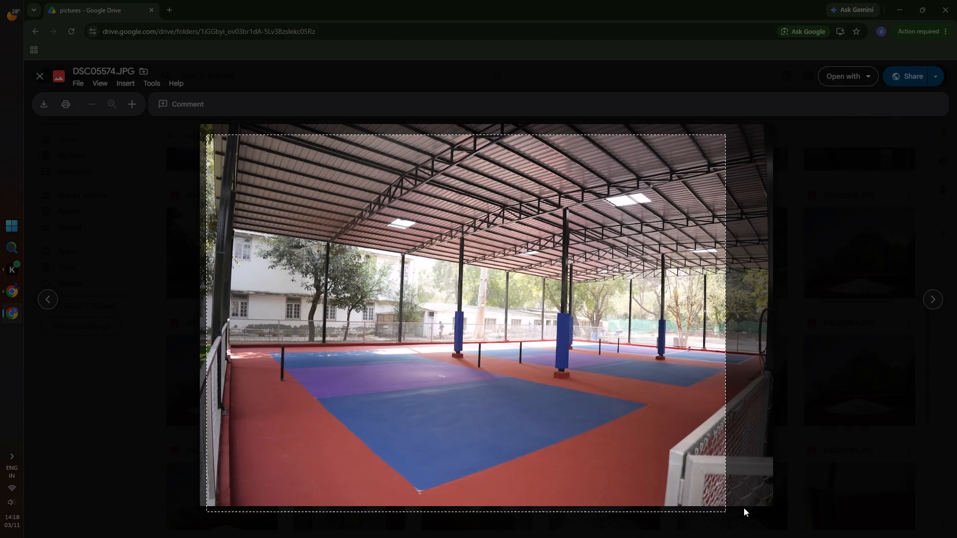
left_click_drag(744, 508, 751, 497)
key("ctrl+c")
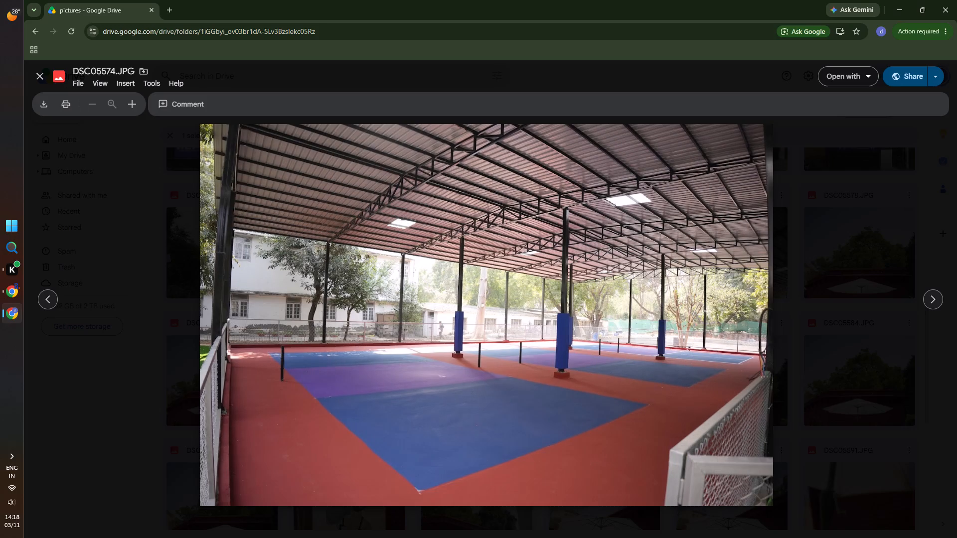
Switch to the REPPP VASANT KUNJ design in Canva and paste the captured court photo onto page 1.
left_click(3, 292)
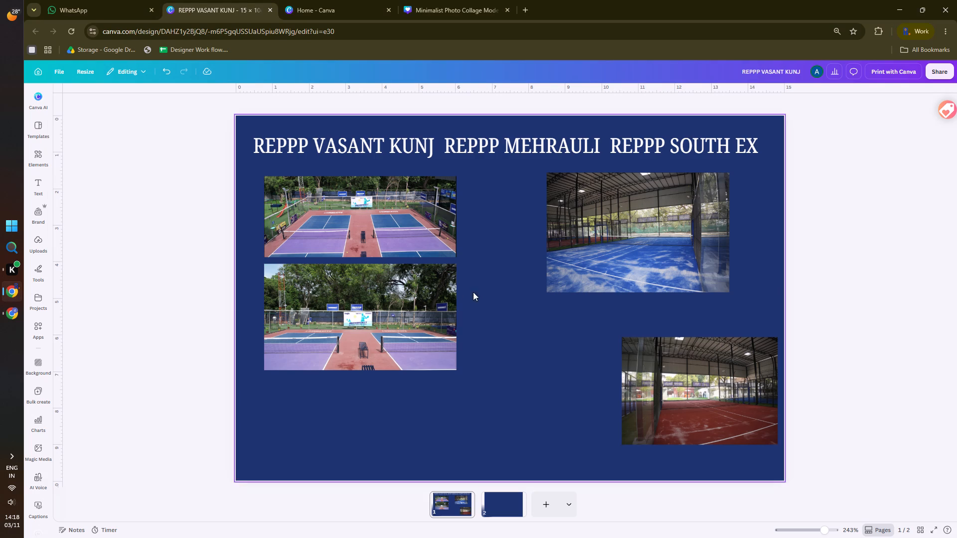
key("v")
key("v")
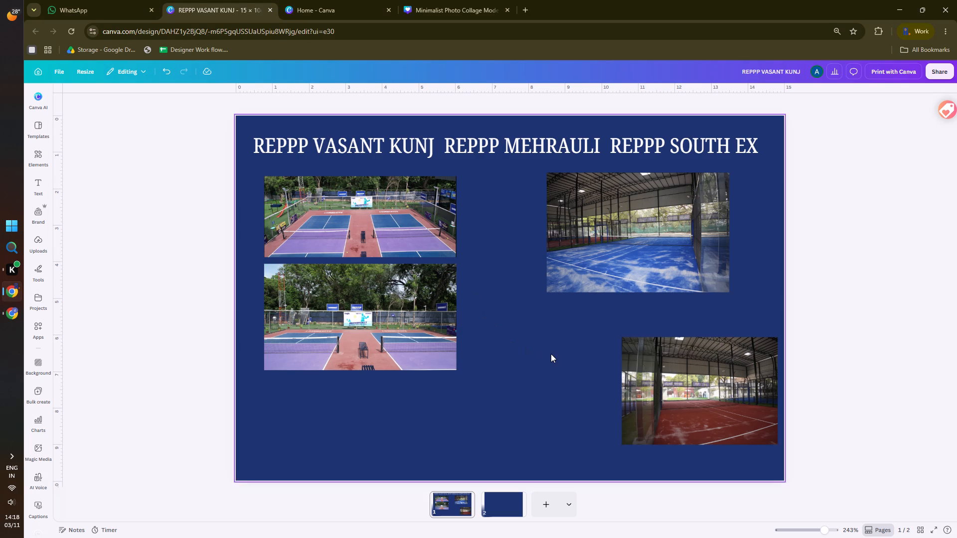
left_click(545, 357)
key("ctrl+v")
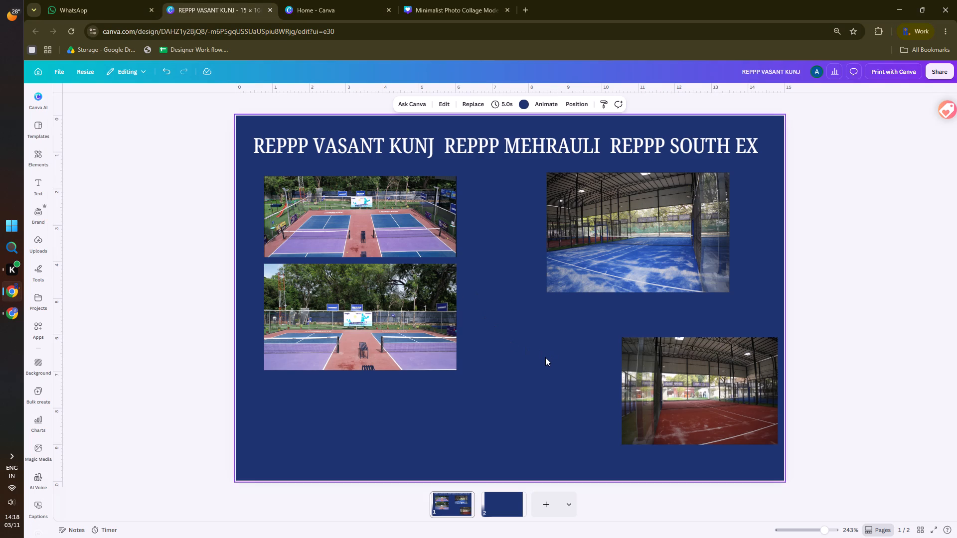
key("ctrl+v")
key("ctrl+v")
key("ctrl+v")
key("ctrl+v")
key("ctrl+v")
Spread the stacked copies of the pasted court photo apart, shrink one copy and delete three surplus ones.
left_click_drag(497, 299, 507, 305)
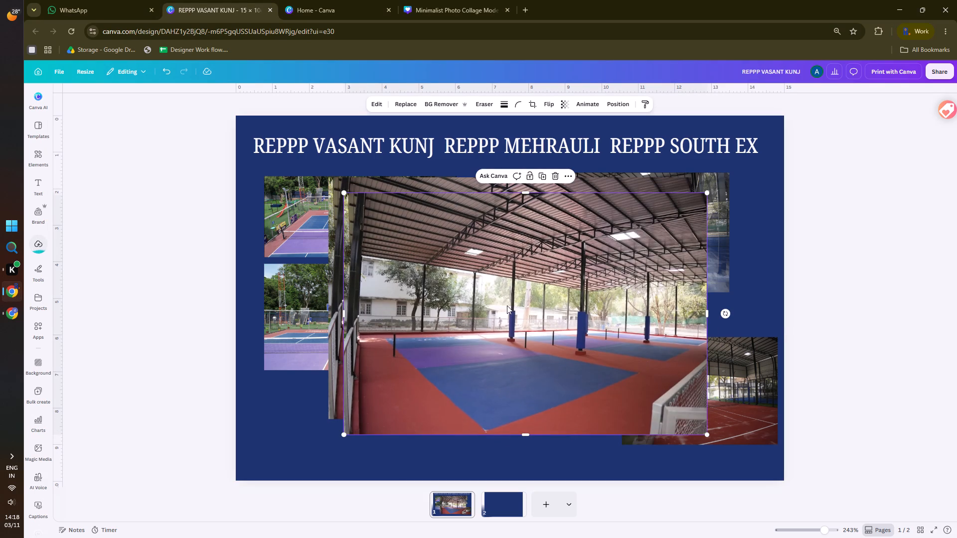
left_click_drag(507, 305, 560, 317)
key("Delete")
left_click(497, 278)
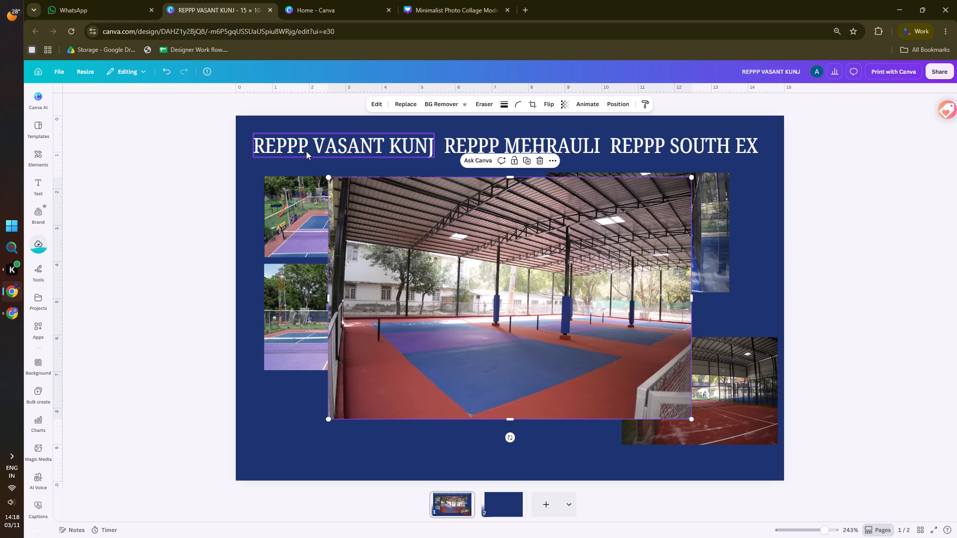
left_click_drag(328, 176, 510, 317)
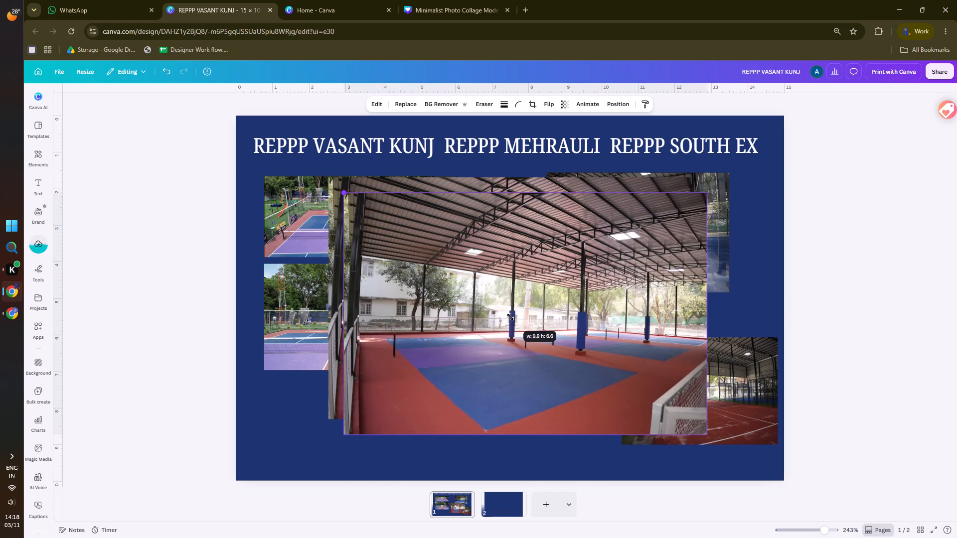
left_click_drag(510, 317, 509, 317)
left_click_drag(383, 221, 493, 251)
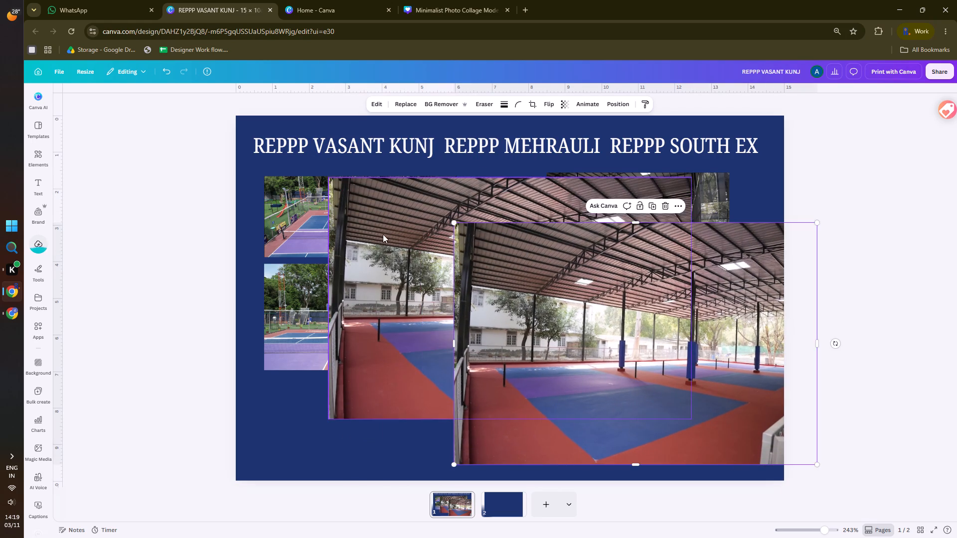
left_click(380, 233)
key("Delete")
left_click(356, 185)
key("Delete")
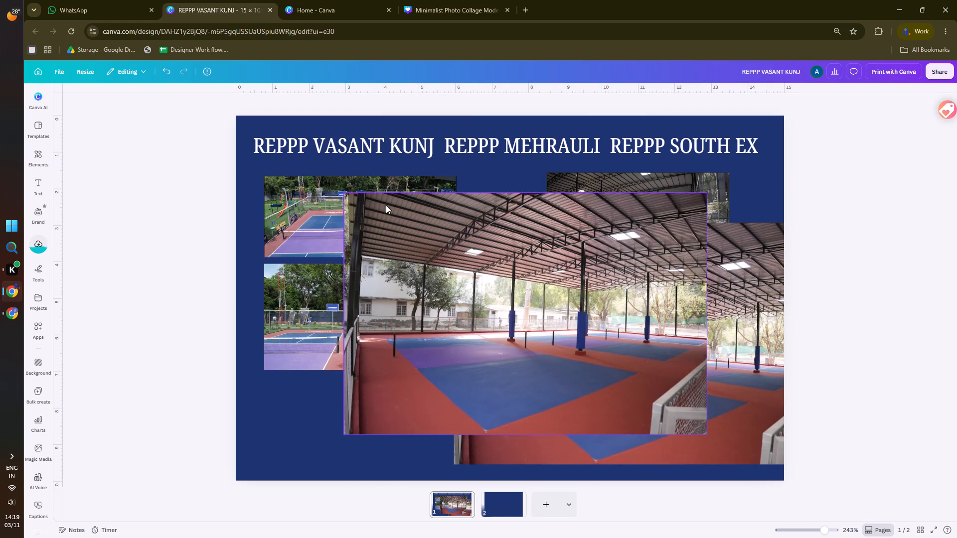
Shrink one court photo copy to about 5.3 cm wide, placing it below the REPPP SOUTH EX heading, and delete the other two copies.
left_click(401, 227)
left_click_drag(344, 194, 509, 310)
left_click(473, 249)
key("Delete")
left_click_drag(577, 364, 635, 299)
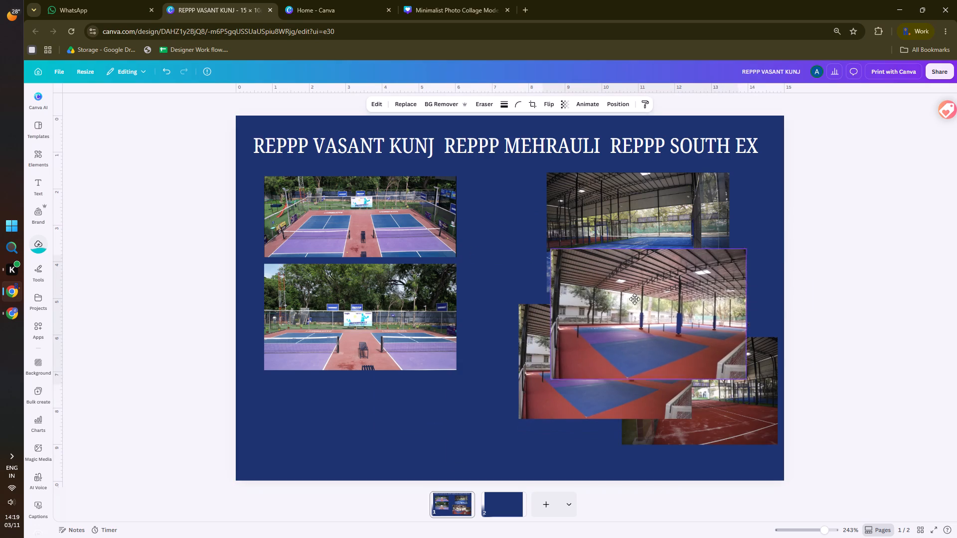
left_click_drag(635, 299, 690, 280)
left_click(538, 348)
key("Delete")
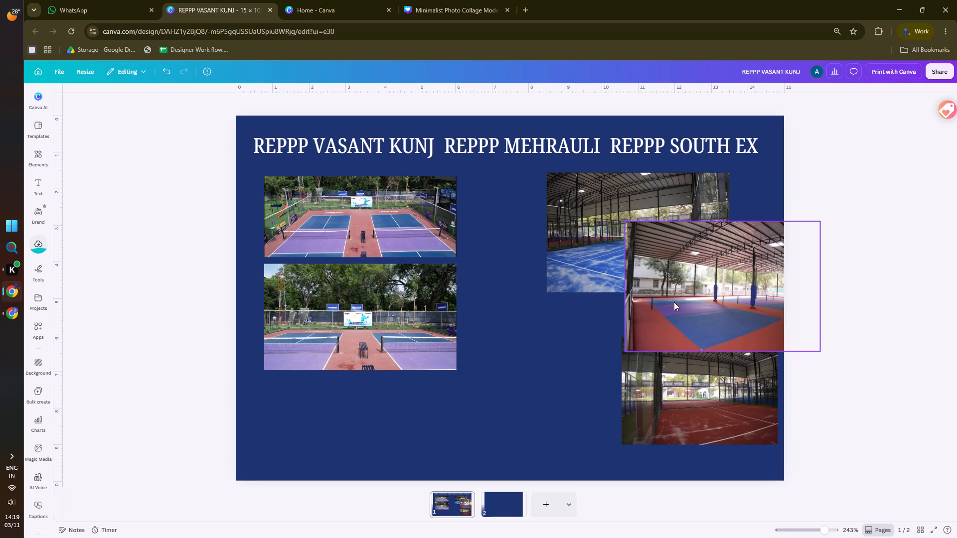
left_click_drag(674, 302, 581, 304)
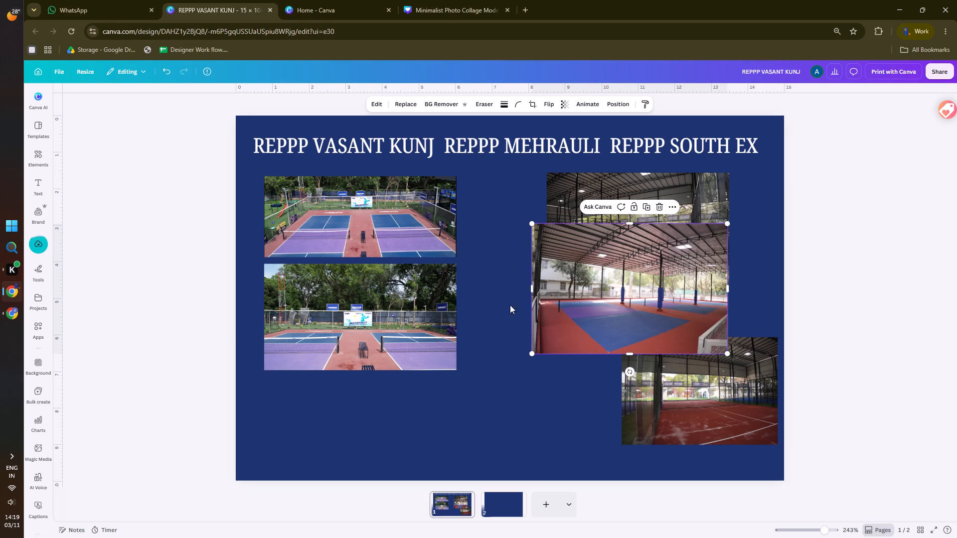
Delete the lower of the two court photos under REPPP VASANT KUNJ.
left_click(360, 309)
key("Delete")
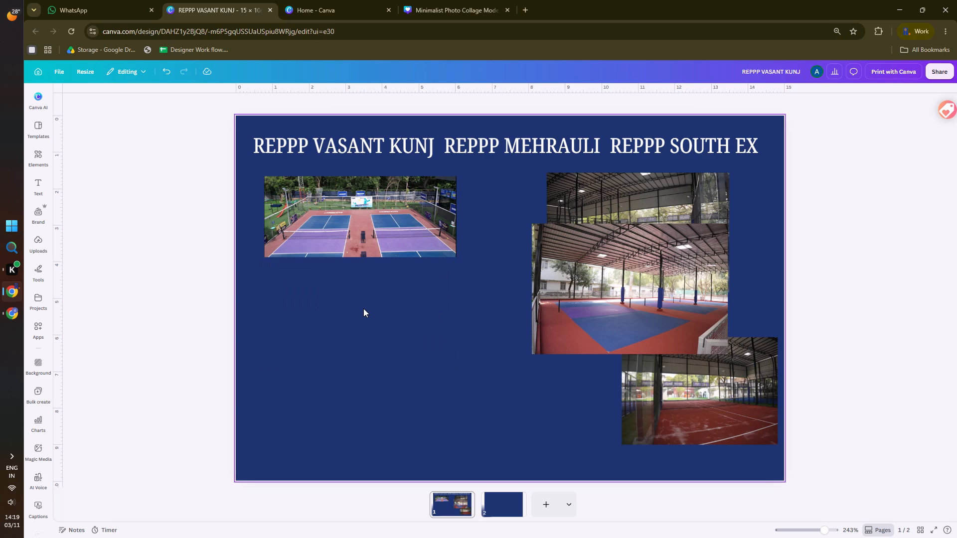
Move the overlapping covered-court photo with blue posts slightly down and left among the REPPP SOUTH EX photos.
left_click_drag(598, 269, 570, 309)
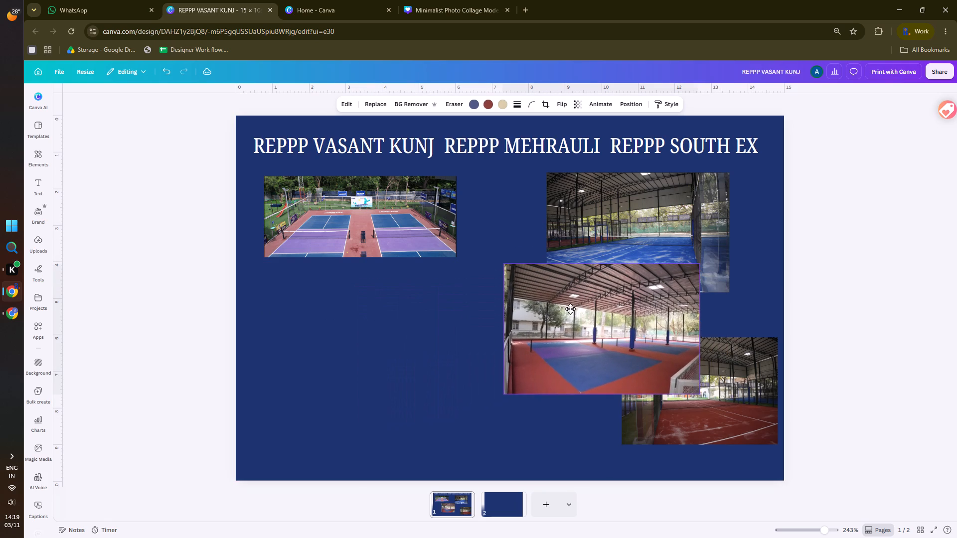
left_click_drag(570, 309, 588, 291)
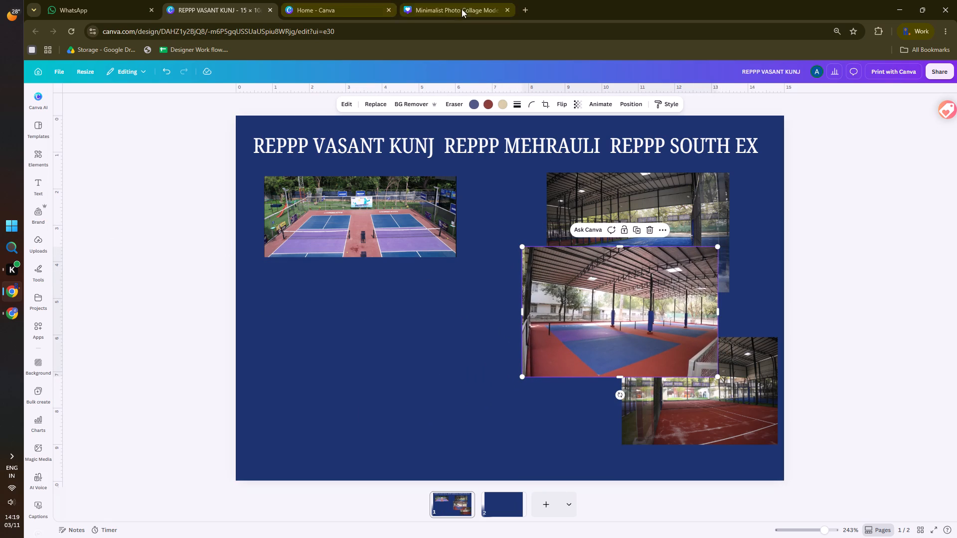
In Google Drive, open the REPPP café photo 20250301_164128 (1).jpg from the Mehrauli > Cafe folder.
left_click(8, 316)
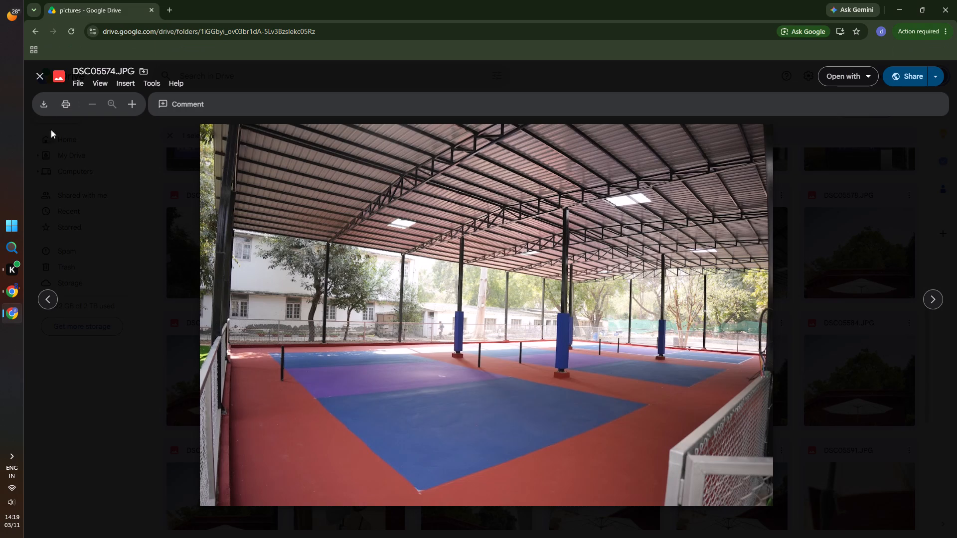
left_click(37, 75)
scroll(262, 258, "up", 4)
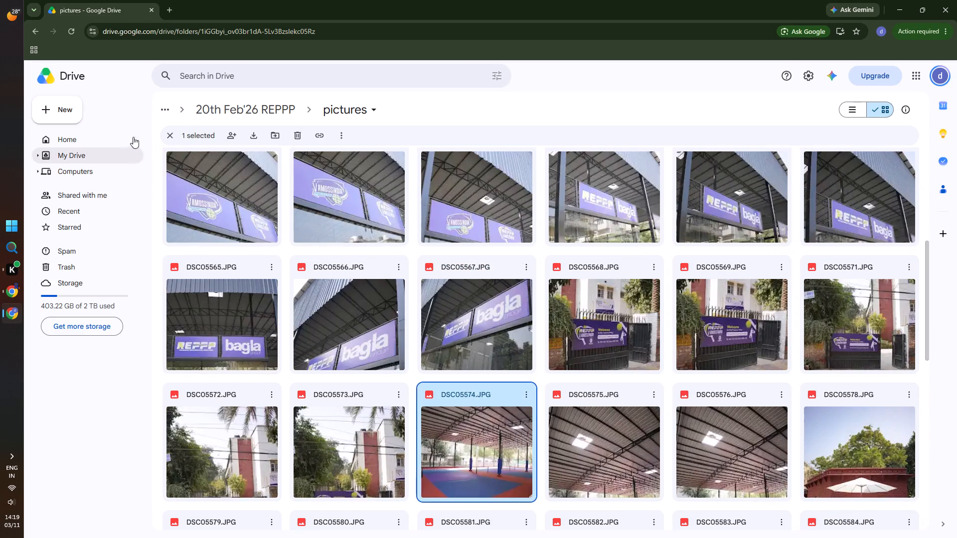
left_click(223, 109)
left_click(168, 108)
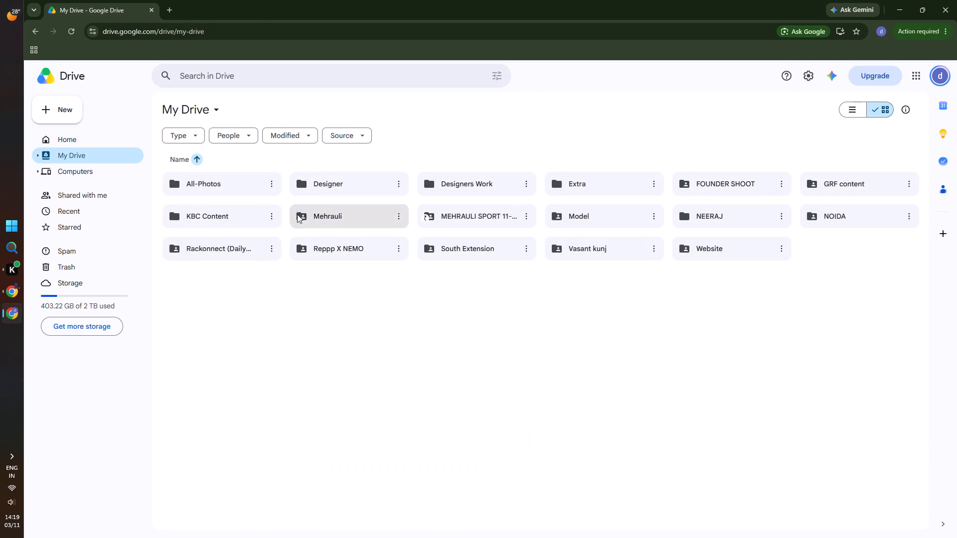
double_click(330, 220)
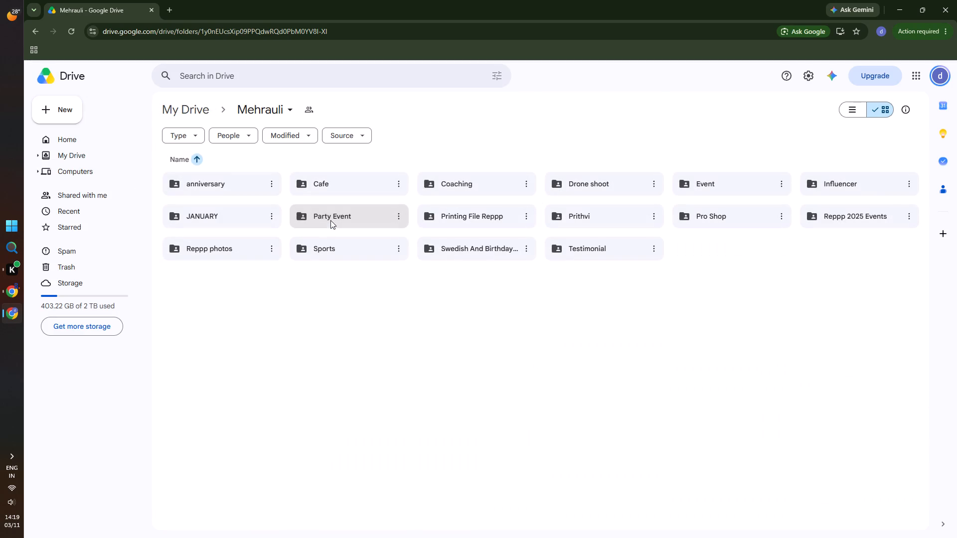
double_click(346, 186)
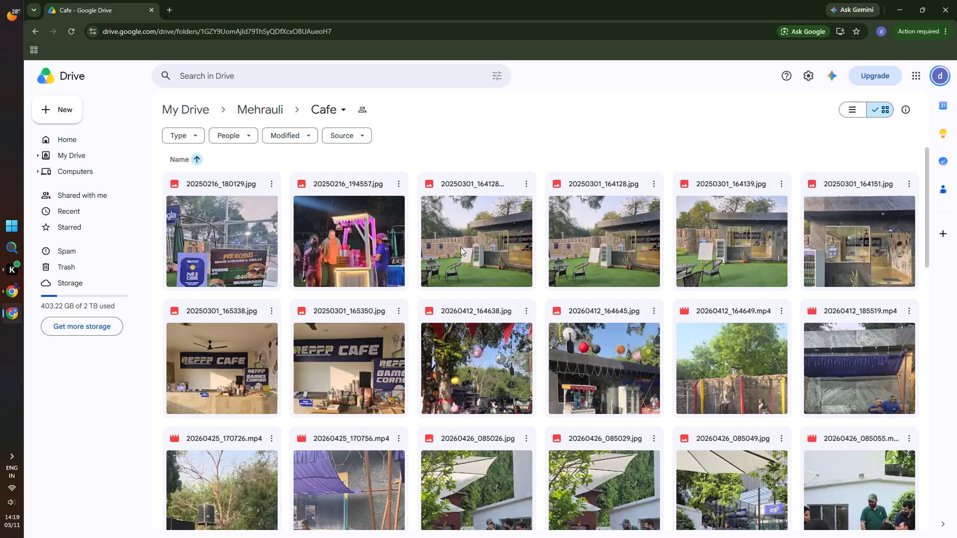
left_click(488, 249)
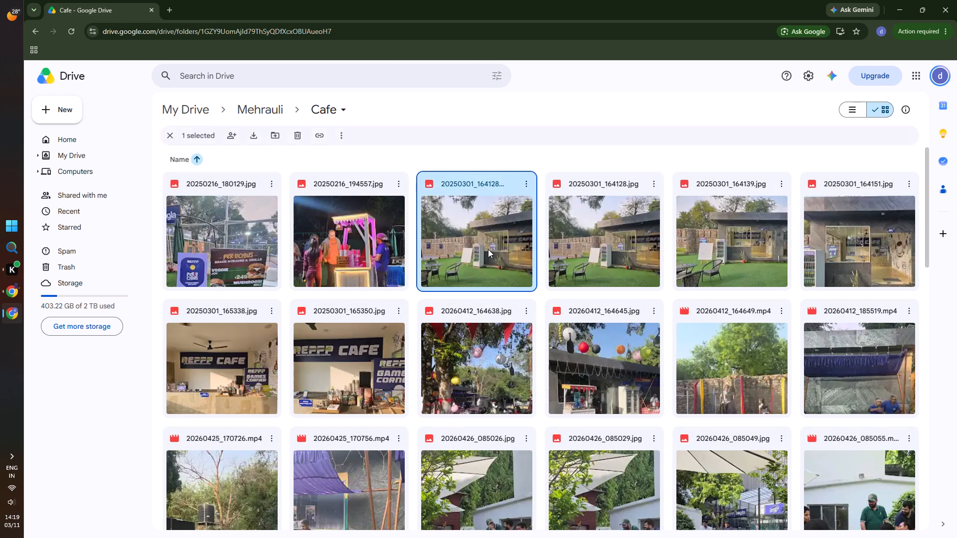
left_click(488, 249)
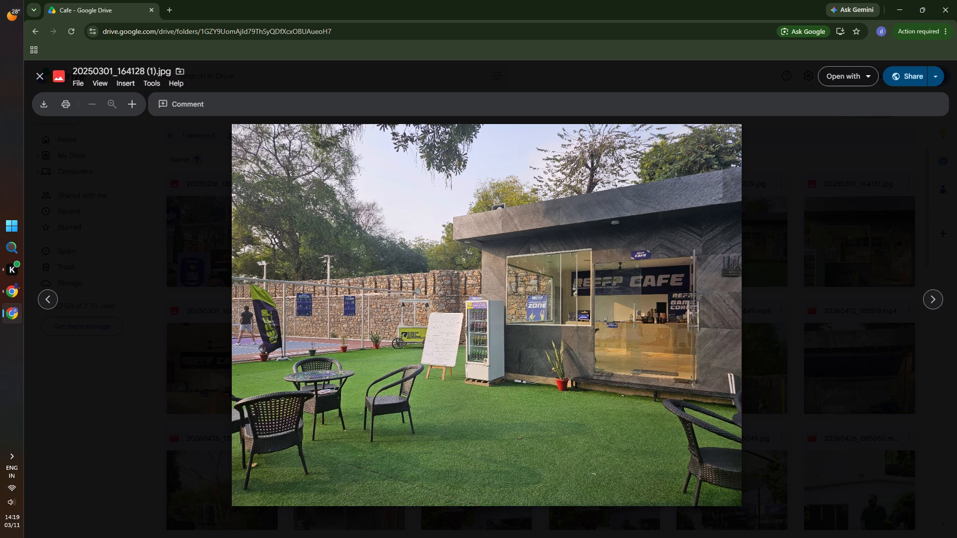
Capture nearly the whole café photo as a screen snip and paste it onto page 1 of the Canva design.
key("shift+super+s")
left_click_drag(237, 142, 235, 200)
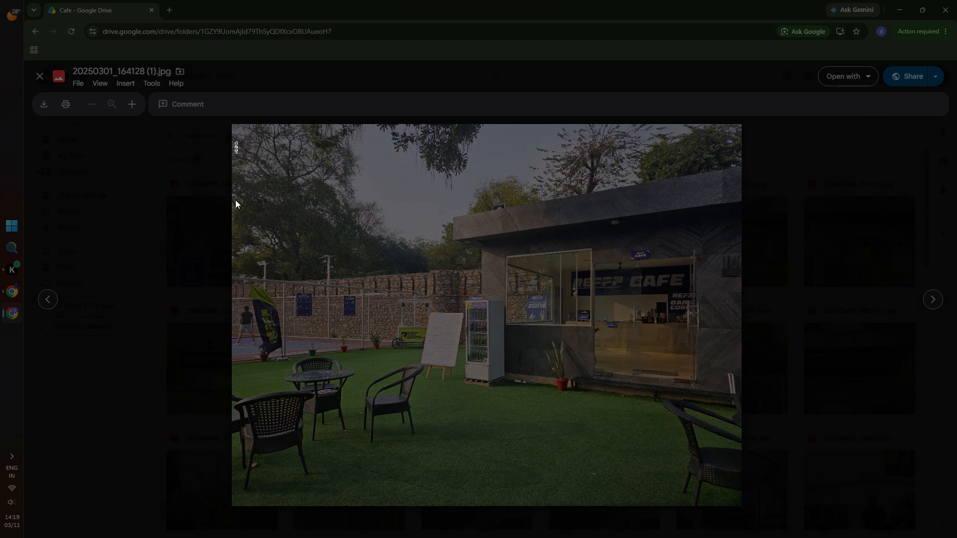
left_click_drag(235, 200, 733, 485)
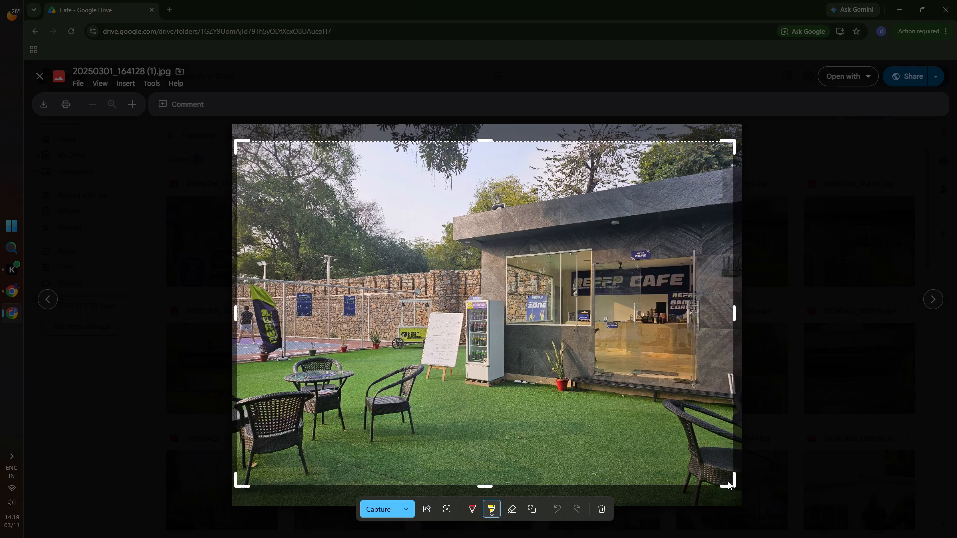
key("ctrl+c")
left_click(15, 290)
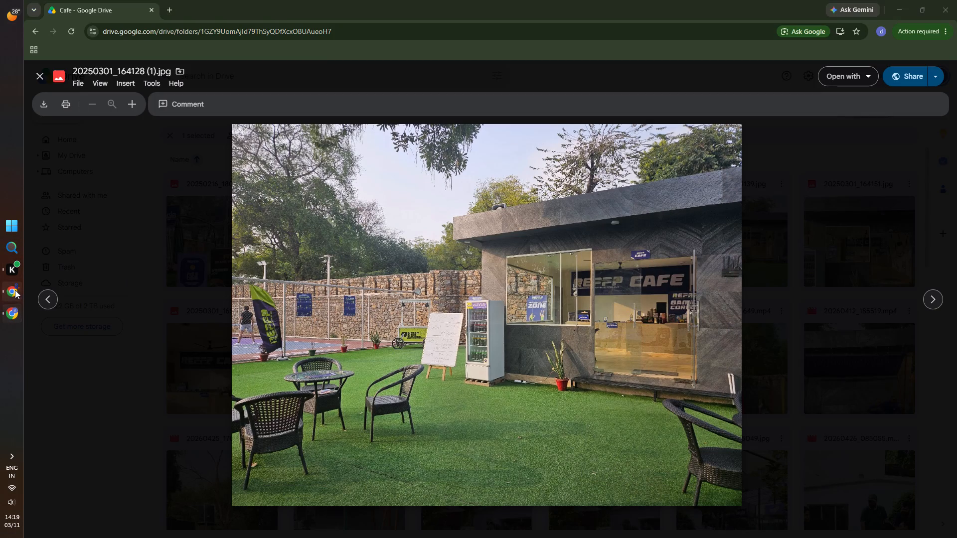
key("ctrl+v")
key("ctrl+v")
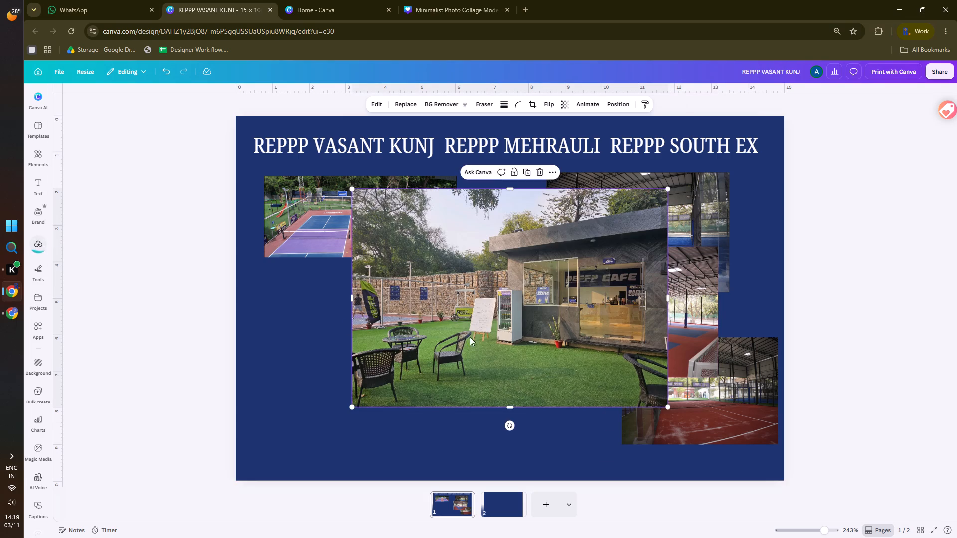
Pull the two pasted café photo copies apart and delete one of them.
left_click_drag(401, 244, 496, 266)
left_click(406, 267)
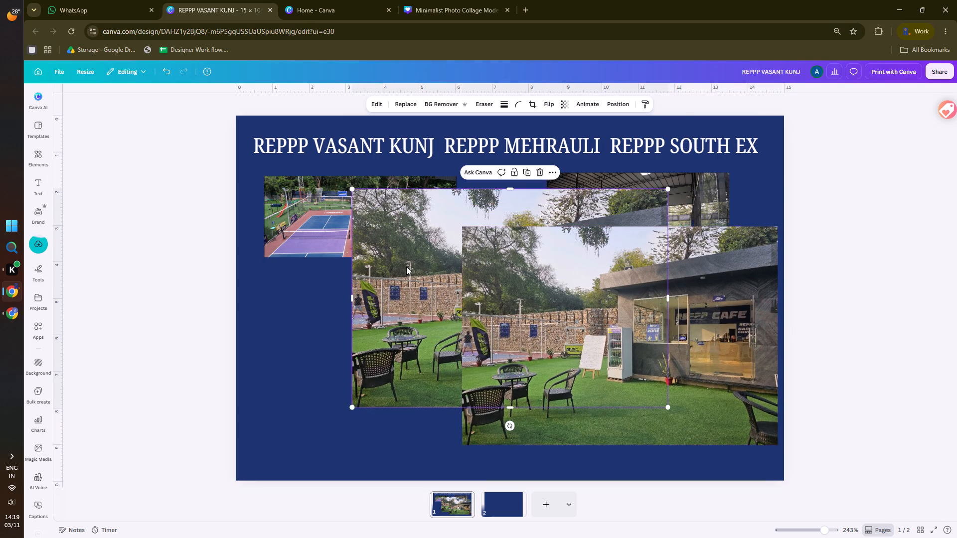
key("Delete")
Shrink the café photo to about 5 cm wide and place it below the court photo under REPPP VASANT KUNJ.
left_click(522, 296)
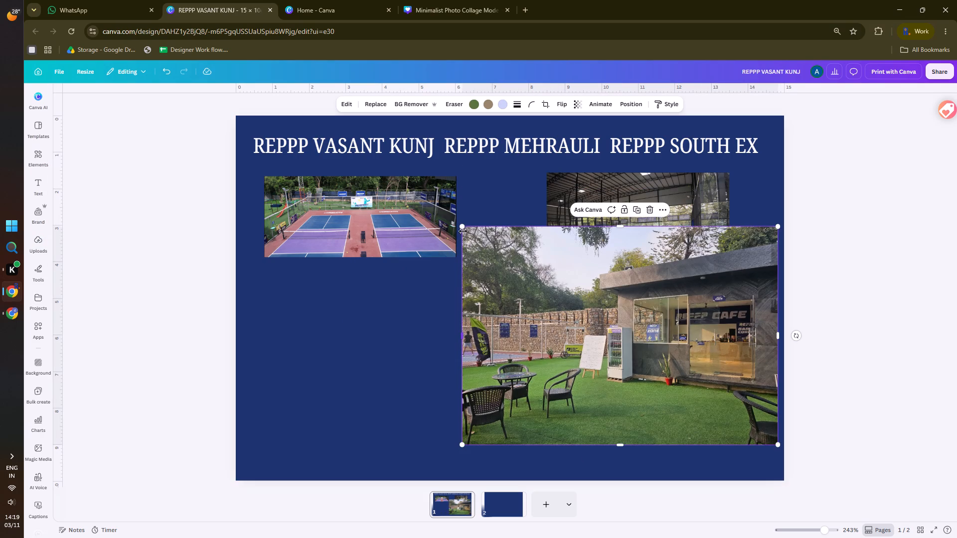
left_click_drag(464, 228, 571, 355)
left_click_drag(658, 361, 310, 313)
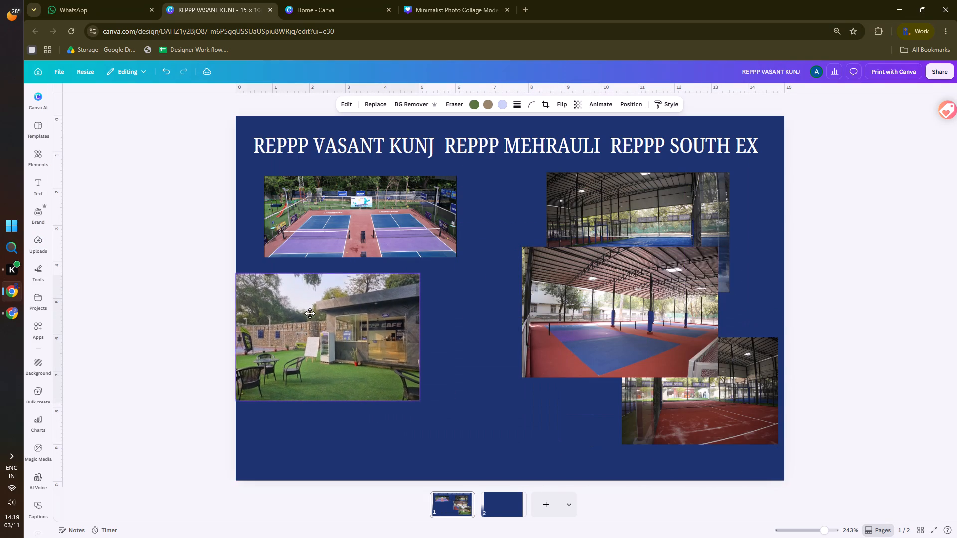
left_click_drag(310, 313, 337, 313)
left_click(123, 272)
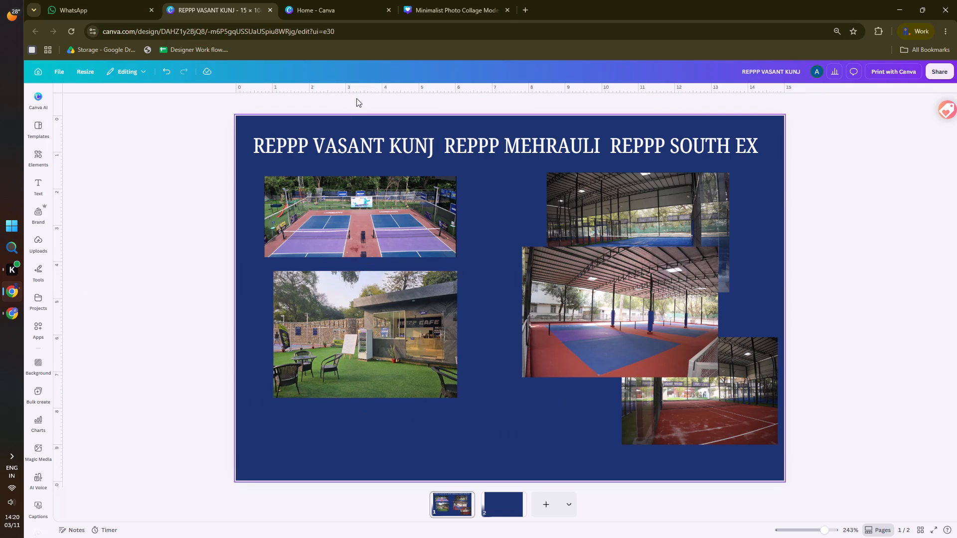
Return to Google Drive, close the photo preview and look through the Mehrauli Cafe folder for more usable photos.
left_click(11, 317)
left_click(36, 75)
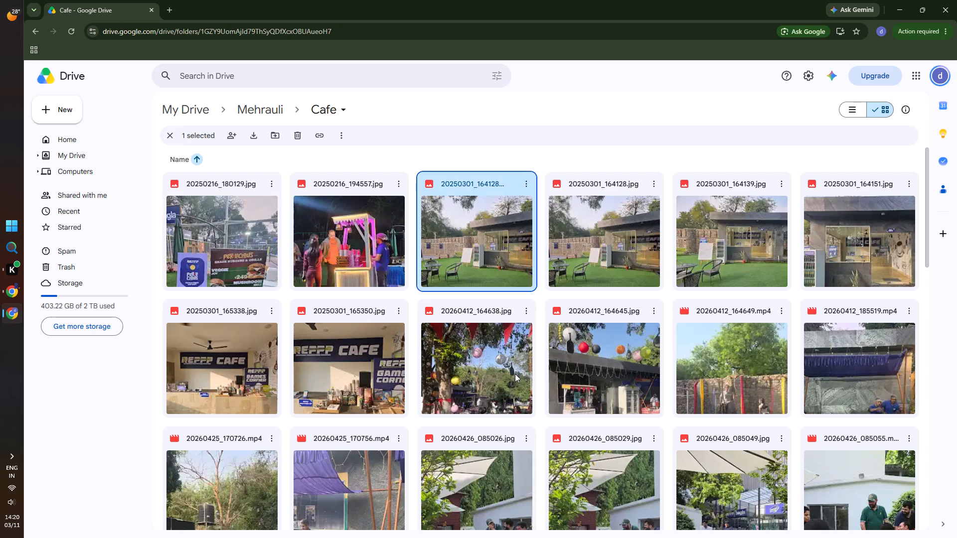
scroll(515, 376, "down", 20)
scroll(475, 363, "up", 5)
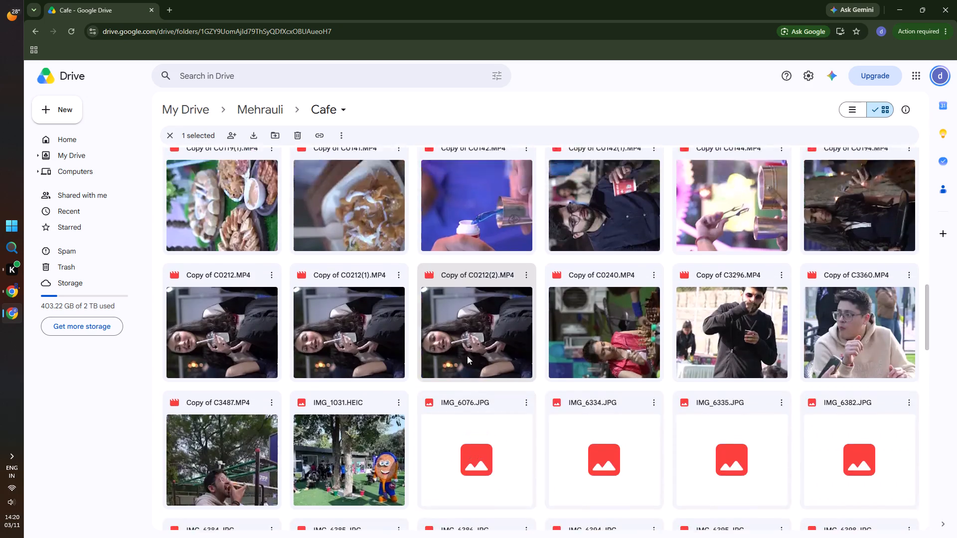
scroll(459, 355, "down", 20)
scroll(459, 355, "down", 9)
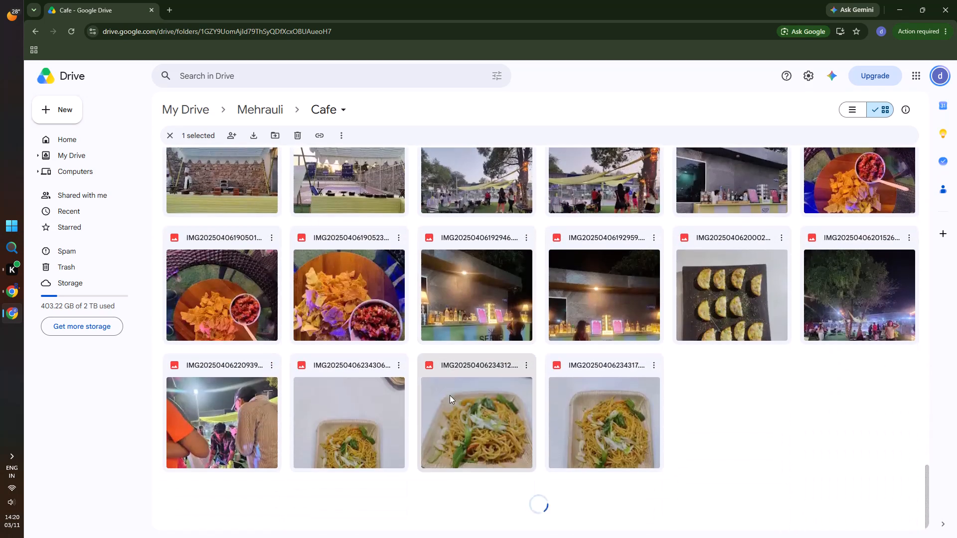
scroll(455, 372, "down", 6)
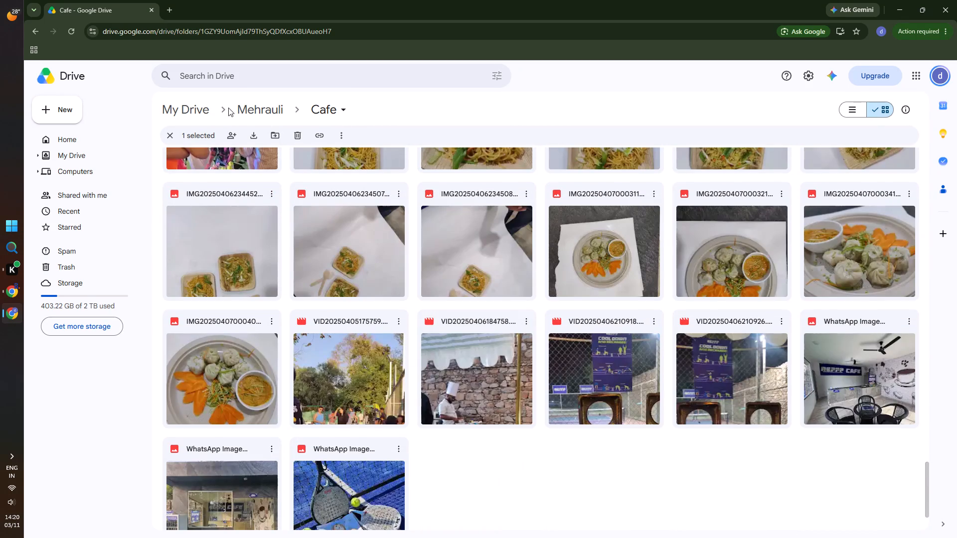
Browse the Mehrauli > Sports > Padel folder for a suitable court photo.
left_click(245, 110)
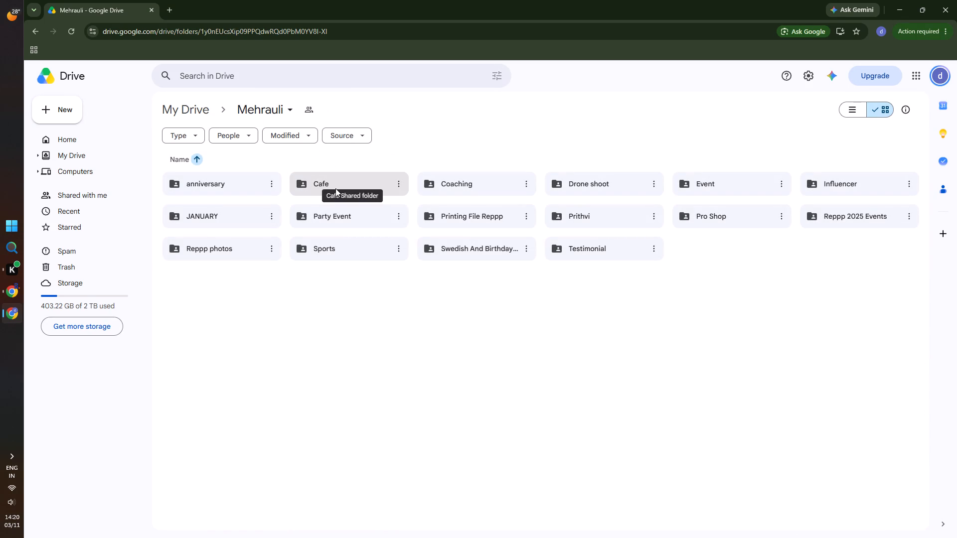
double_click(338, 250)
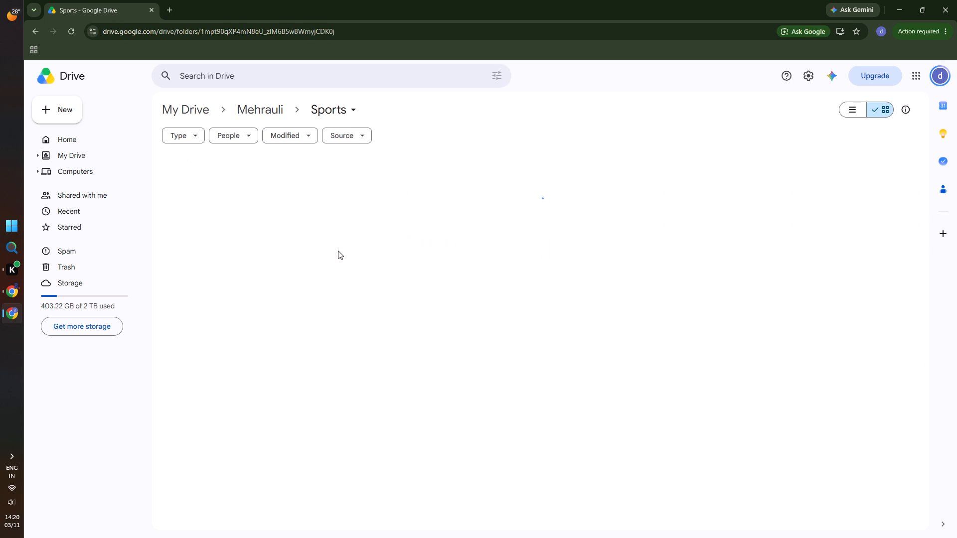
double_click(304, 193)
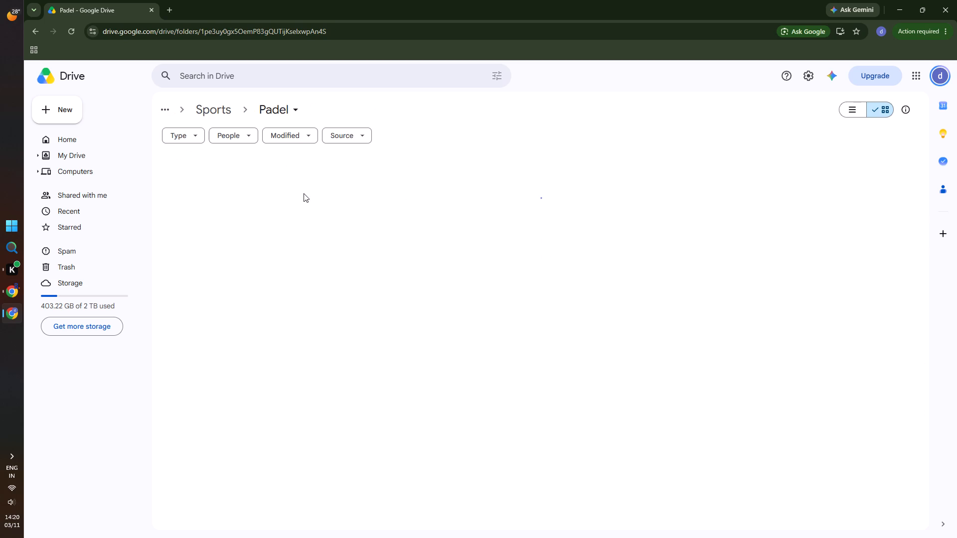
scroll(493, 380, "down", 5)
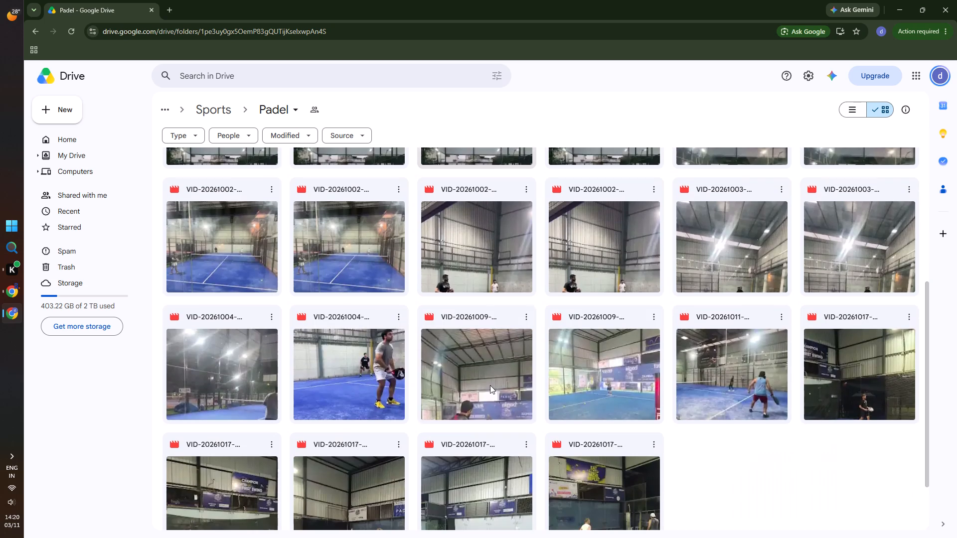
scroll(489, 386, "down", 5)
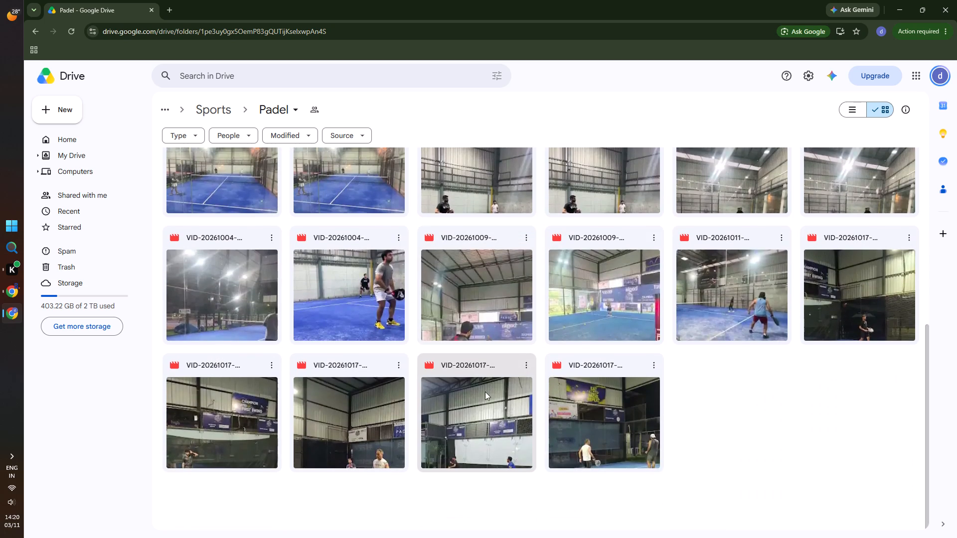
scroll(485, 392, "up", 4)
scroll(450, 372, "down", 3)
scroll(450, 372, "up", 7)
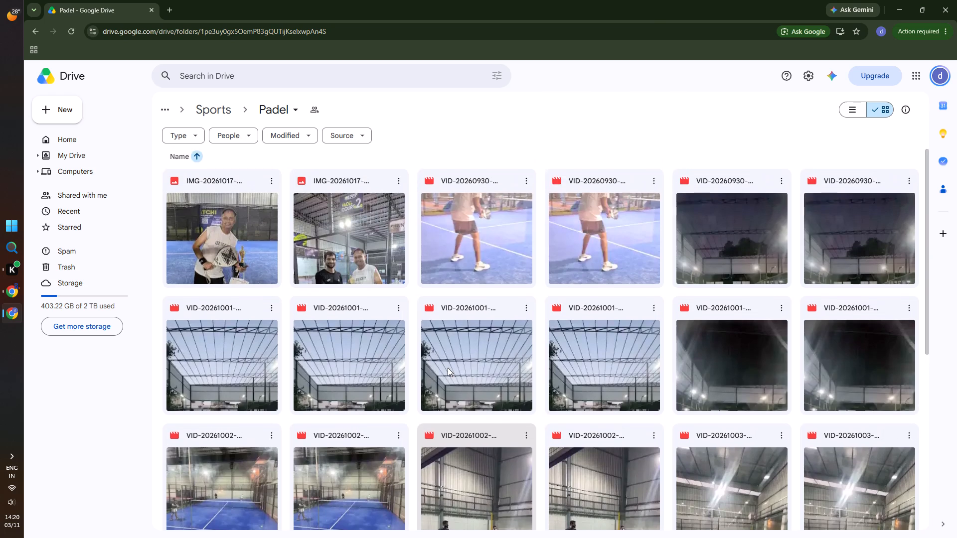
scroll(448, 368, "down", 3)
scroll(362, 348, "up", 6)
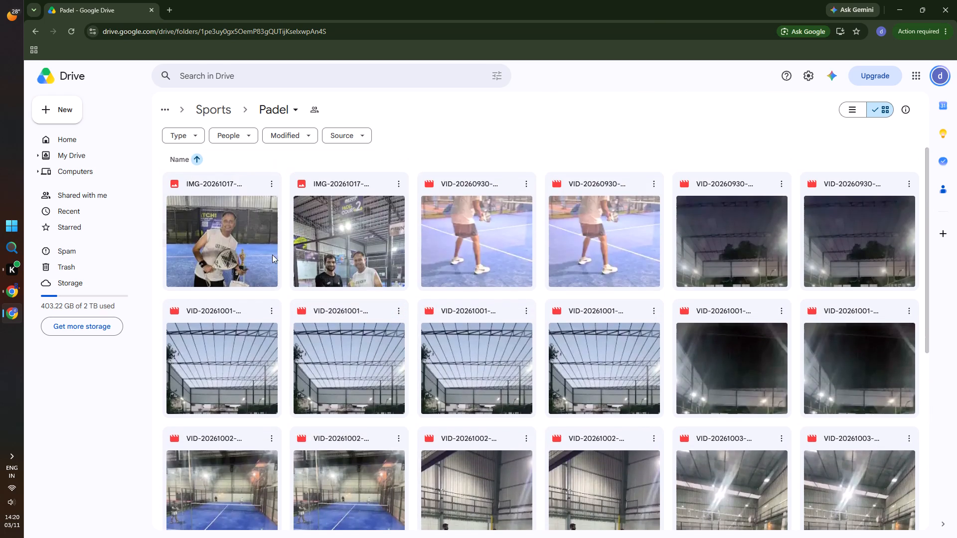
Browse the Mehrauli > Sports > Pickleball folder down to its end for a suitable court photo.
left_click(222, 112)
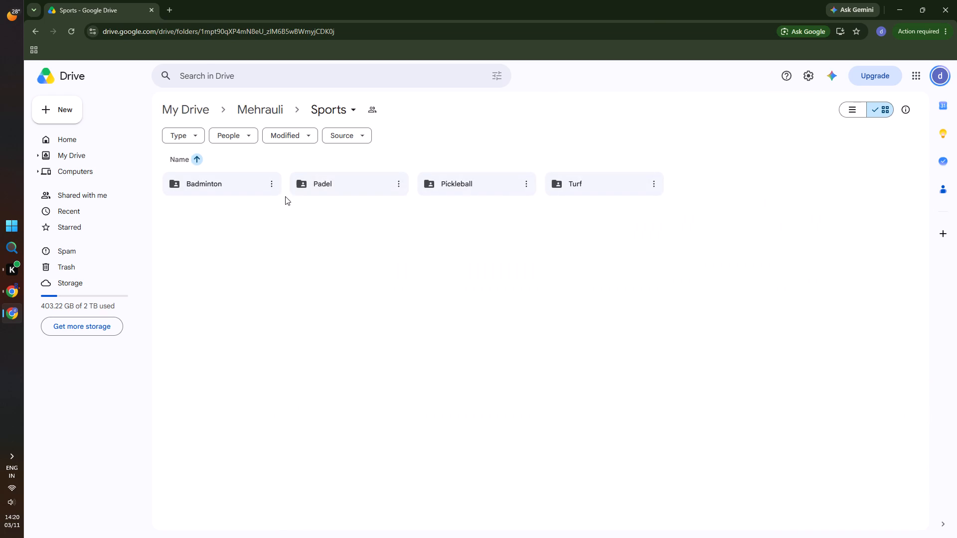
double_click(465, 178)
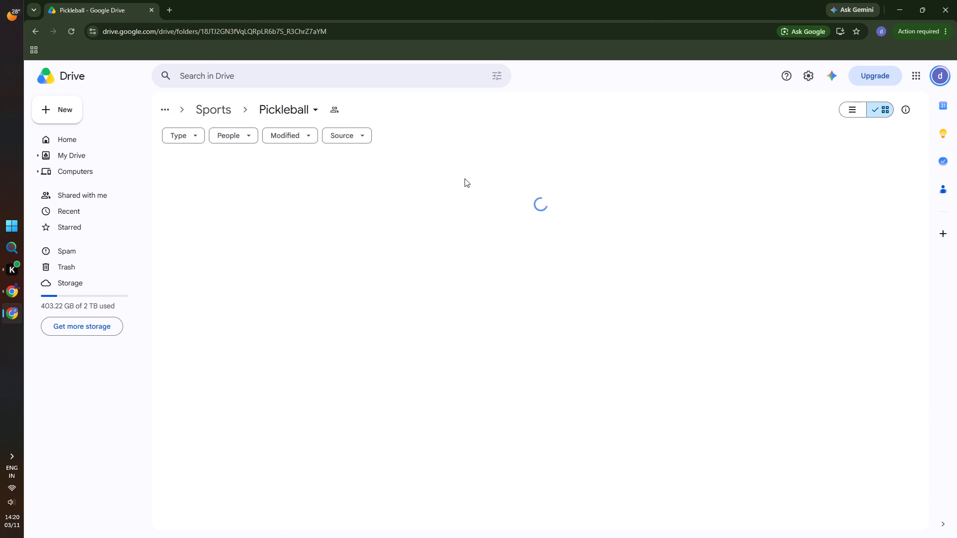
scroll(517, 240, "down", 4)
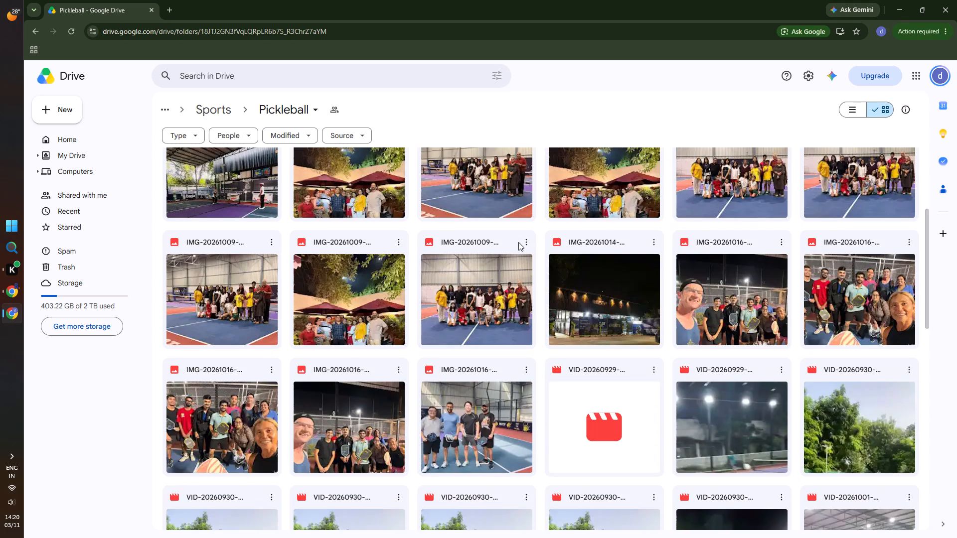
scroll(518, 242, "down", 8)
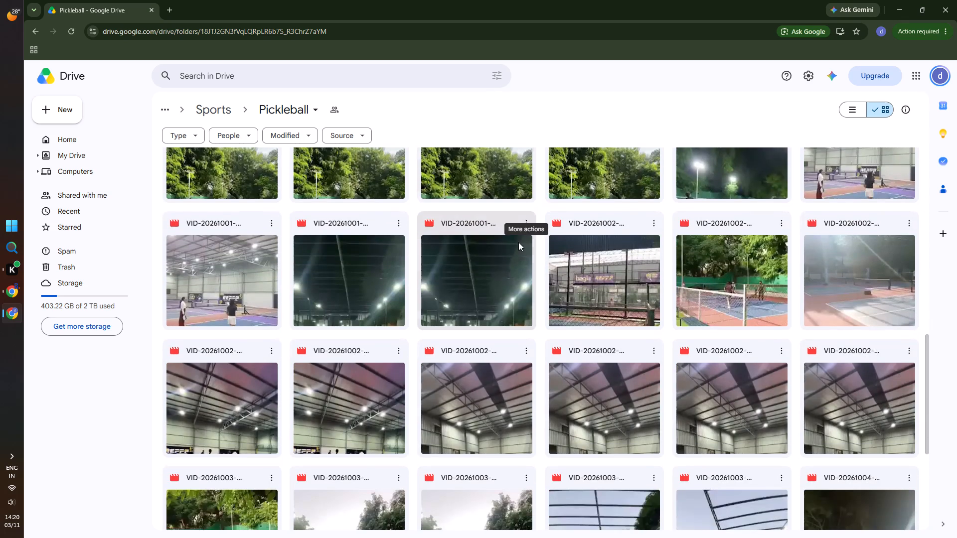
scroll(634, 302, "down", 13)
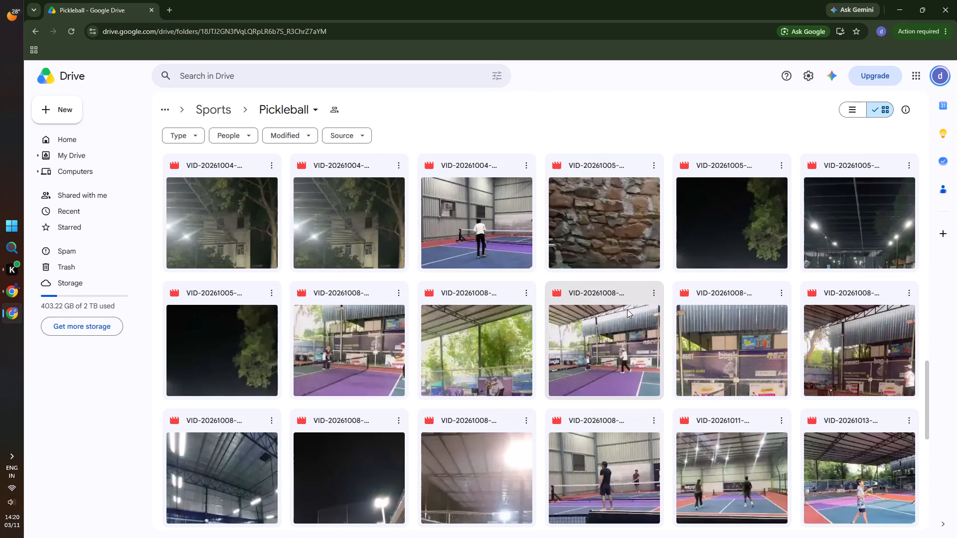
scroll(627, 309, "down", 11)
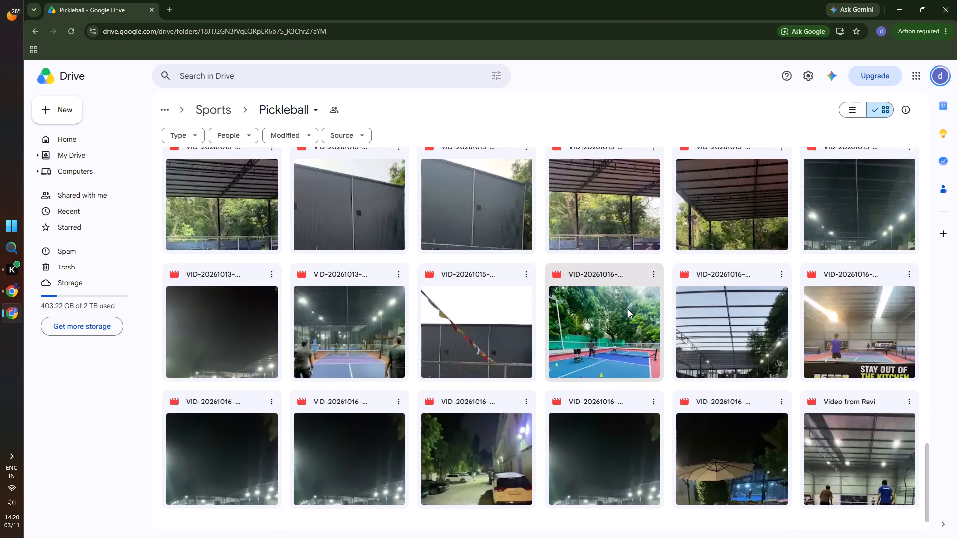
scroll(628, 309, "down", 5)
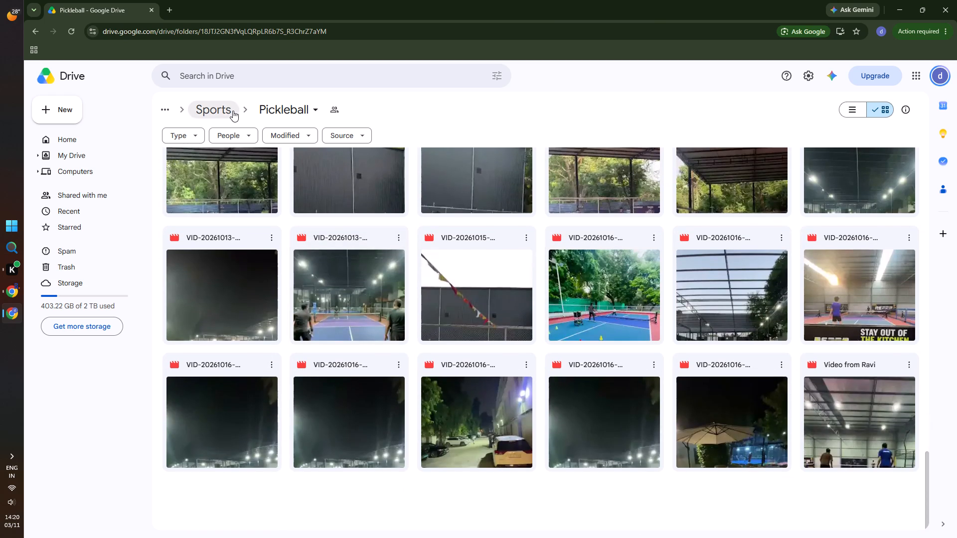
Browse the Mehrauli > Sports > Badminton folder down to its end for a suitable court photo.
left_click(233, 111)
double_click(583, 180)
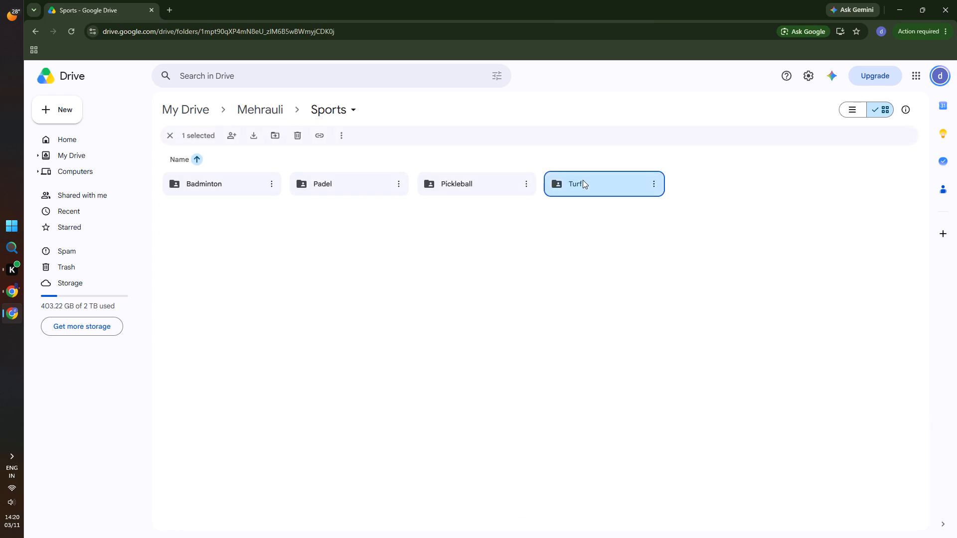
left_click(217, 113)
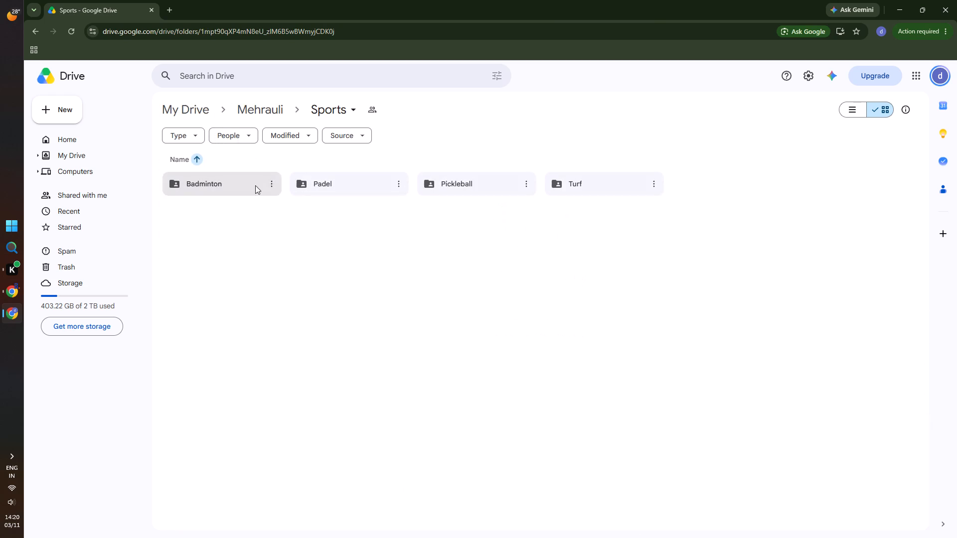
double_click(221, 188)
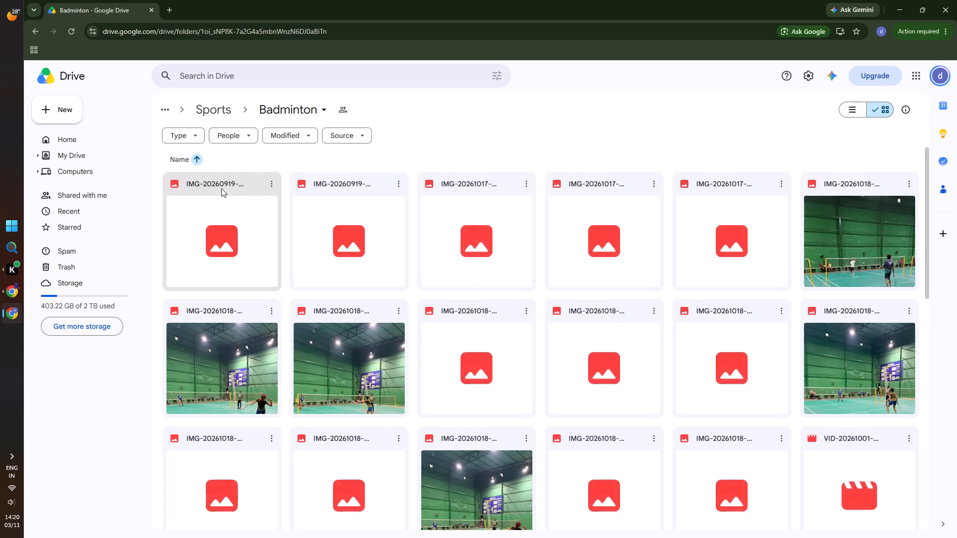
scroll(519, 341, "down", 5)
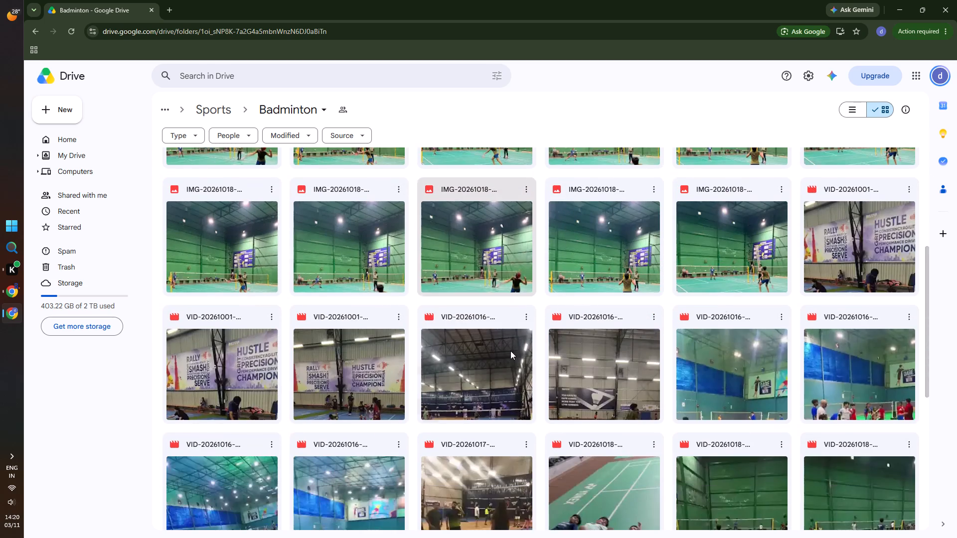
scroll(423, 332, "down", 9)
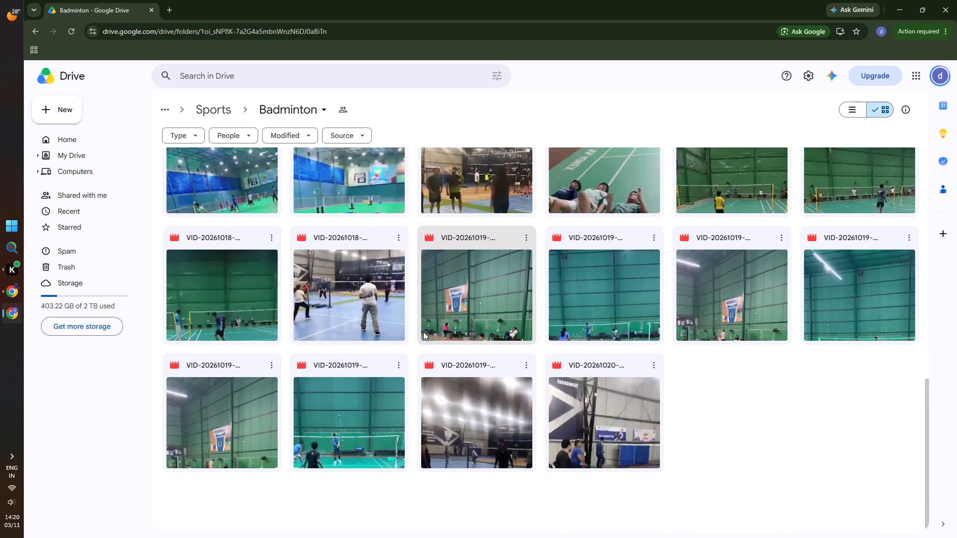
scroll(423, 332, "down", 4)
Look through Mehrauli's Reppp photos and Coaching folders for usable venue photos.
left_click(210, 110)
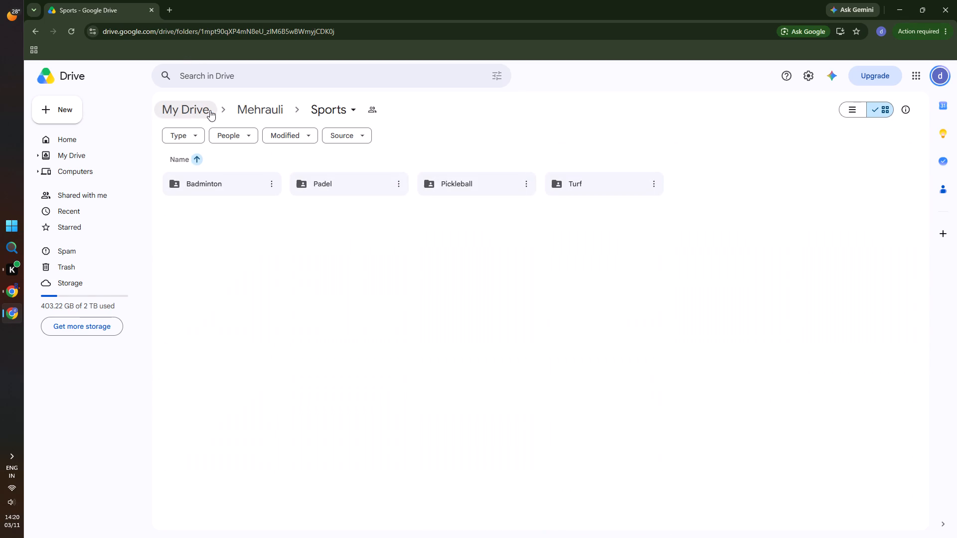
left_click(254, 110)
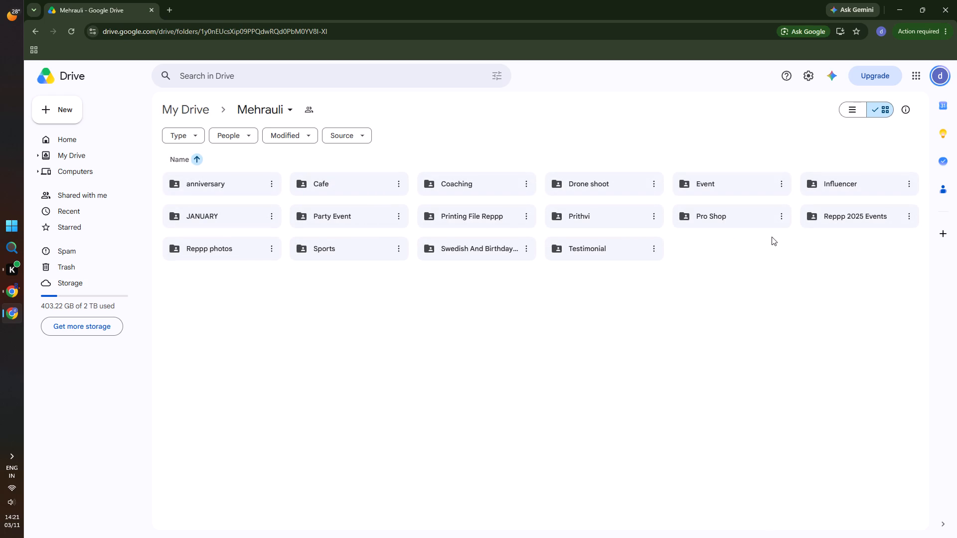
double_click(251, 249)
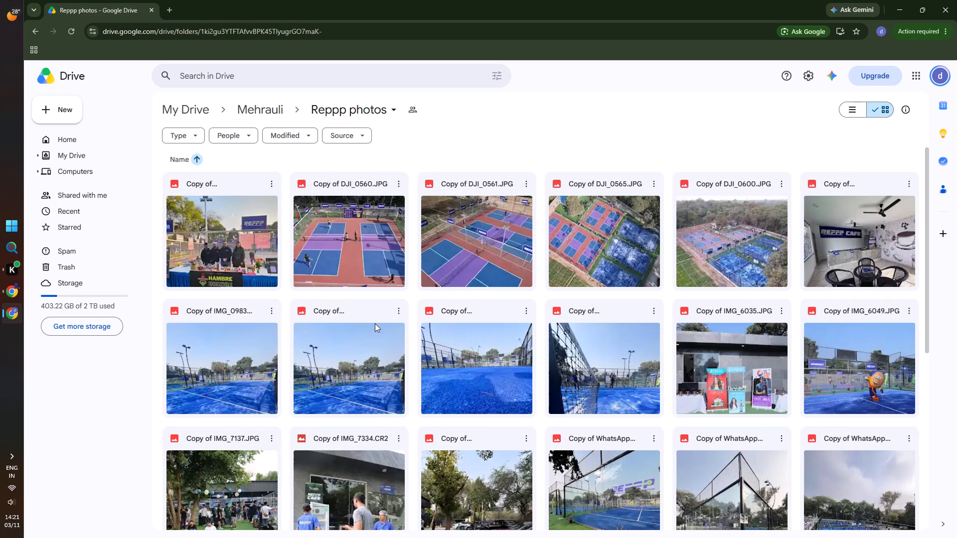
scroll(478, 360, "down", 9)
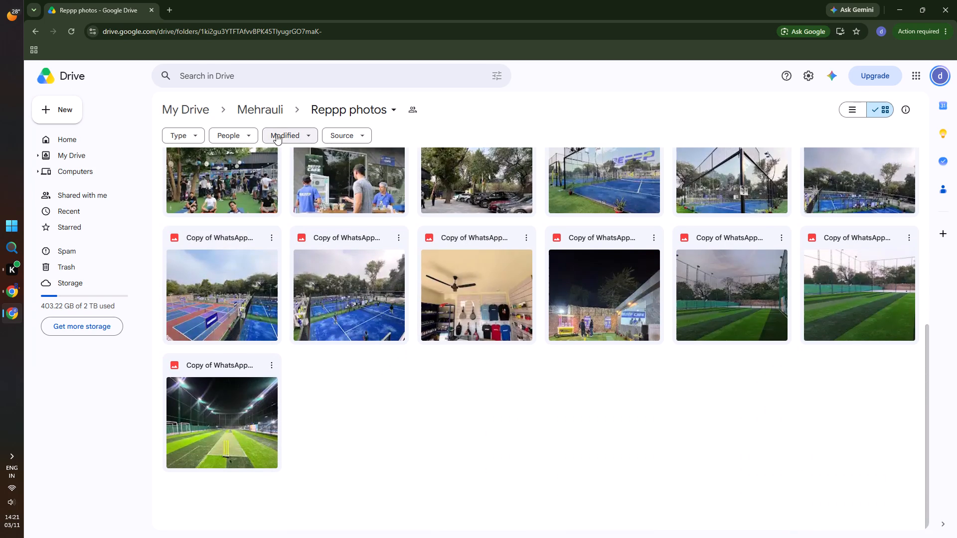
left_click(258, 110)
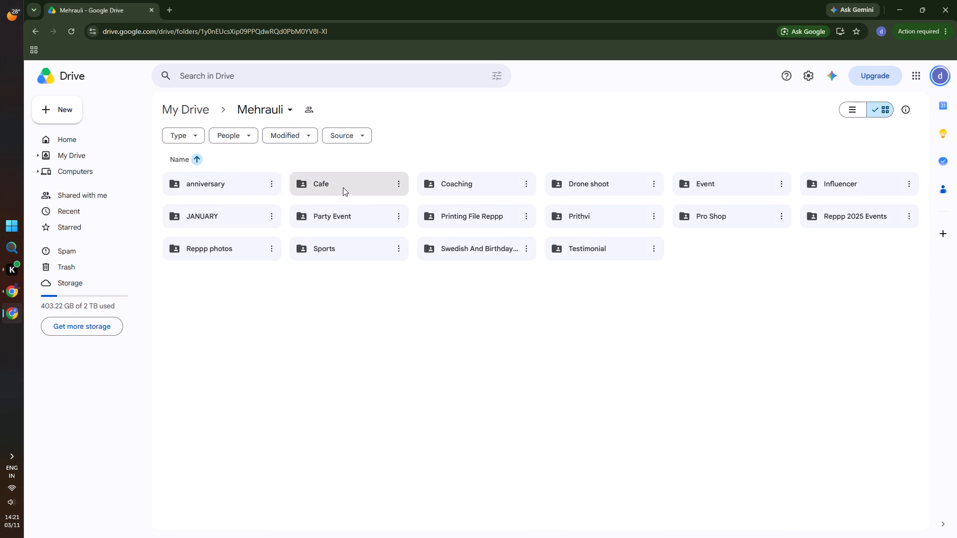
double_click(521, 186)
double_click(455, 185)
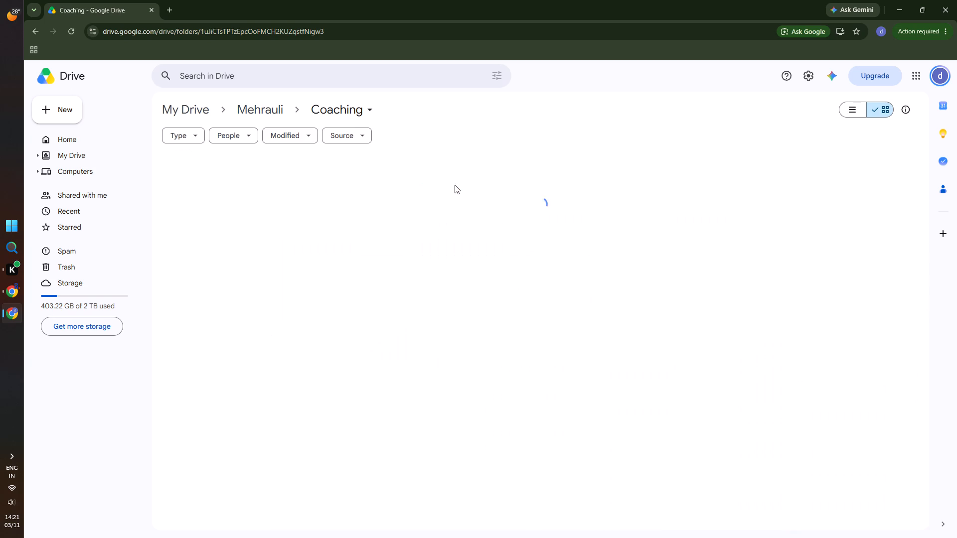
left_click(272, 113)
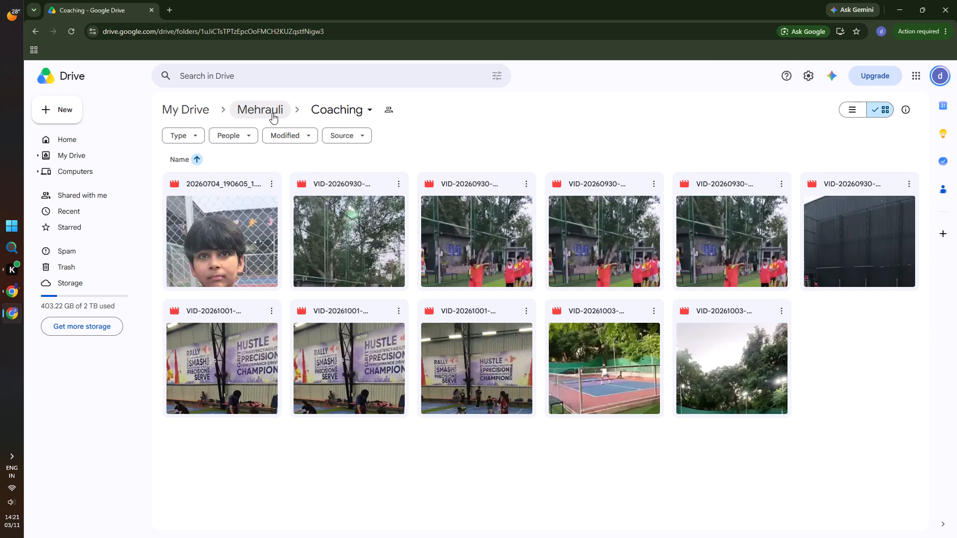
Browse the Mehrauli > Drone shoot folder and preview the indoor badminton court video Copy of DJI_0380.MP4.
double_click(626, 186)
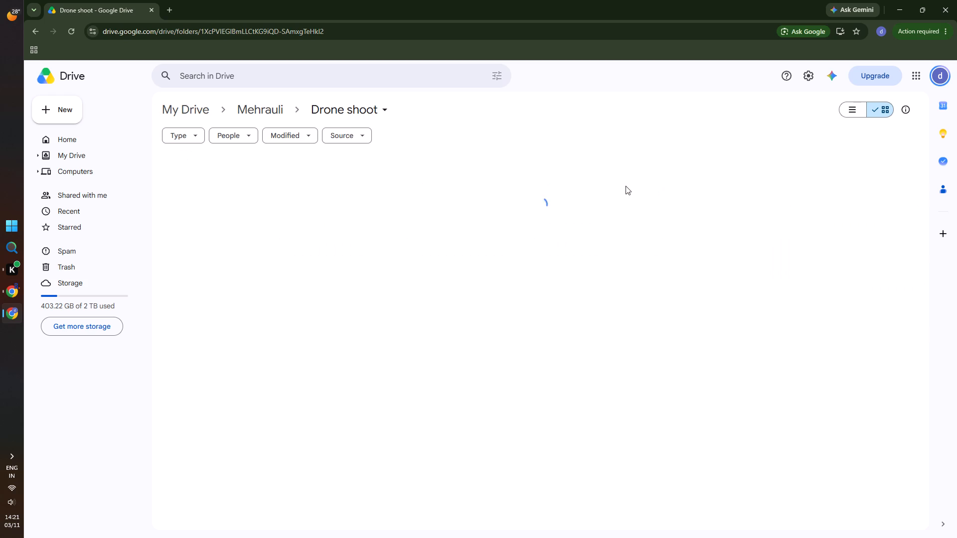
scroll(584, 325, "down", 15)
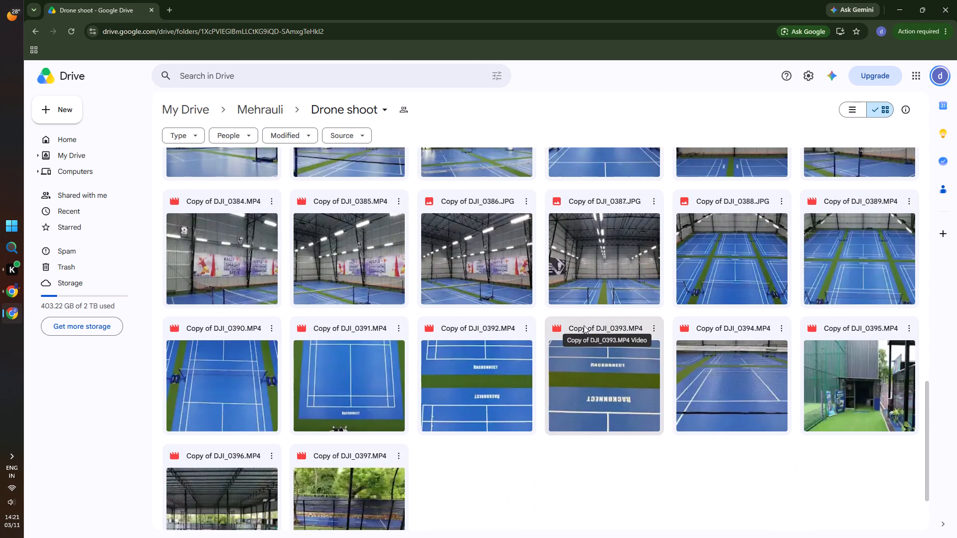
scroll(584, 325, "up", 2)
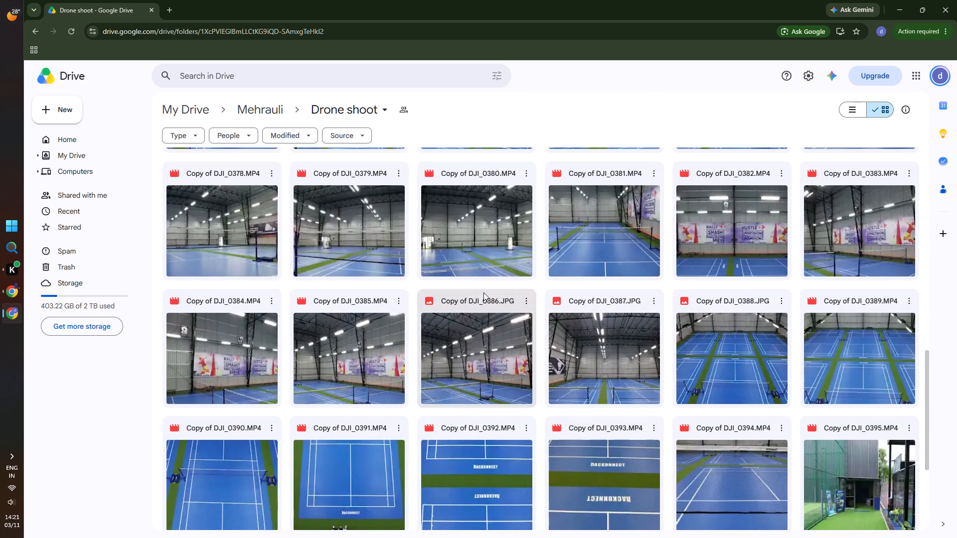
double_click(449, 241)
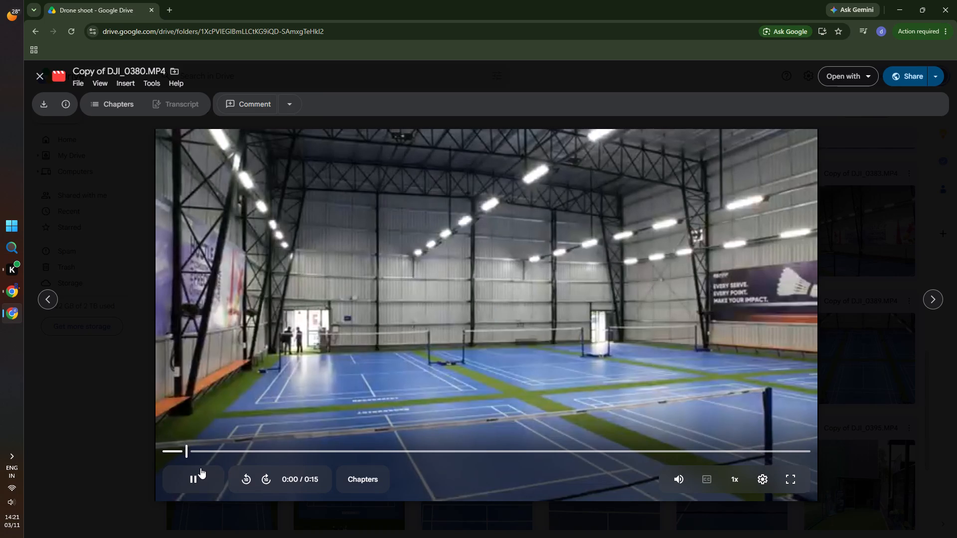
left_click(43, 78)
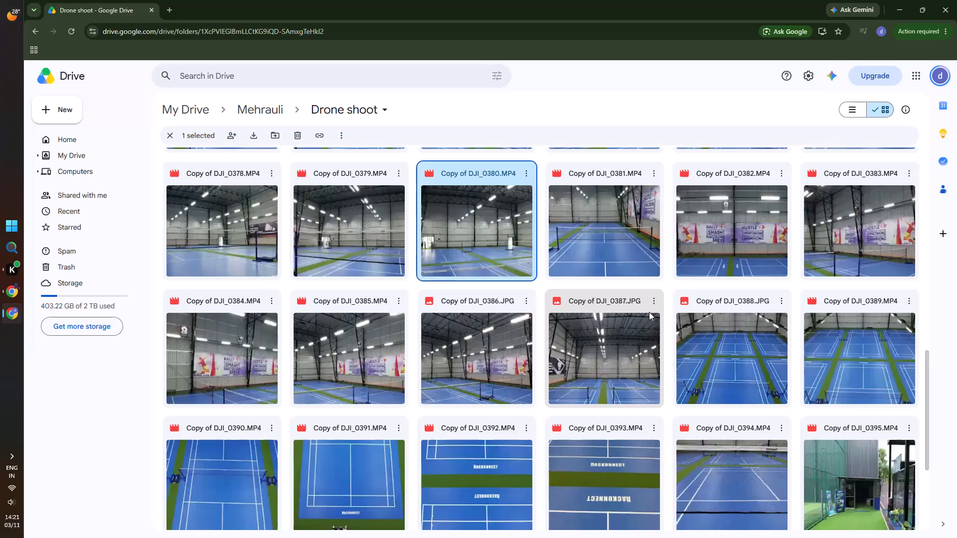
Open the indoor badminton court photo Copy of DJI_0387.JPG and copy a screen snip of nearly the whole image.
double_click(628, 335)
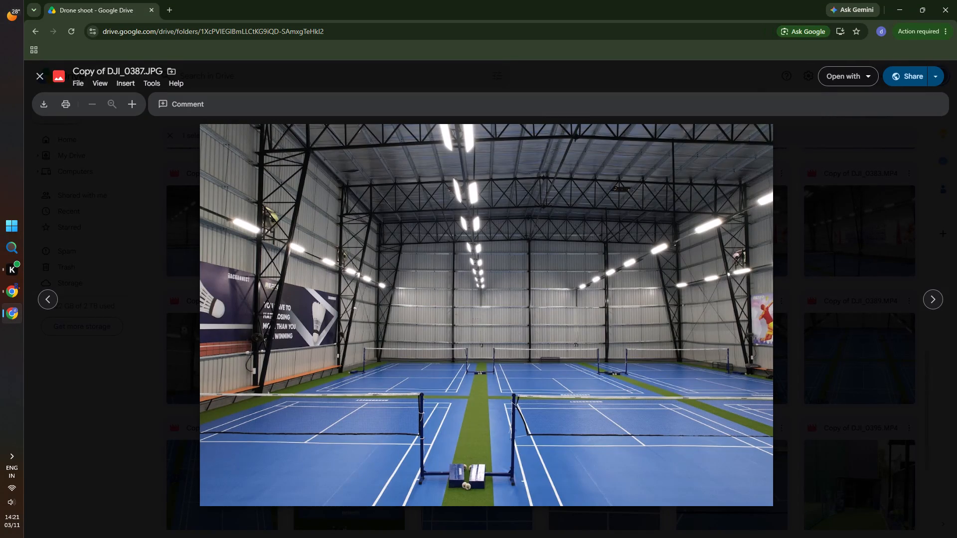
key("shift+super+s")
left_click_drag(207, 137, 247, 348)
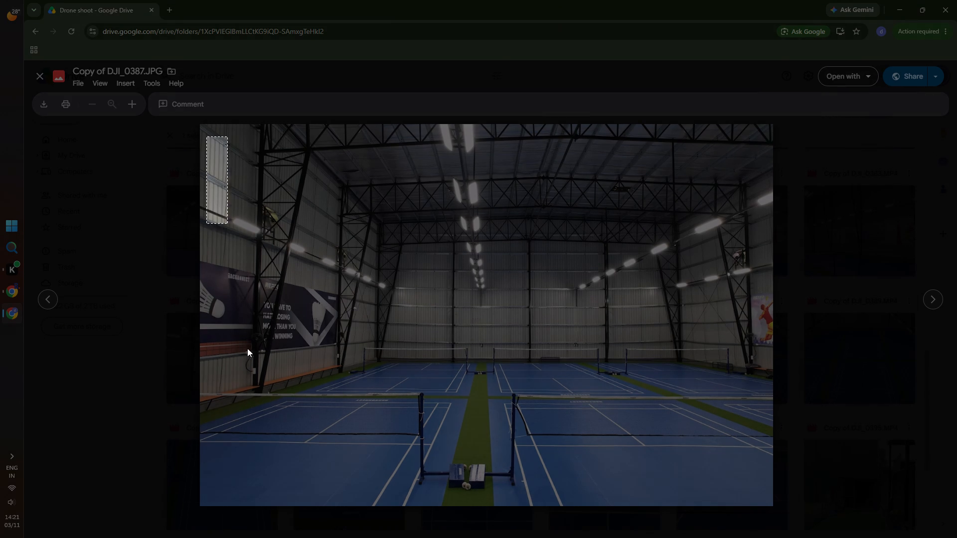
left_click_drag(247, 348, 768, 499)
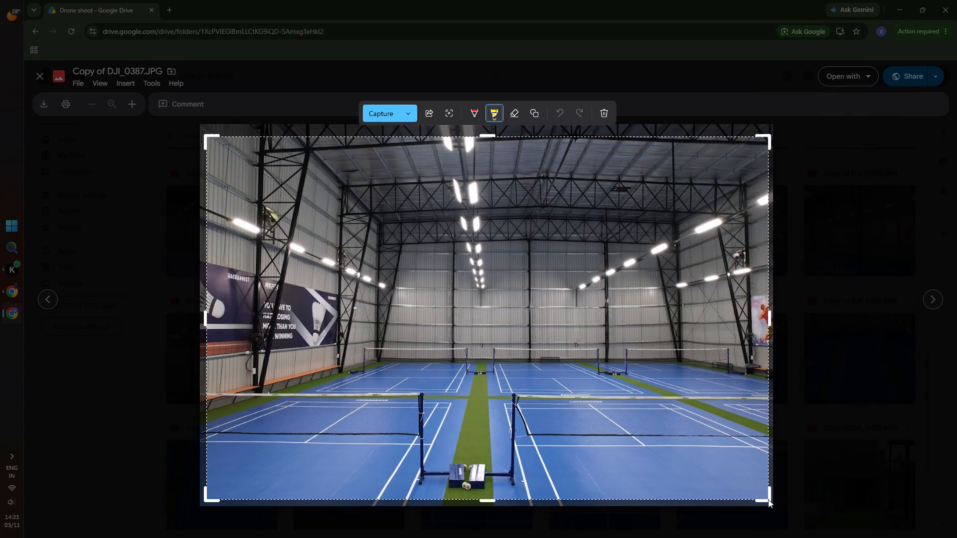
key("ctrl+c")
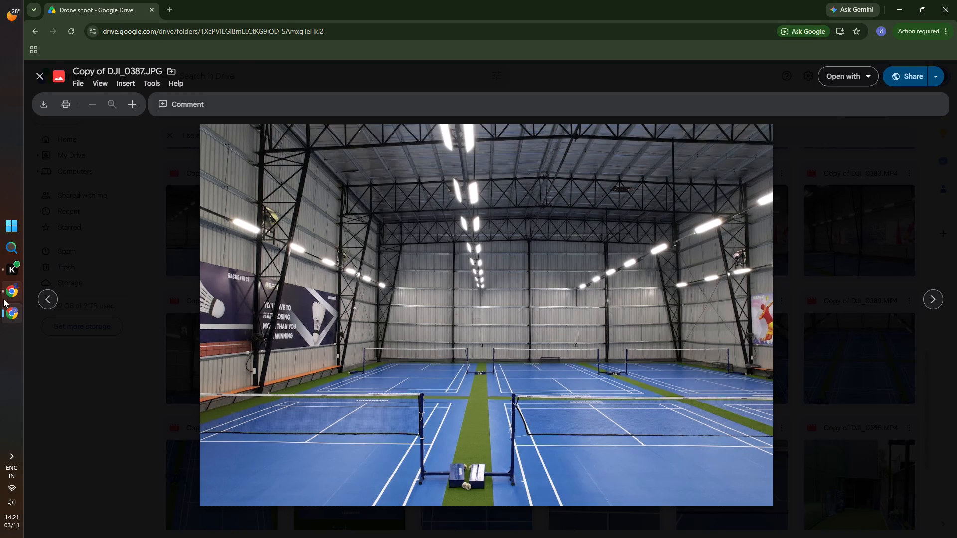
Paste the badminton court snip into the Canva design, shrink it to about 5 cm wide and place it over the café photo's lower part.
left_click(3, 299)
key("v")
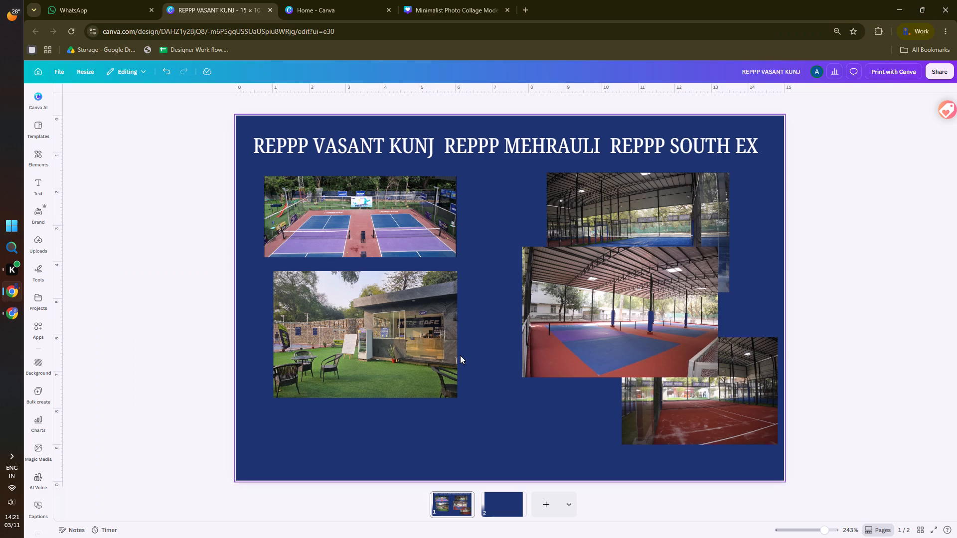
key("ctrl+v")
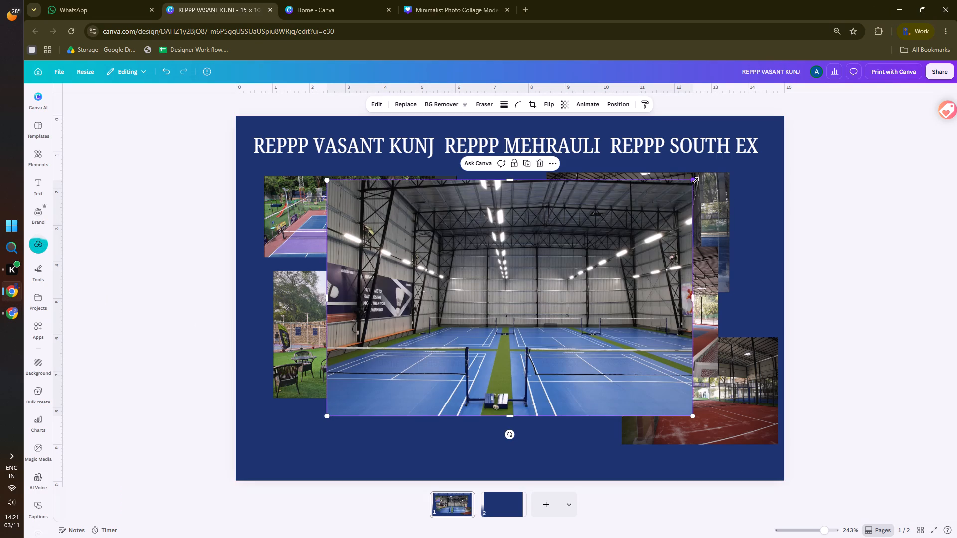
left_click_drag(695, 181, 546, 365)
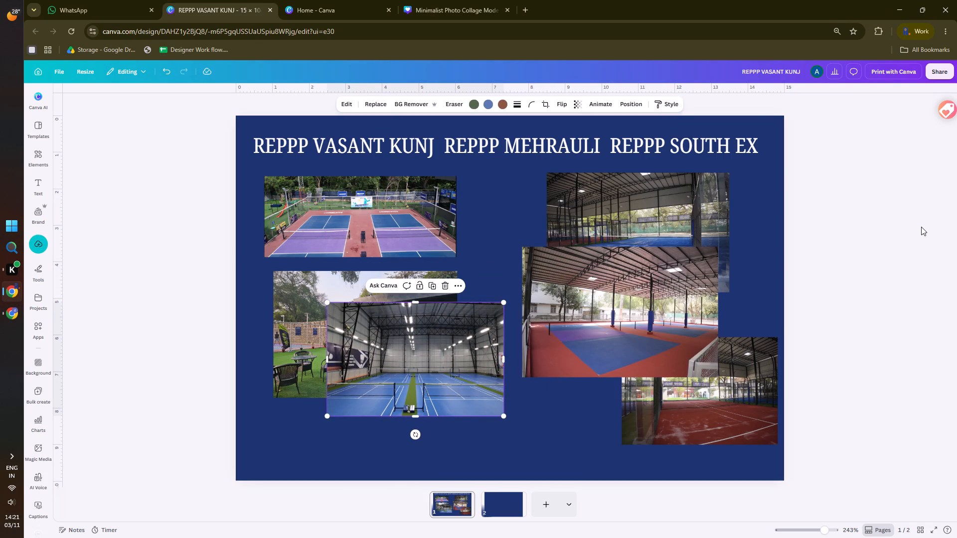
left_click(921, 227)
left_click_drag(429, 322, 385, 347)
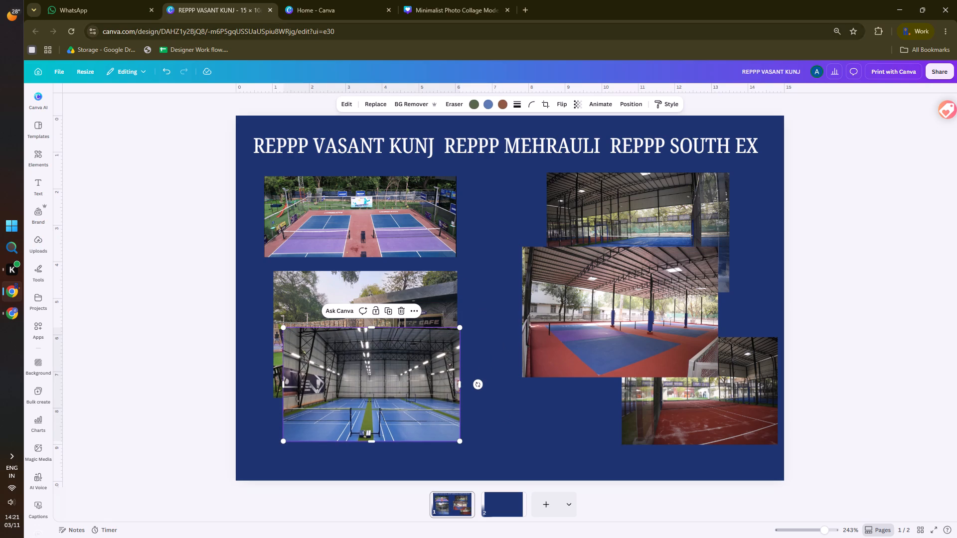
Return to Google Drive and look through the rest of Mehrauli's Drone shoot folder for more usable court photos.
left_click(13, 307)
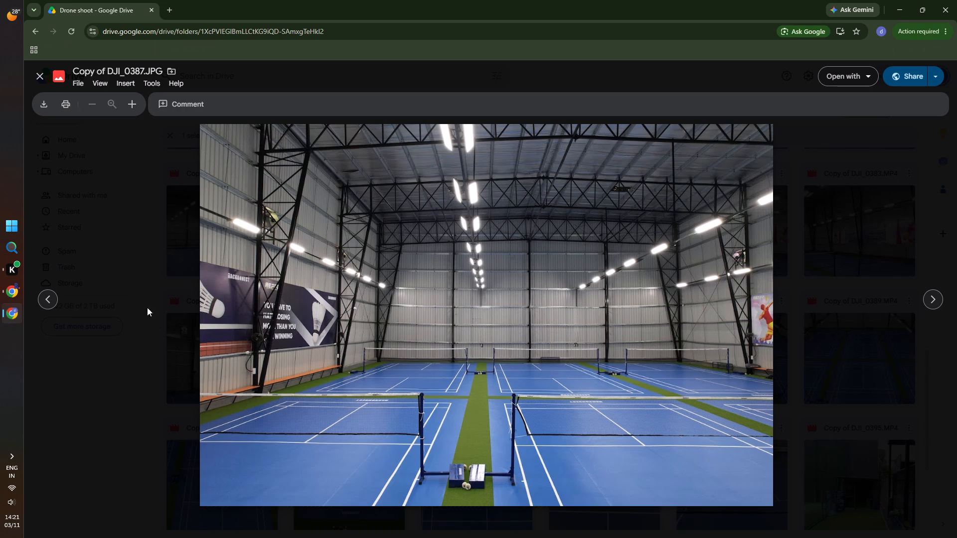
left_click(37, 75)
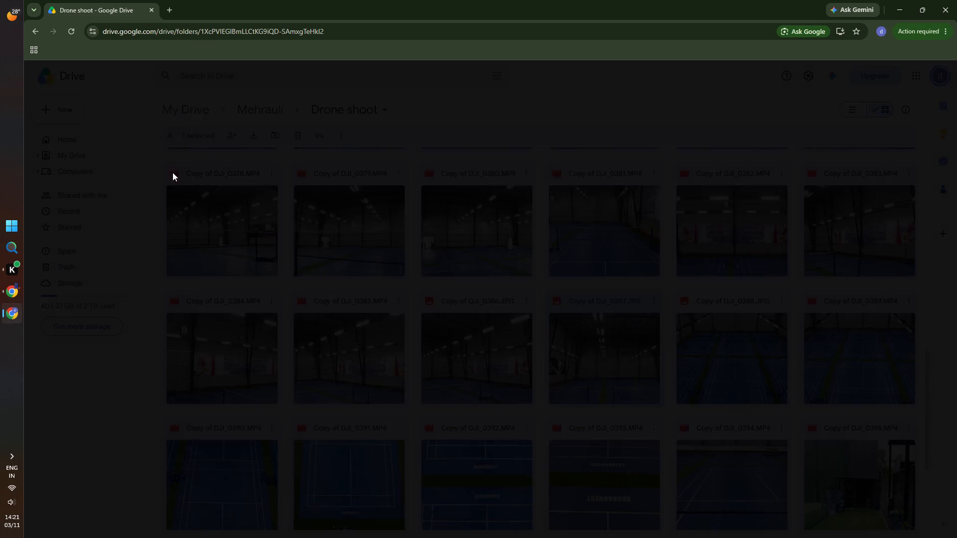
scroll(542, 353, "down", 7)
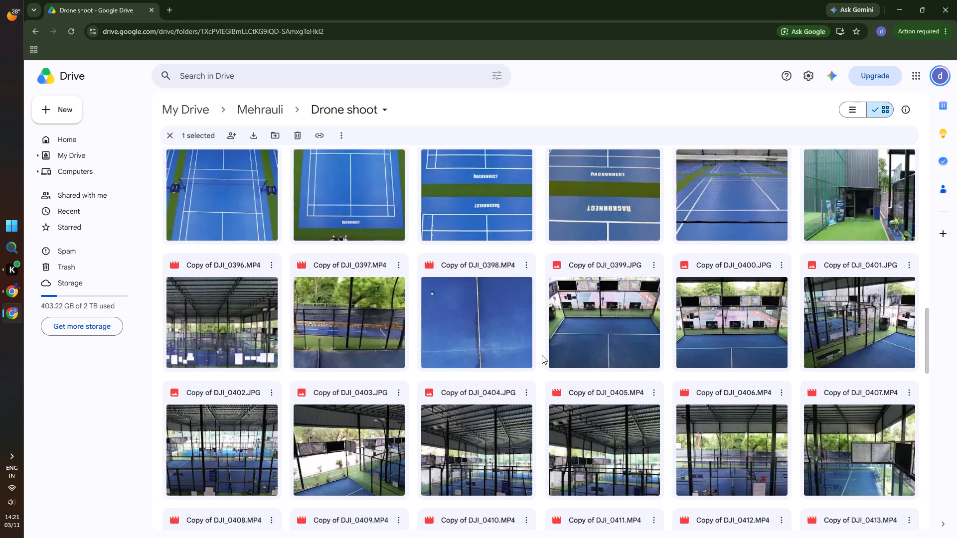
scroll(542, 355, "down", 4)
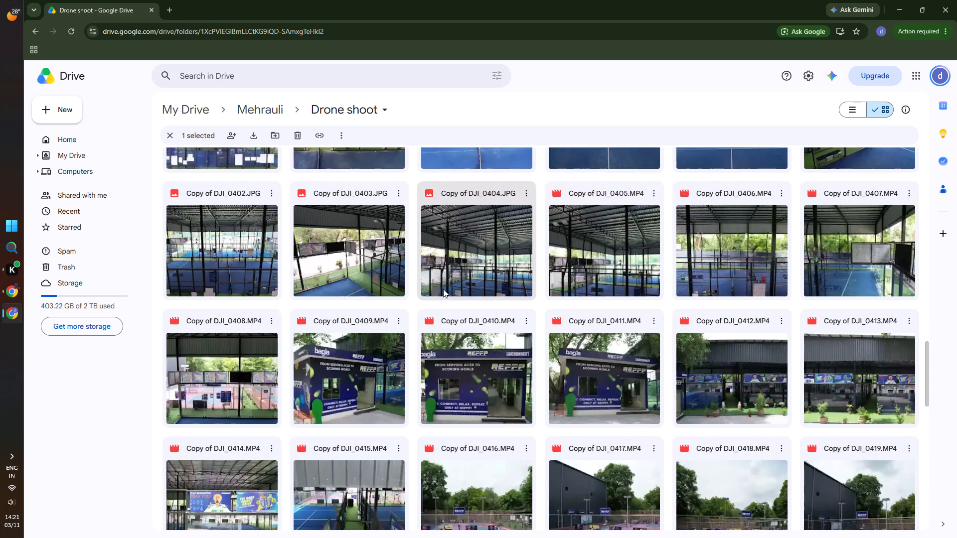
scroll(438, 291, "up", 3)
scroll(417, 321, "down", 1)
scroll(386, 326, "up", 1)
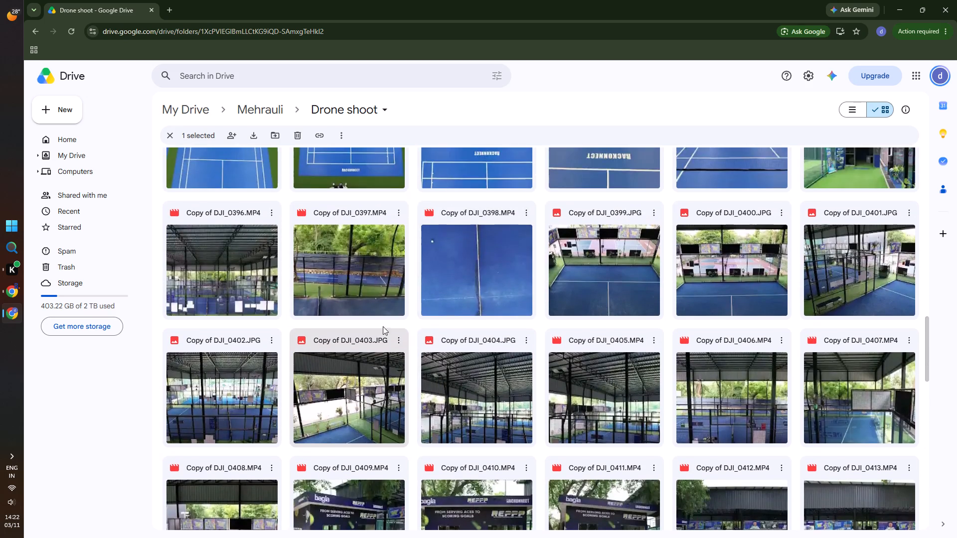
scroll(643, 350, "down", 2)
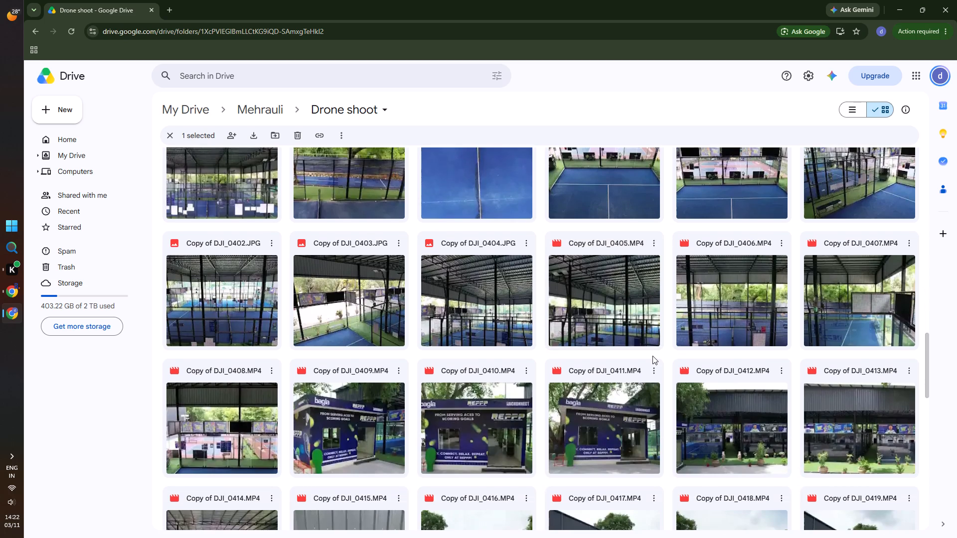
scroll(652, 356, "down", 3)
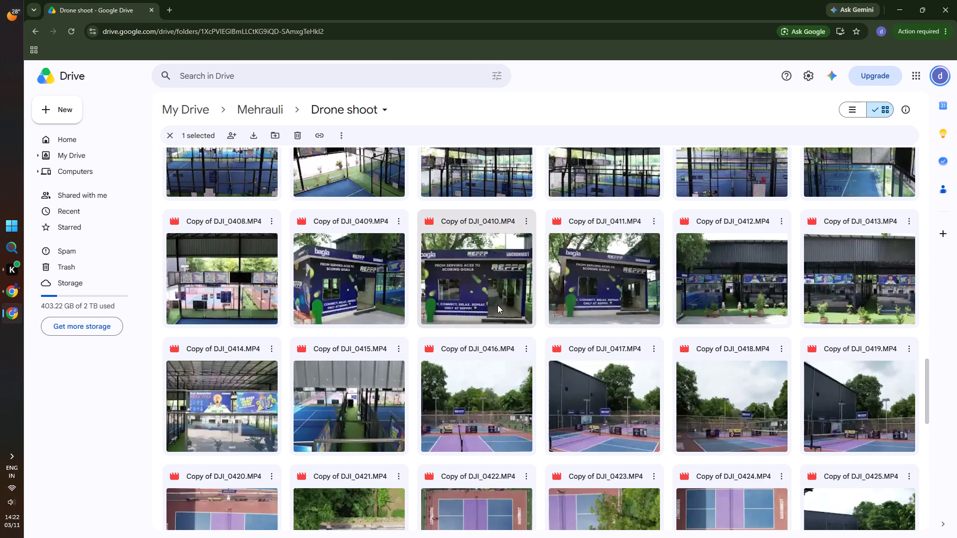
scroll(497, 305, "down", 1)
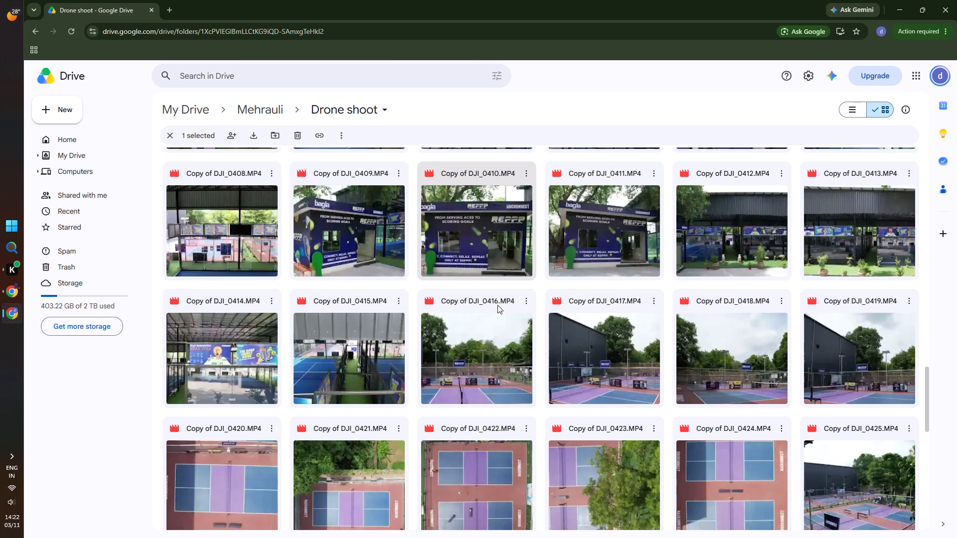
scroll(497, 305, "down", 17)
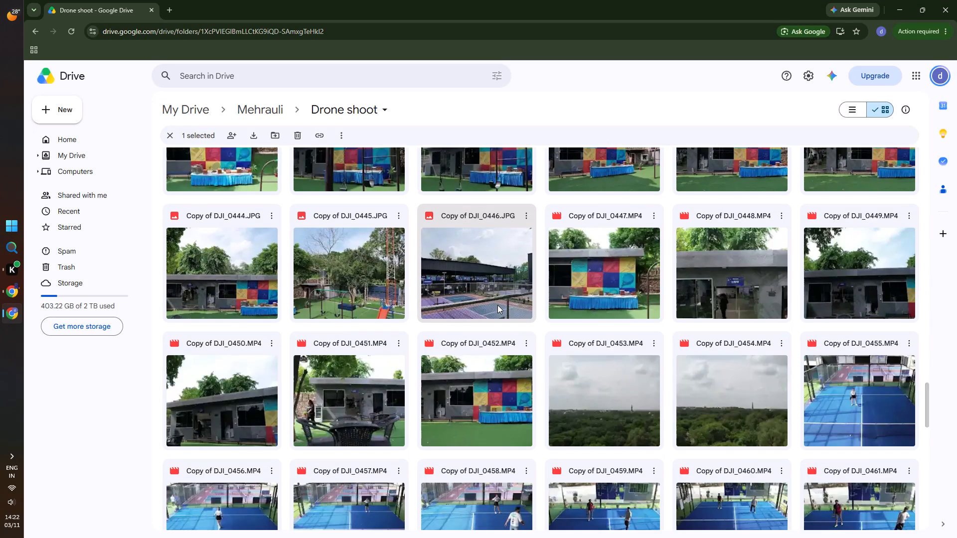
scroll(497, 305, "down", 2)
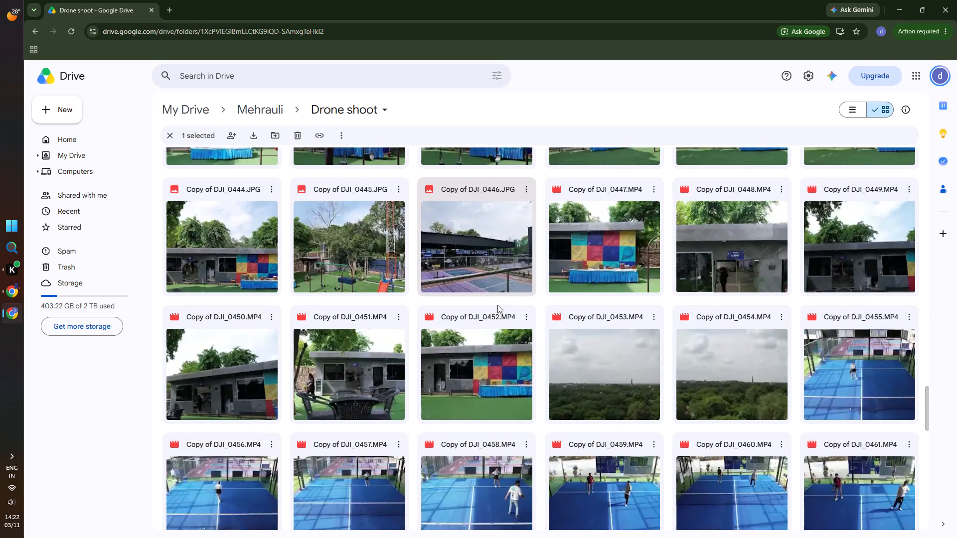
scroll(497, 305, "down", 9)
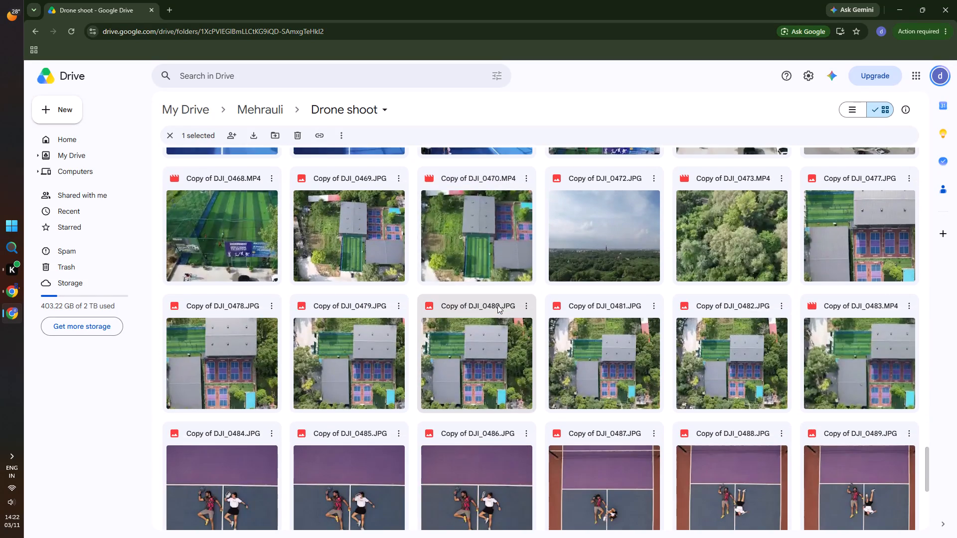
scroll(497, 305, "down", 13)
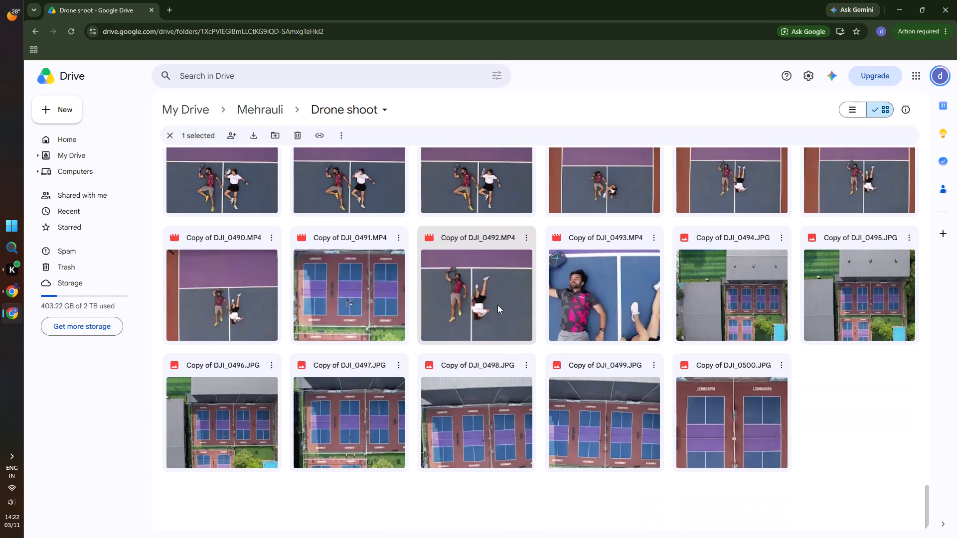
scroll(497, 305, "up", 16)
scroll(490, 312, "up", 12)
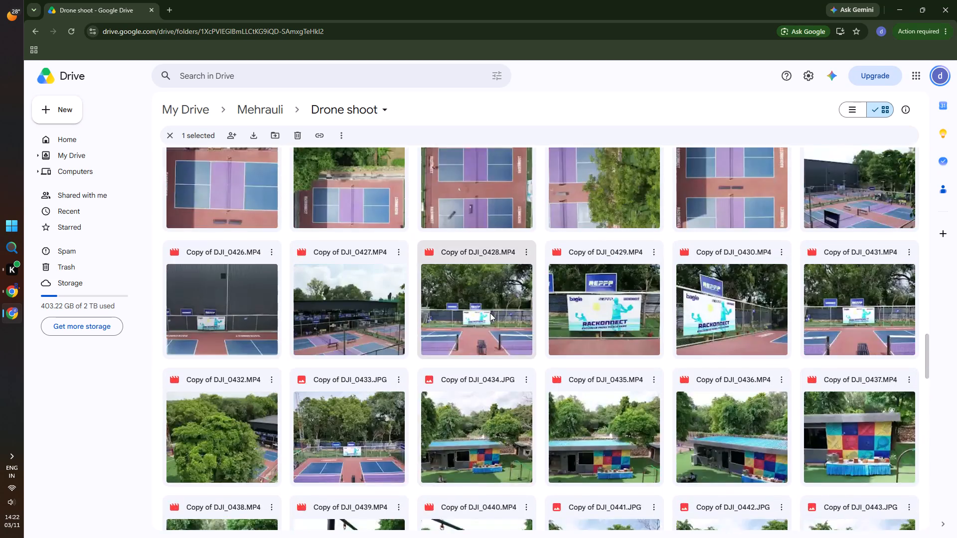
scroll(490, 313, "up", 7)
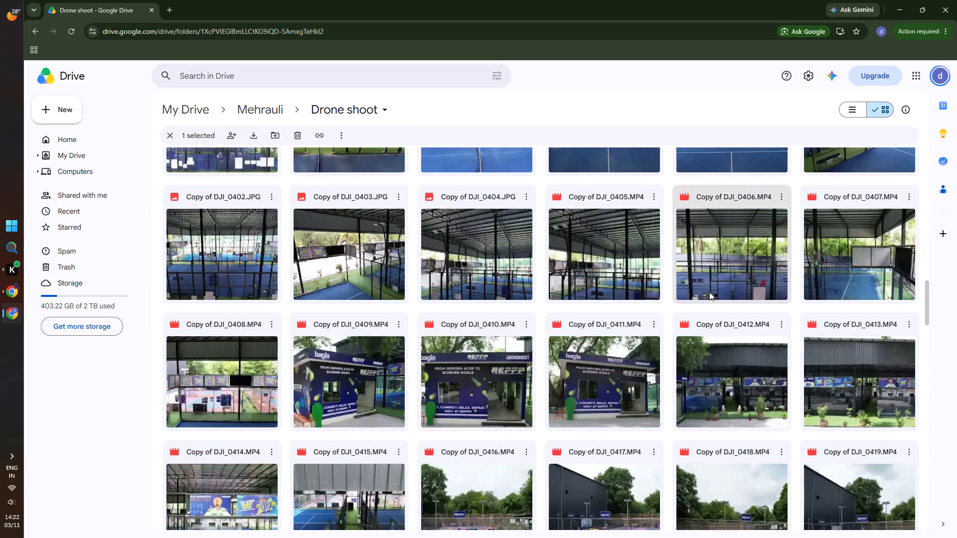
Preview the covered blue court videos Copy of DJI_0405.MP4 and Copy of DJI_0407.MP4 at several points.
double_click(622, 288)
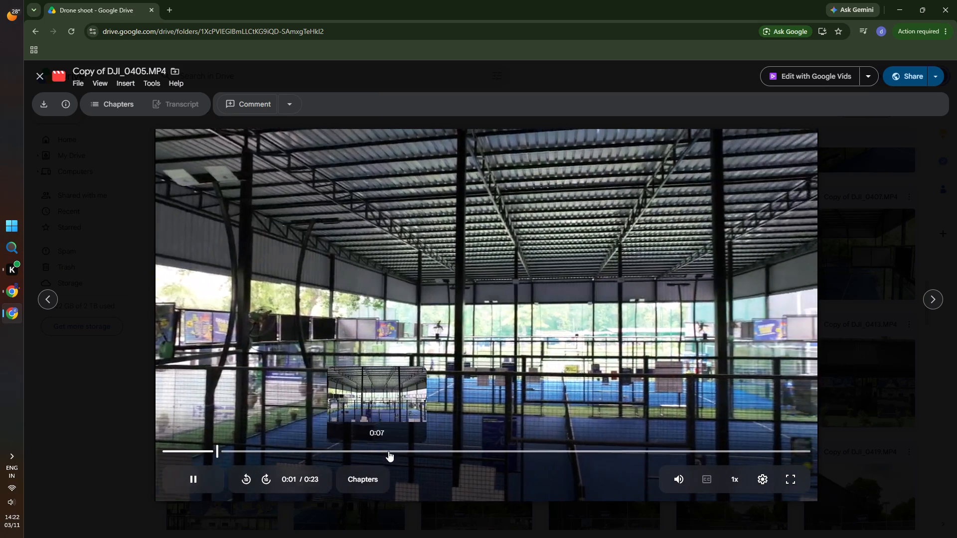
left_click(391, 451)
left_click(552, 463)
left_click(671, 459)
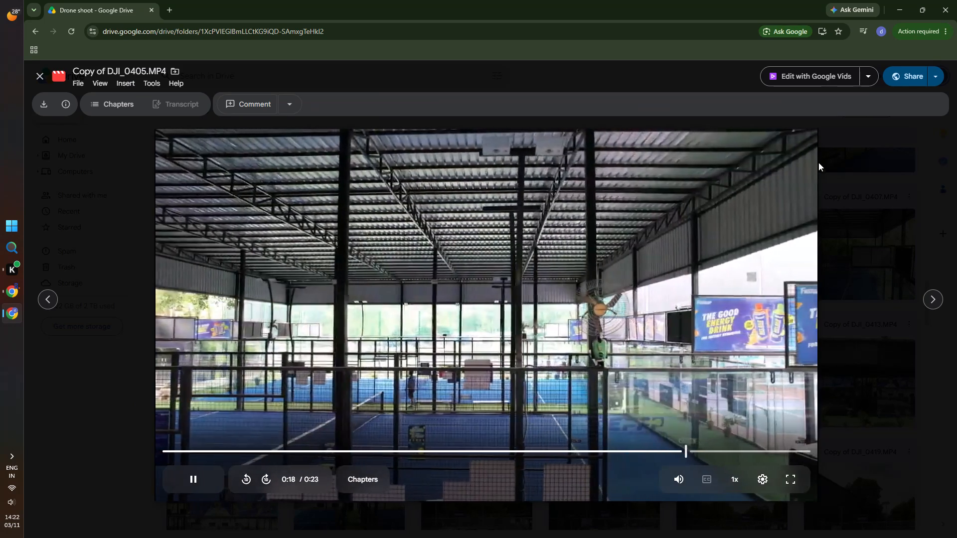
left_click(40, 77)
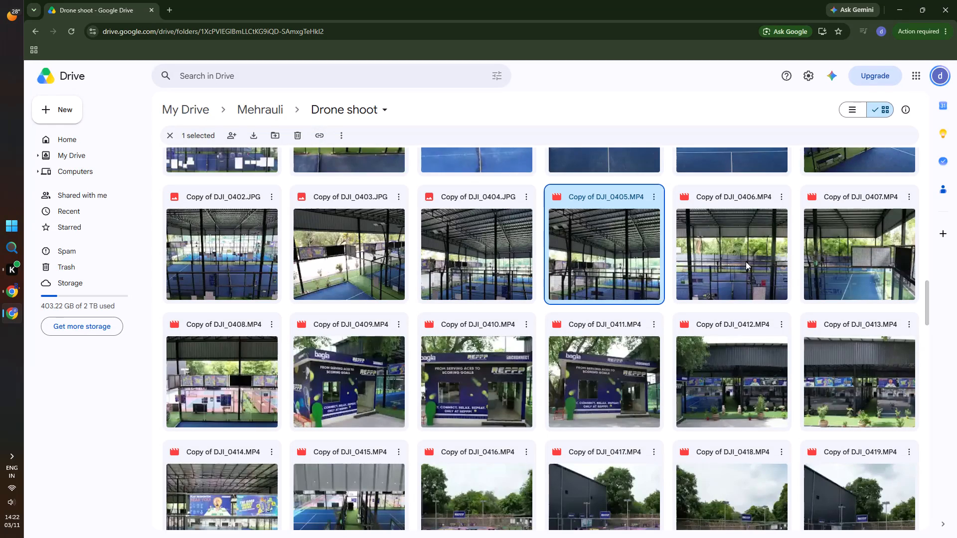
double_click(882, 271)
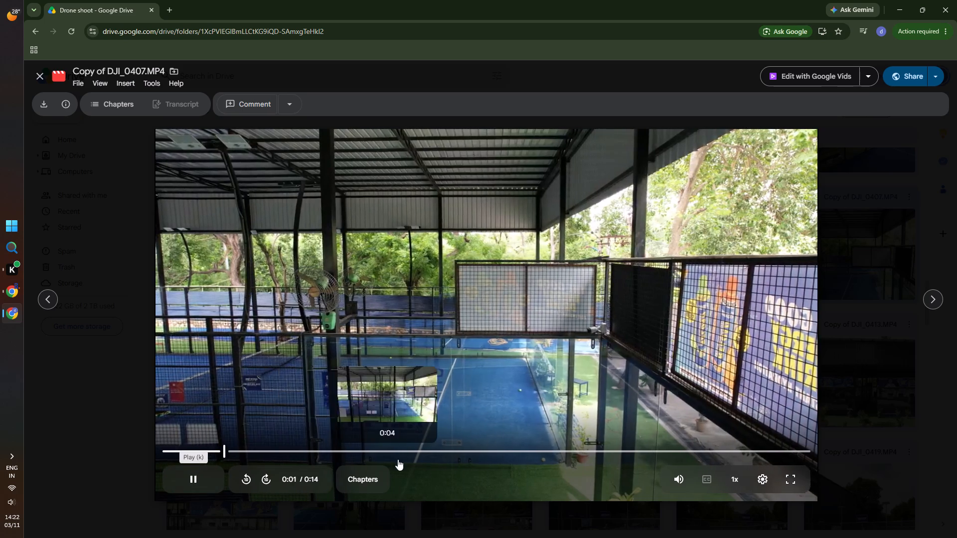
left_click(451, 458)
left_click(494, 456)
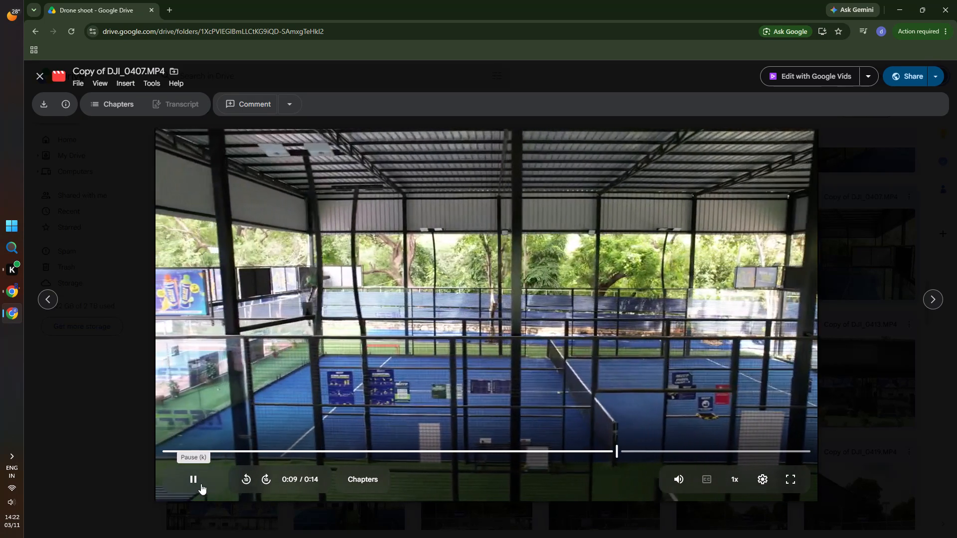
left_click(198, 481)
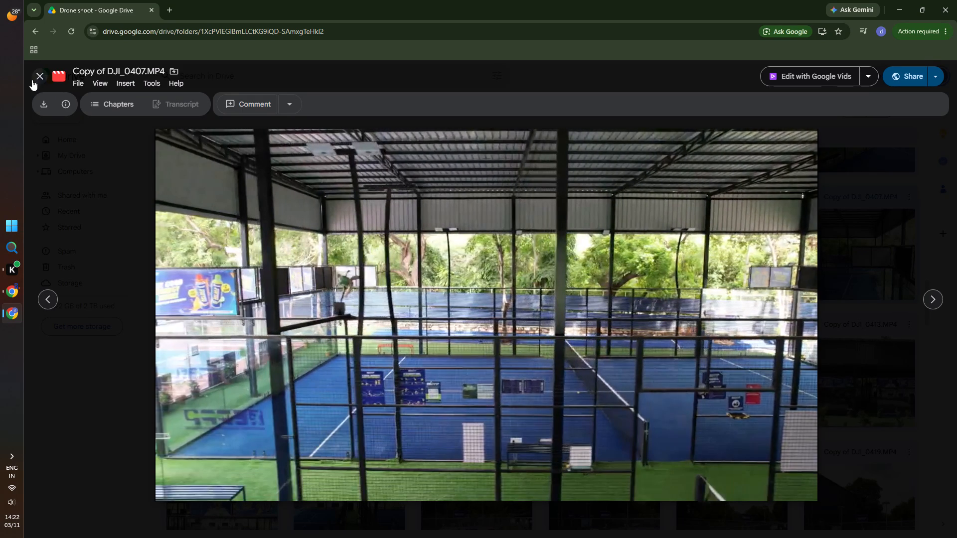
left_click(47, 83)
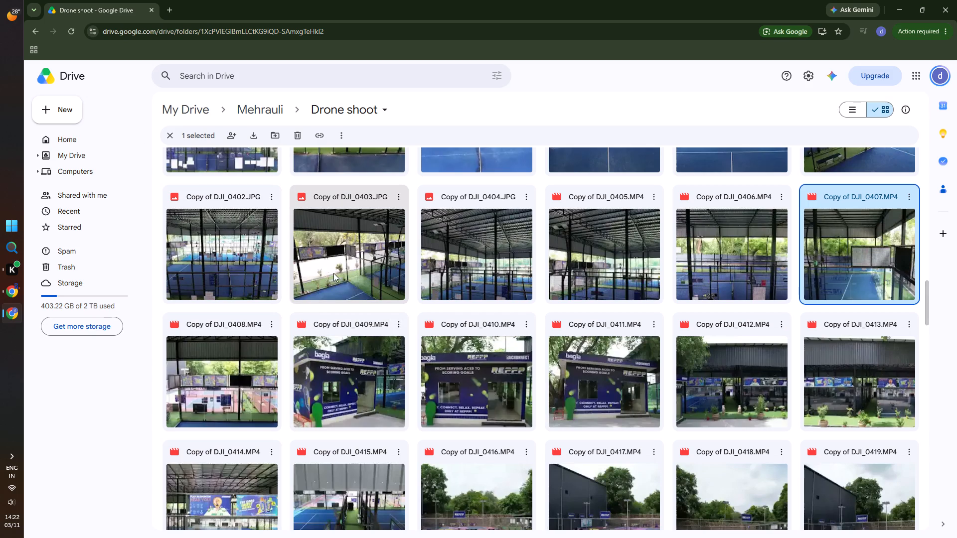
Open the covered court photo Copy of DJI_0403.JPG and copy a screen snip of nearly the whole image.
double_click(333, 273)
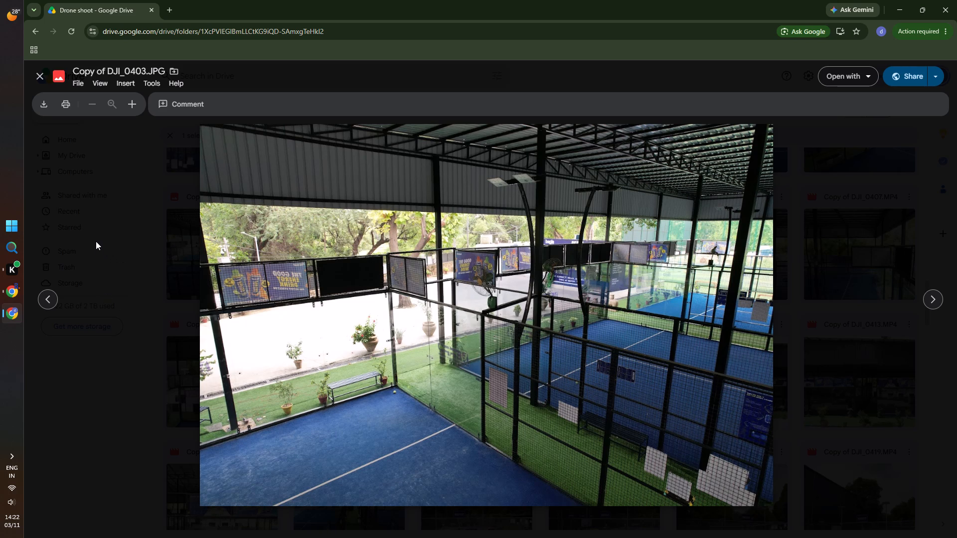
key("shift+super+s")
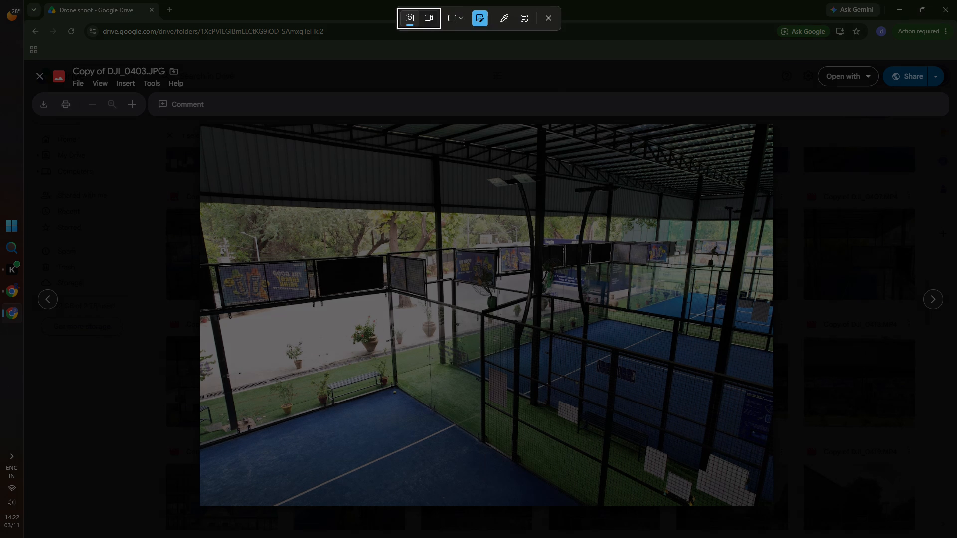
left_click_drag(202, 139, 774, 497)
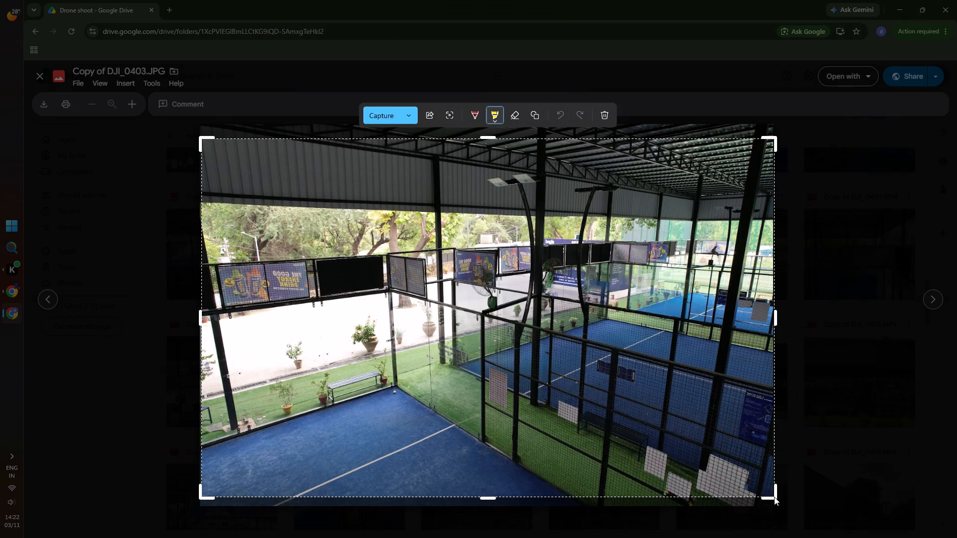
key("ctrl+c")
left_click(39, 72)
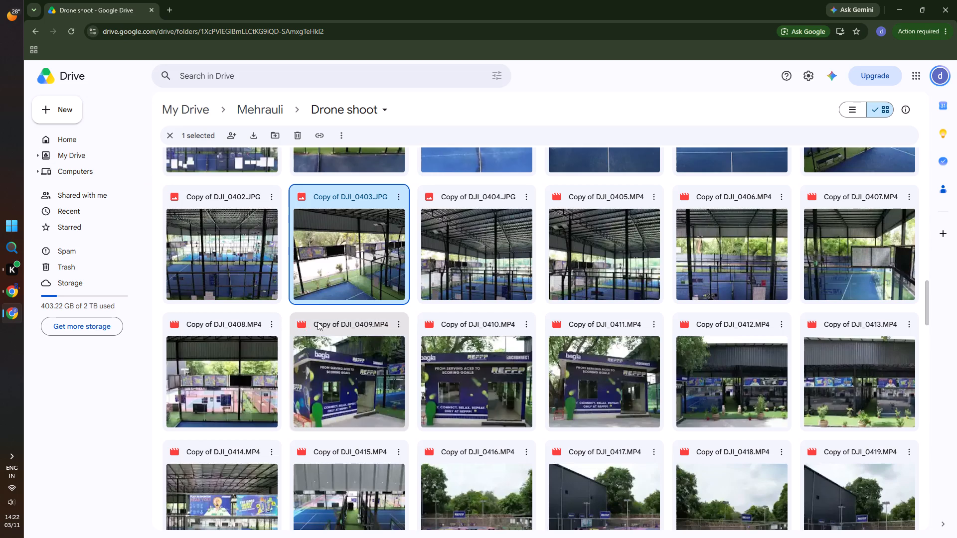
Preview the covered court video Copy of DJI_0408.MP4 at several points.
scroll(292, 343, "down", 1)
double_click(210, 322)
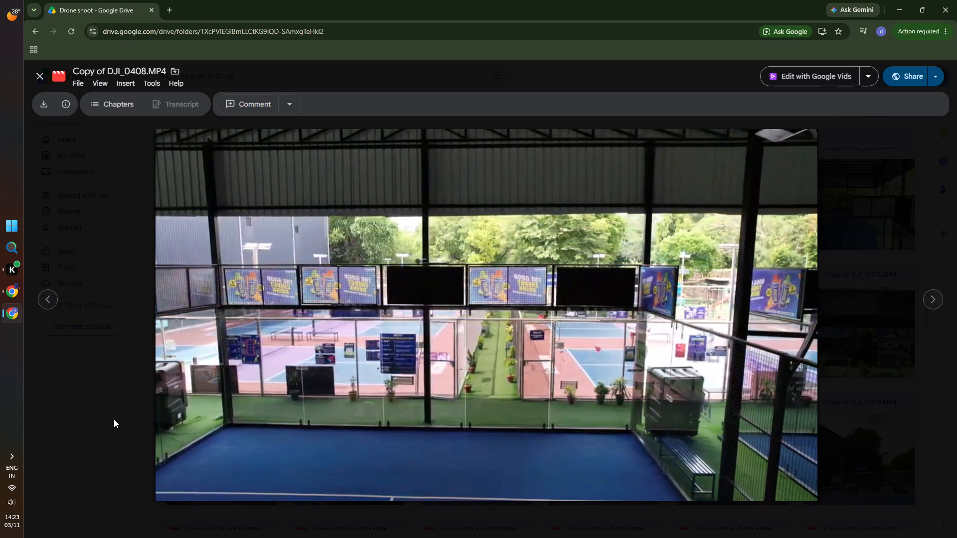
left_click(545, 452)
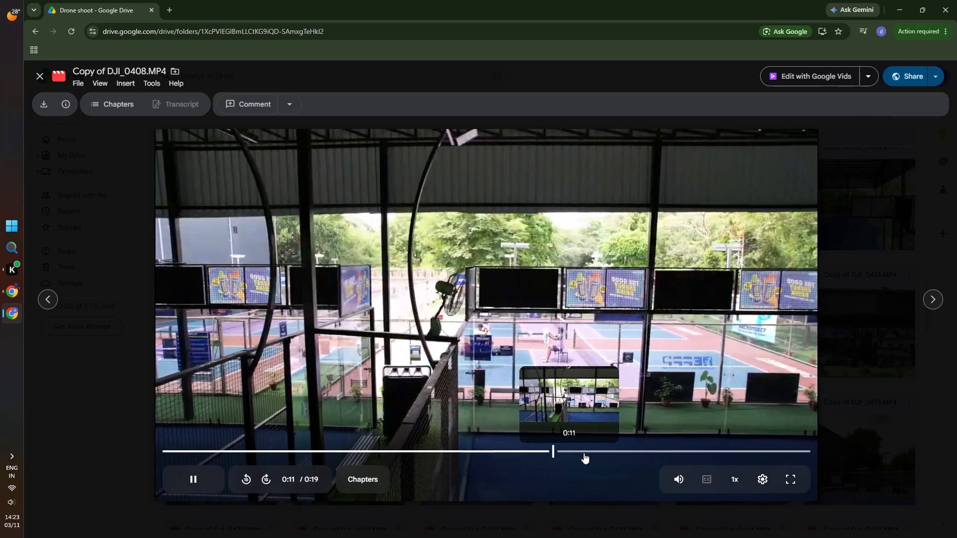
left_click(610, 452)
left_click(232, 454)
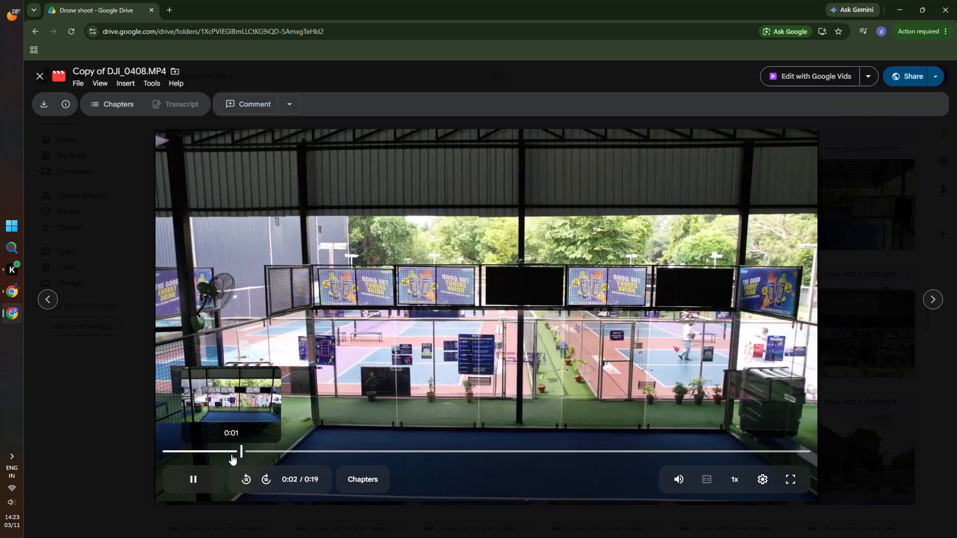
left_click(231, 454)
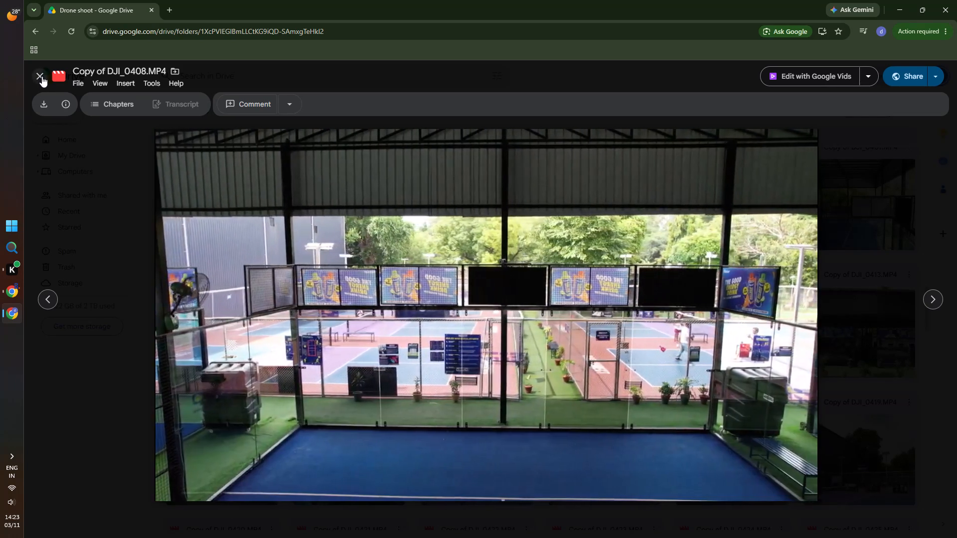
left_click(42, 76)
Open the blue court photo Copy of DJI_0399.JPG and copy a full-width screen snip of most of the image.
scroll(601, 365, "up", 2)
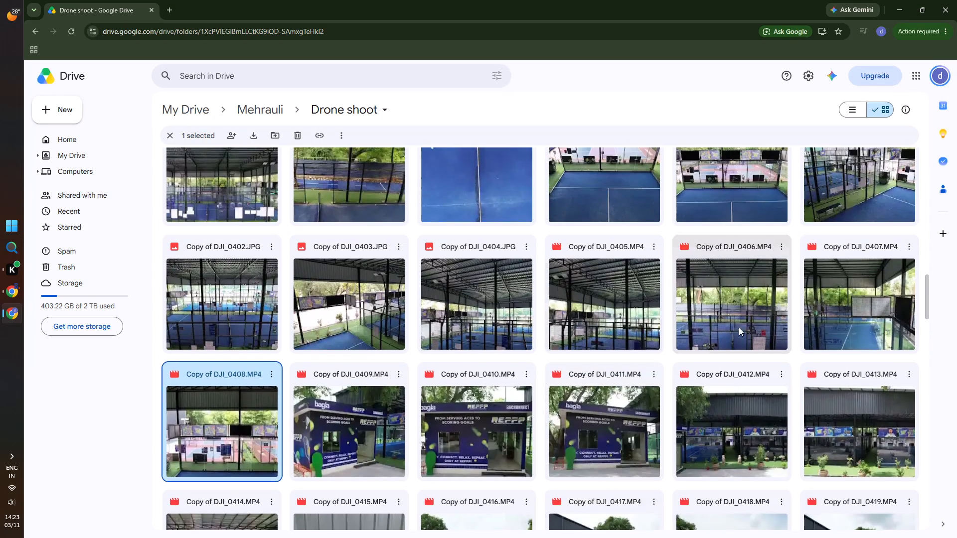
scroll(777, 330, "up", 3)
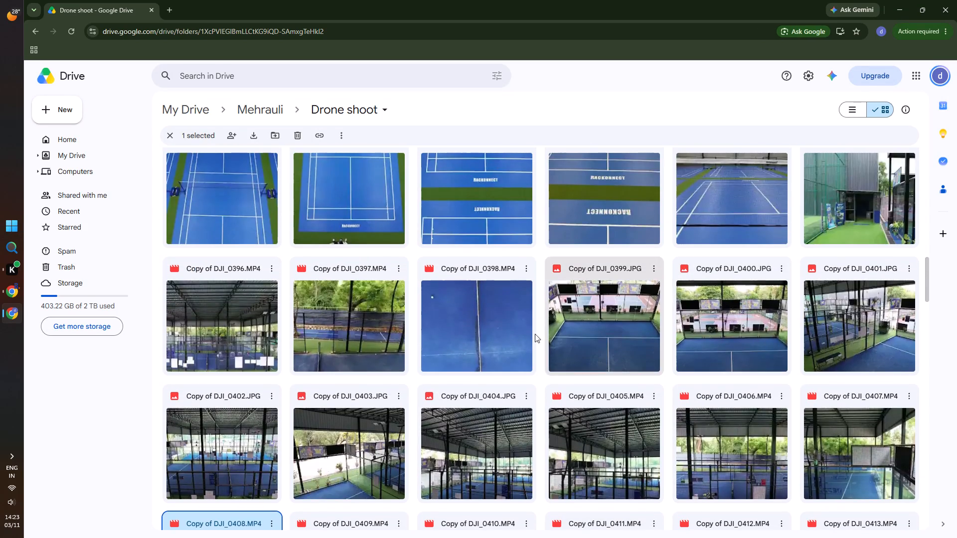
double_click(595, 326)
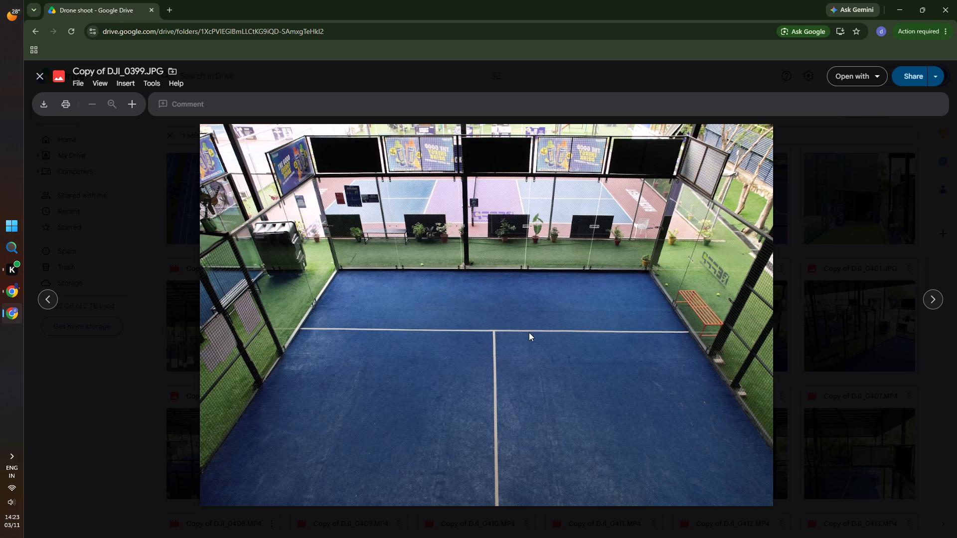
key("shift+super+s")
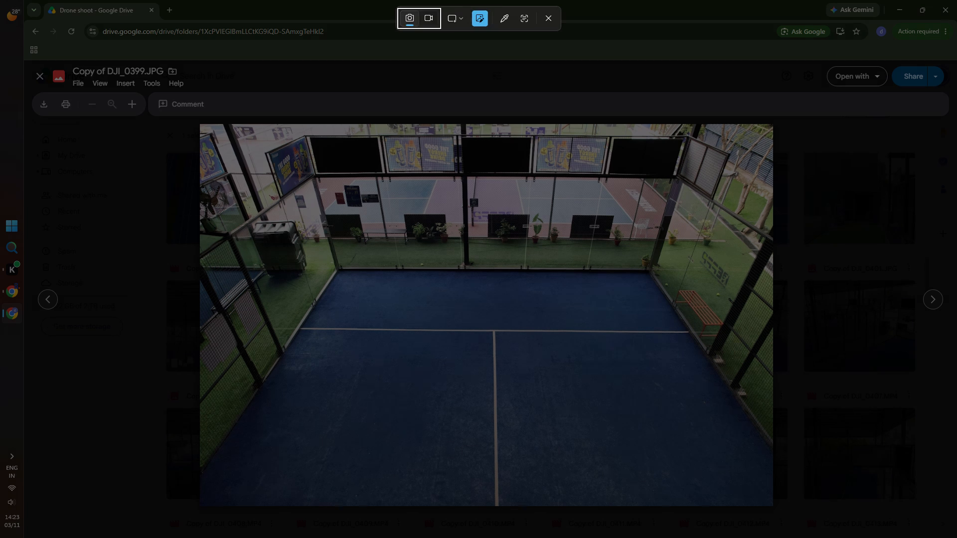
left_click_drag(200, 134, 771, 478)
key("ctrl+c")
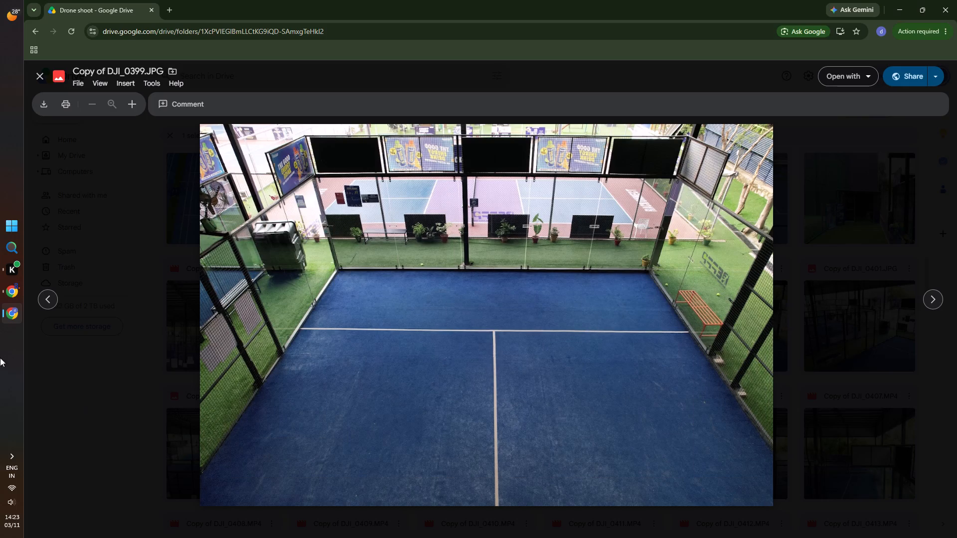
Switch to the Canva design, paste the copied blue court photo, shrink it and place it below the indoor hall photo.
left_click(13, 286)
key("ctrl+v")
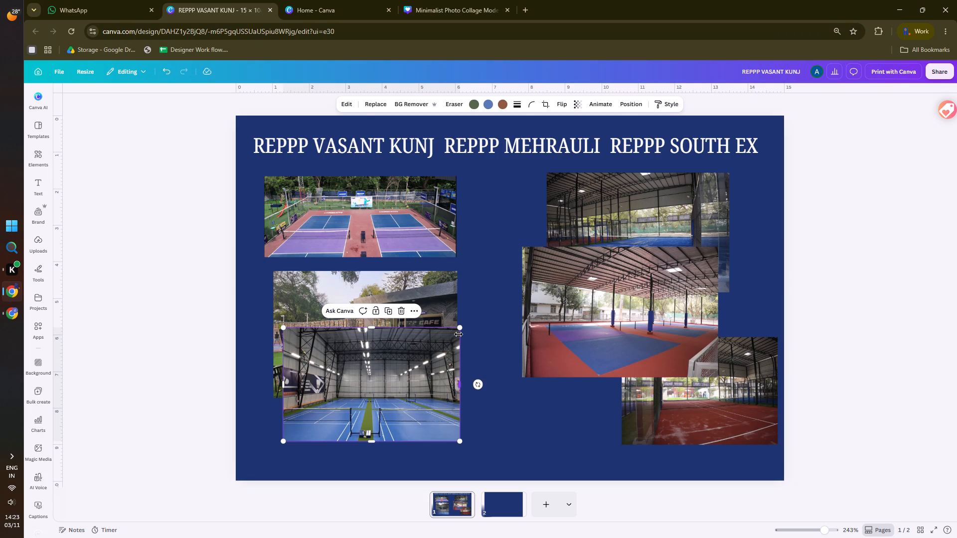
left_click_drag(695, 187, 614, 293)
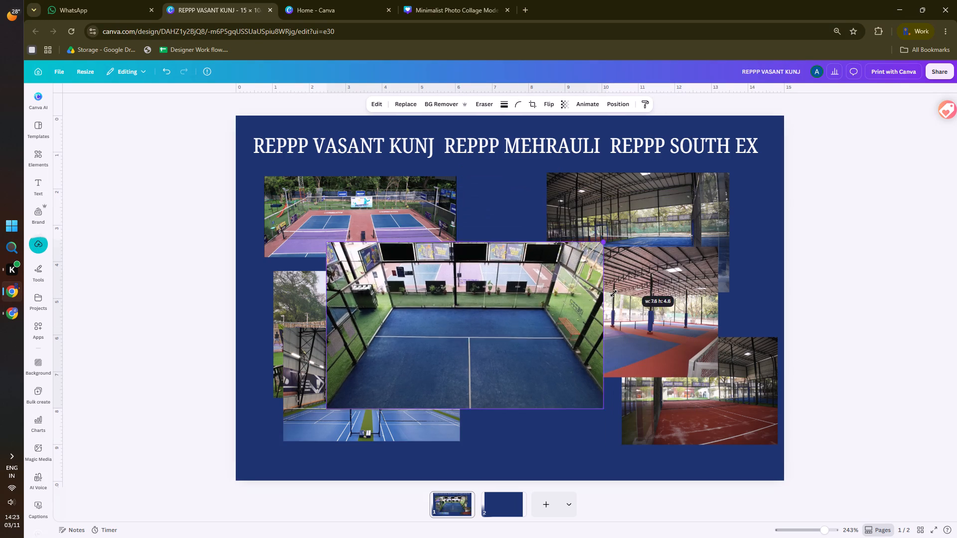
left_click_drag(614, 293, 533, 335)
left_click_drag(424, 346, 462, 248)
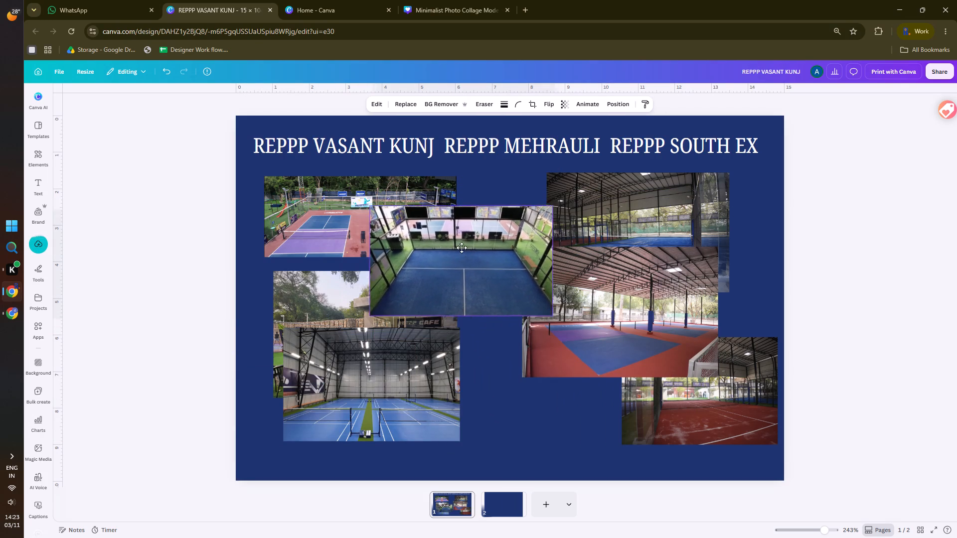
left_click_drag(462, 248, 375, 441)
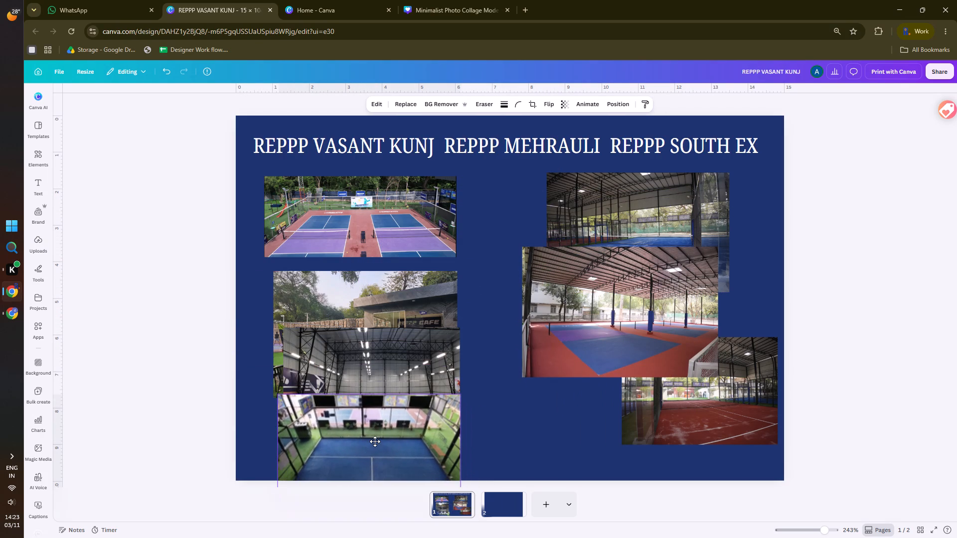
left_click_drag(375, 441, 374, 437)
Shift the red-and-blue covered court photo and the red court photo closer to the photo group on the page's right.
left_click_drag(595, 296, 627, 264)
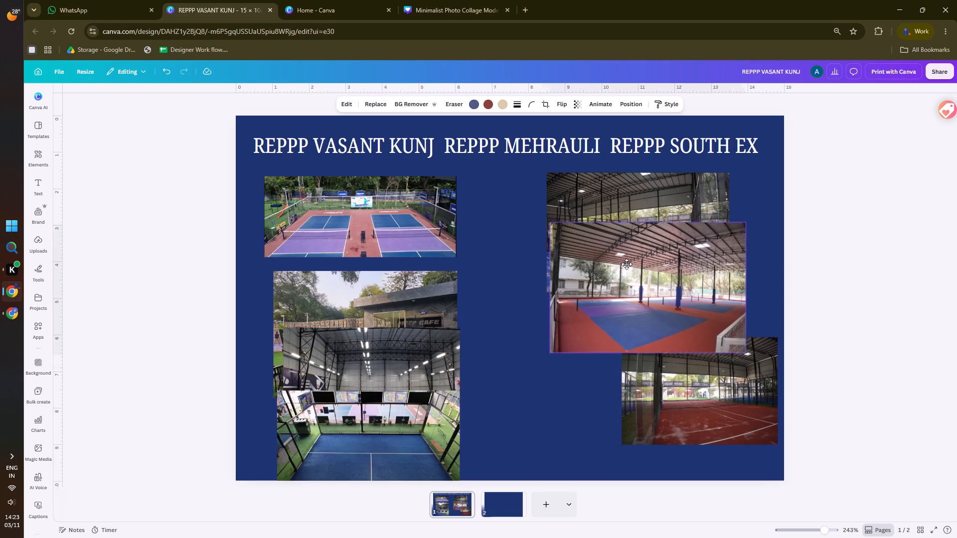
left_click_drag(627, 264, 629, 259)
left_click_drag(692, 387, 640, 332)
left_click(880, 219)
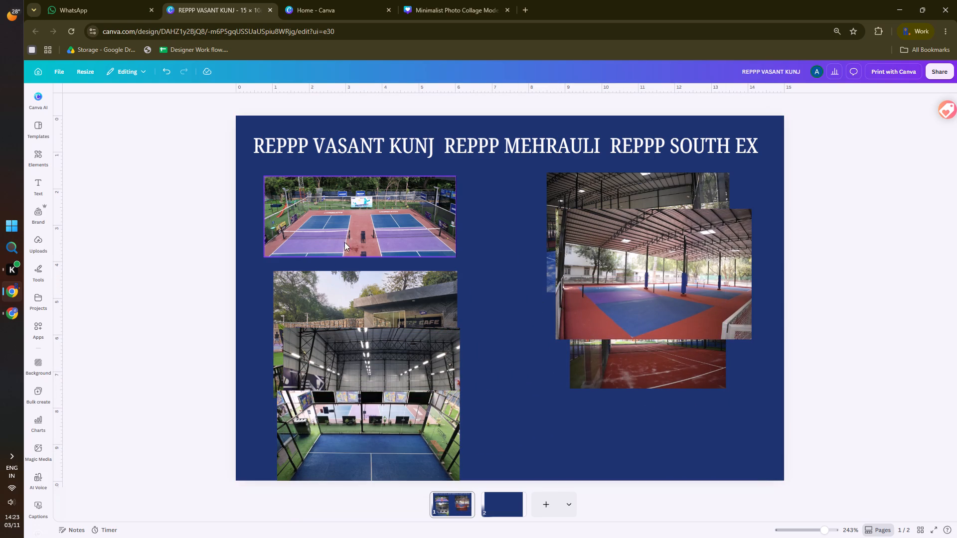
Align the café photo under the purple court photo's left edge and enlarge it to the same width.
left_click(343, 215)
left_click_drag(313, 306, 305, 298)
left_click(175, 295)
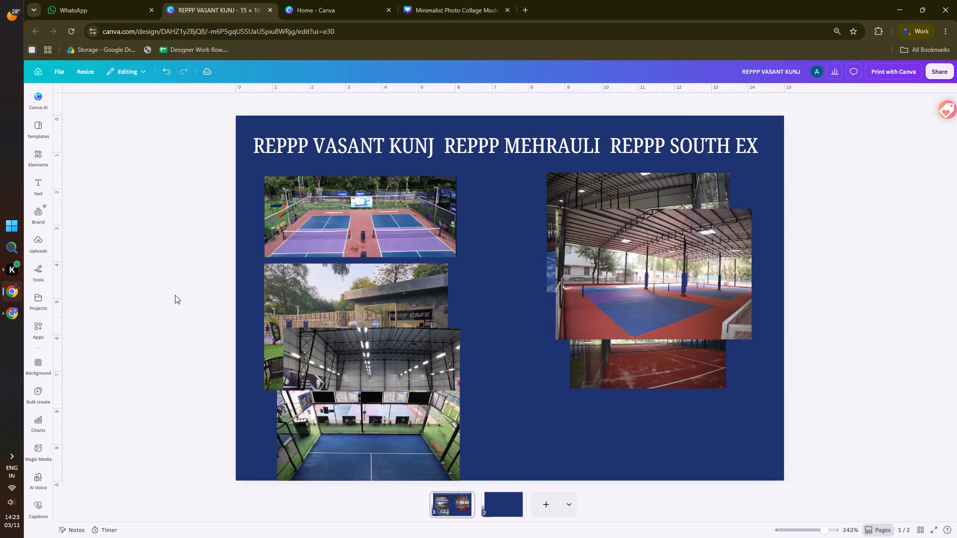
left_click(430, 301)
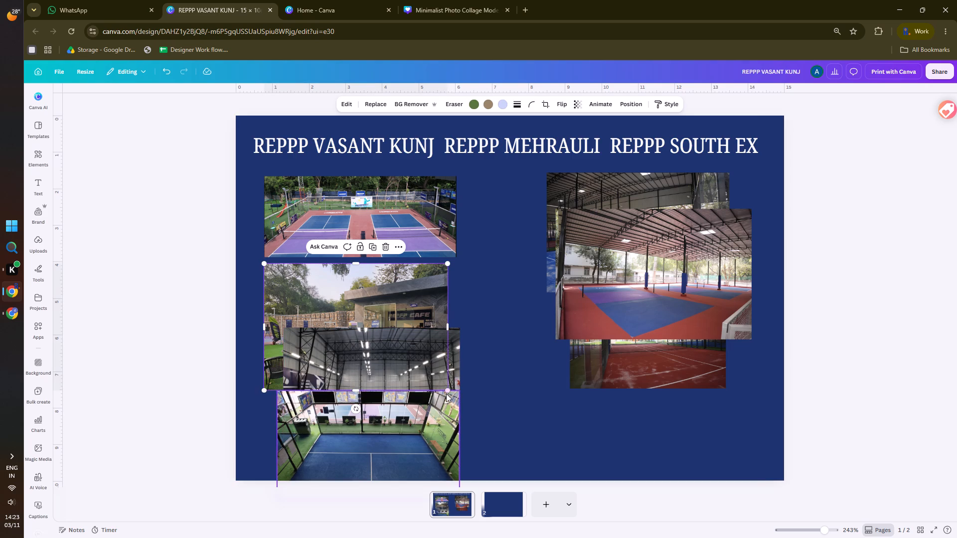
left_click_drag(446, 390, 454, 397)
left_click(153, 343)
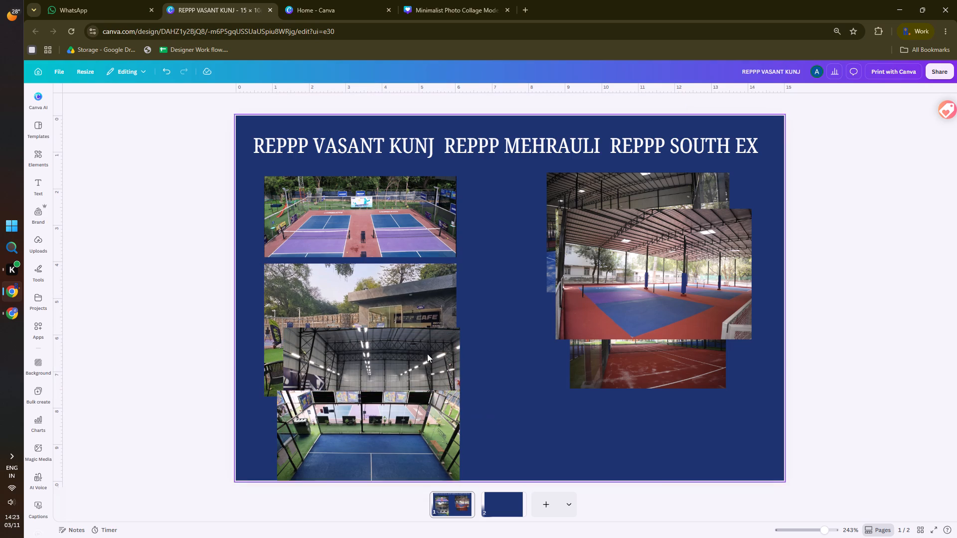
Align the indoor hall photo with the café photo's left edge and enlarge it to the same width.
left_click_drag(432, 367, 417, 331)
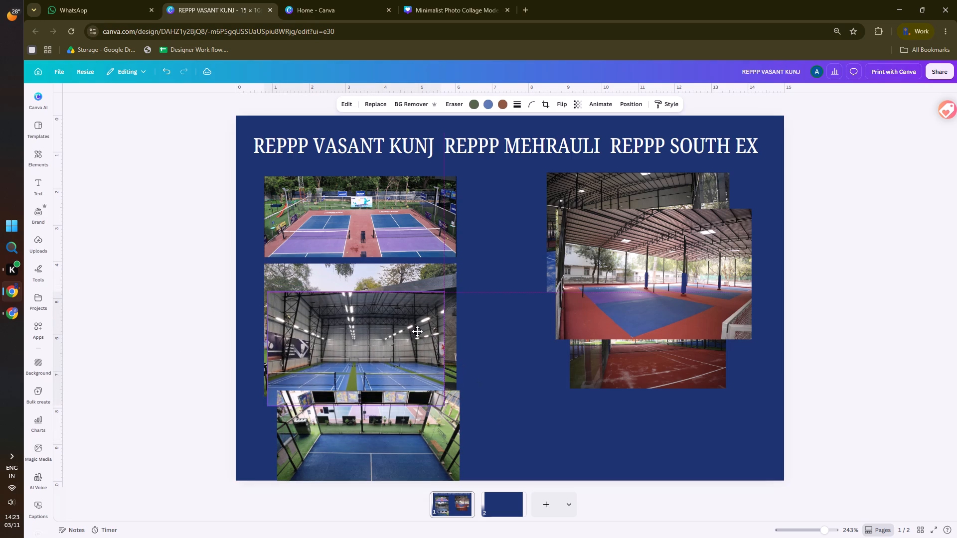
left_click_drag(417, 331, 414, 333)
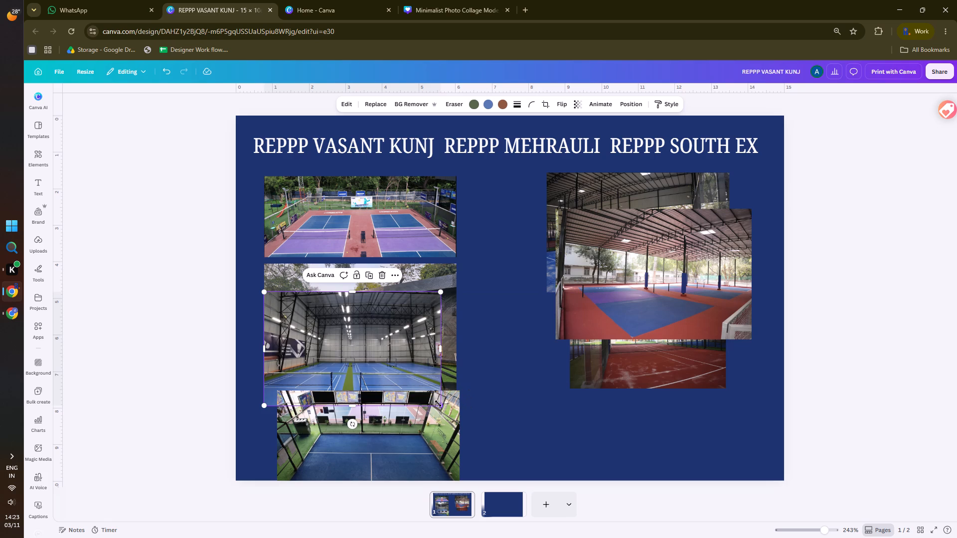
left_click_drag(438, 403, 450, 422)
left_click(193, 345)
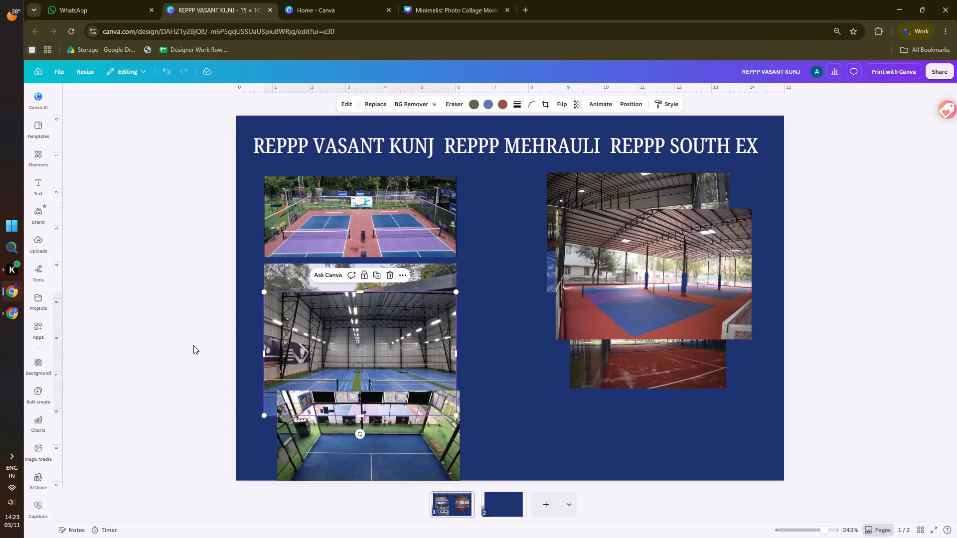
Move the blue court photo over to the page's right side and lower the indoor hall photo to reveal the café photo.
left_click_drag(359, 426, 669, 355)
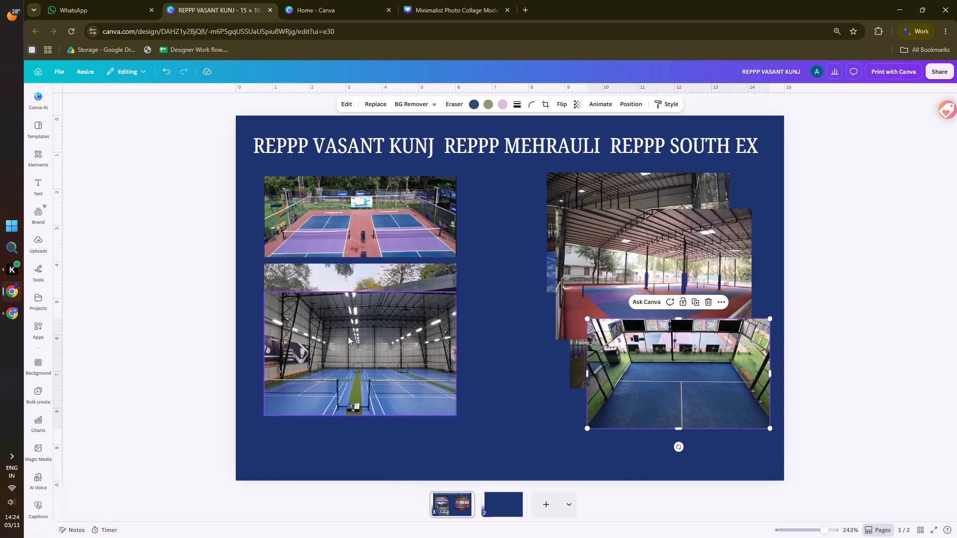
left_click_drag(324, 330, 325, 422)
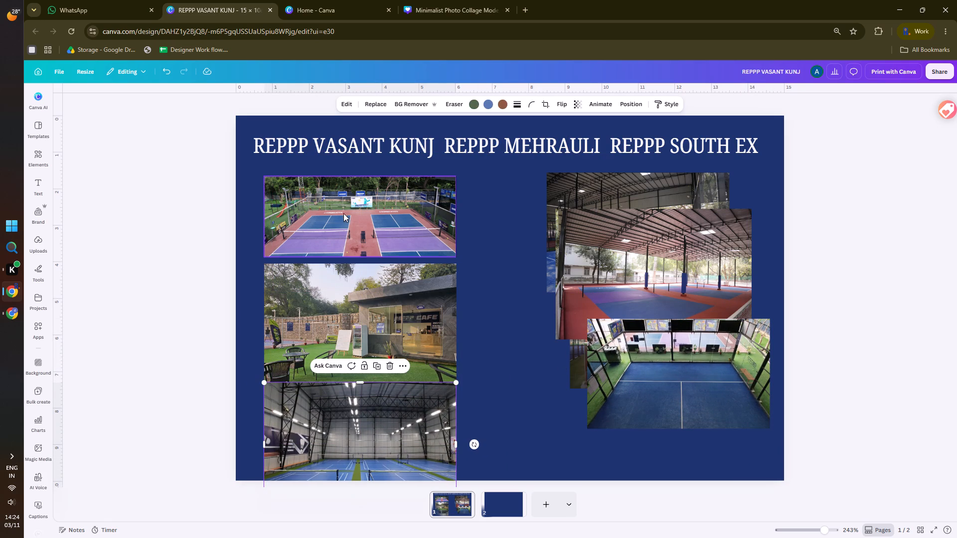
Shift the REPPP VASANT KUNJ heading out of the left column and place the purple court photo near the page's top-left corner.
left_click_drag(336, 148, 629, 161)
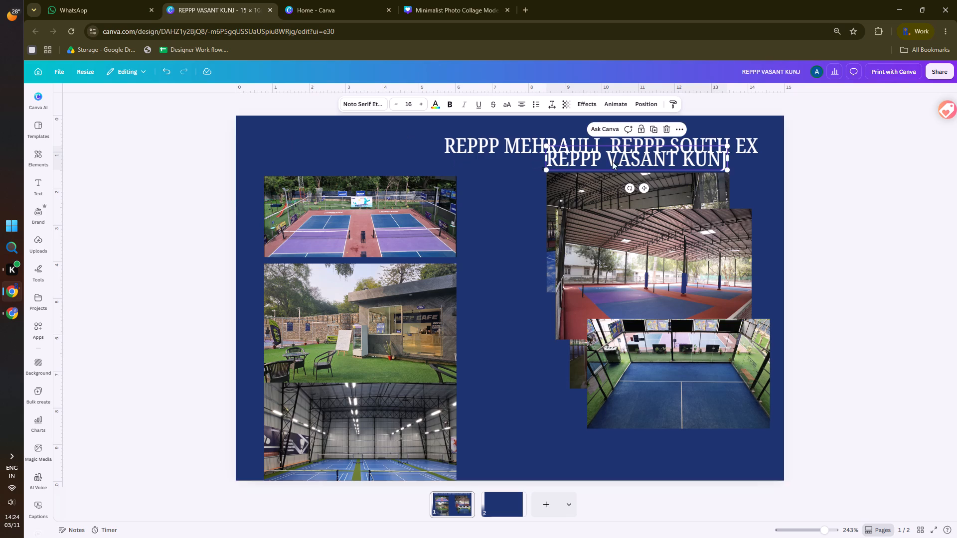
left_click_drag(329, 214, 310, 161)
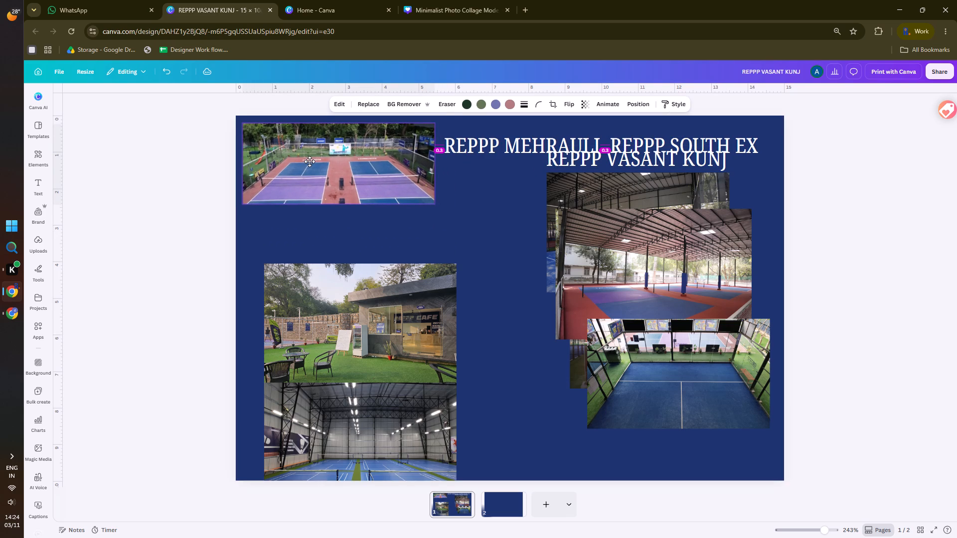
left_click_drag(310, 161, 310, 158)
left_click(174, 182)
left_click(314, 167)
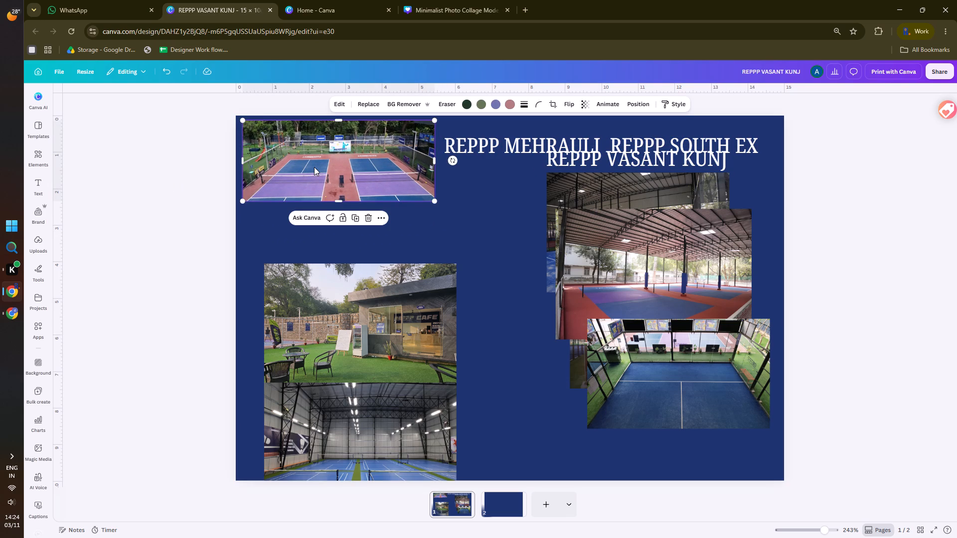
left_click(173, 211)
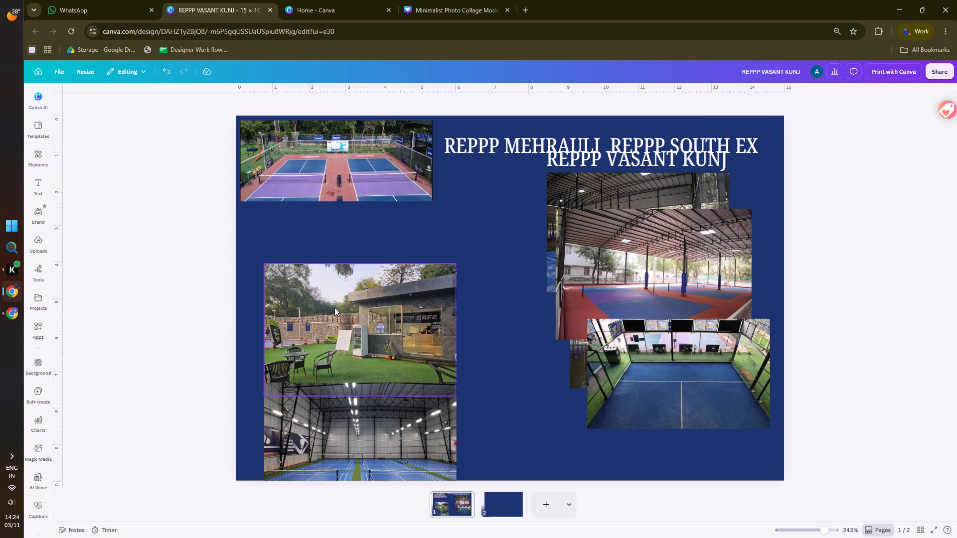
Place the café photo directly beneath the purple court photo, edges aligned, leaving a narrow gap.
left_click_drag(334, 307, 312, 252)
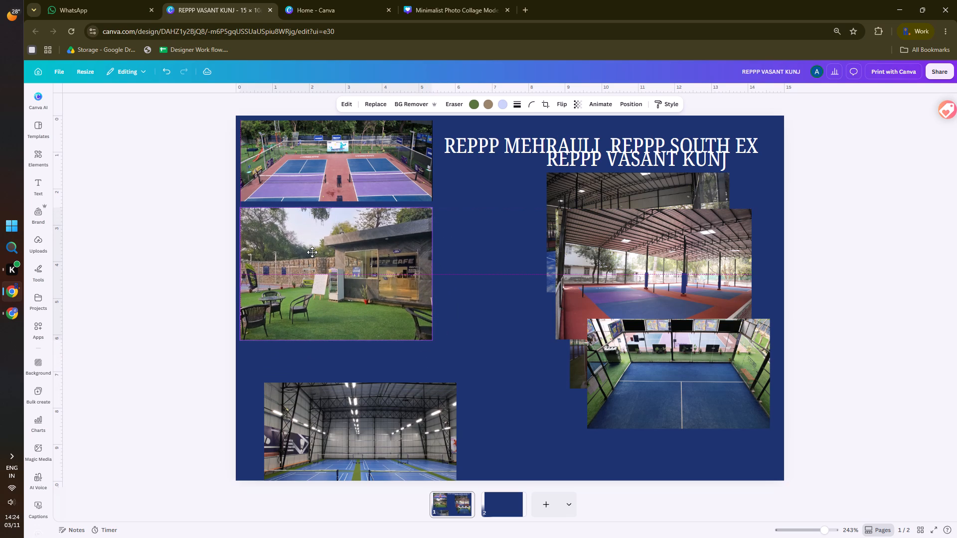
left_click_drag(312, 252, 311, 249)
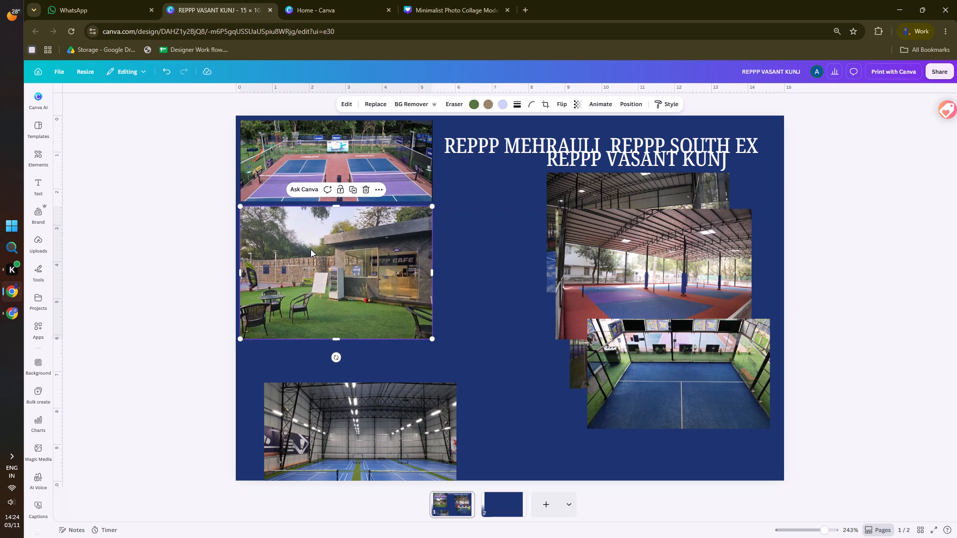
left_click(113, 217)
left_click(269, 253)
key("Up")
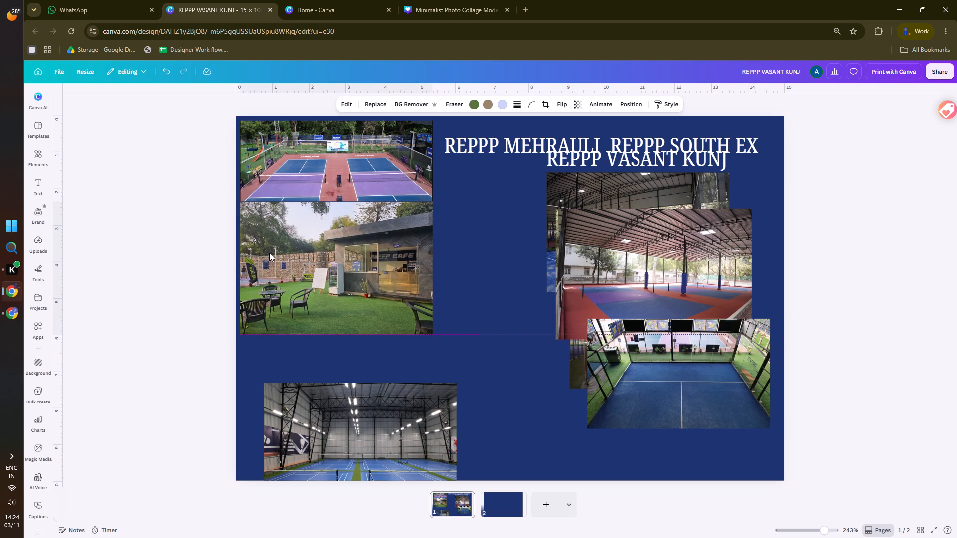
key("Down")
left_click(159, 253)
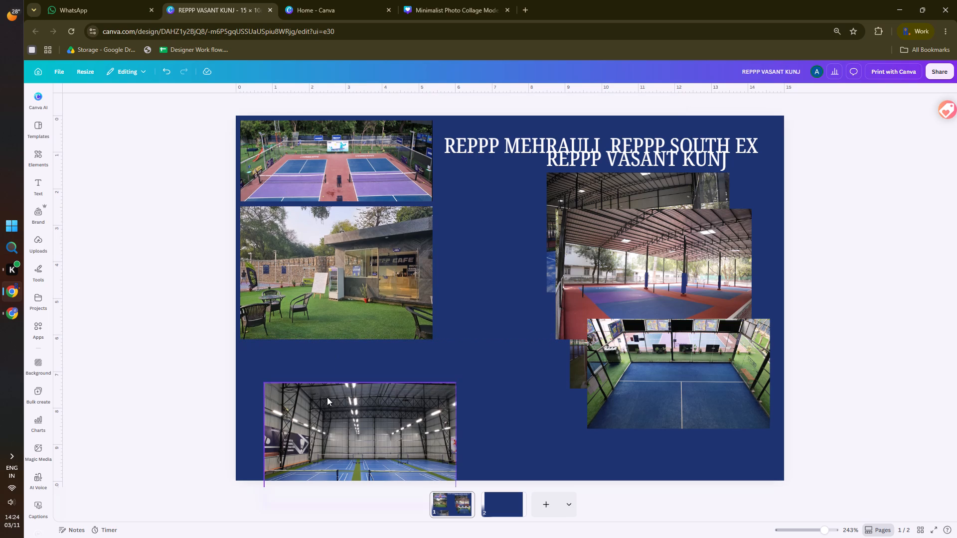
Place the indoor hall photo beneath the café photo, edges aligned, with the same narrow gap and a size of about 5.2 × 3.4 cm.
left_click_drag(329, 406, 307, 371)
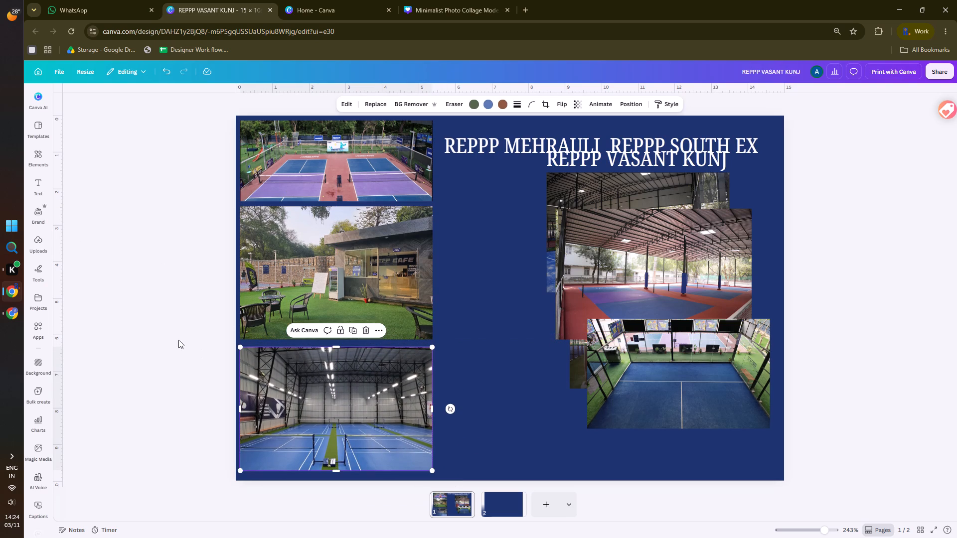
left_click(156, 324)
left_click_drag(332, 424, 343, 376)
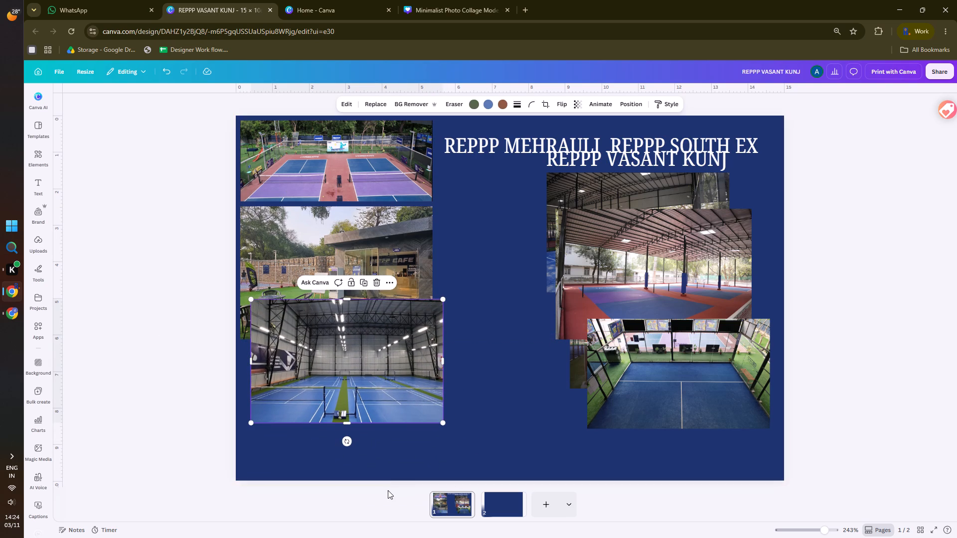
left_click_drag(345, 369, 337, 413)
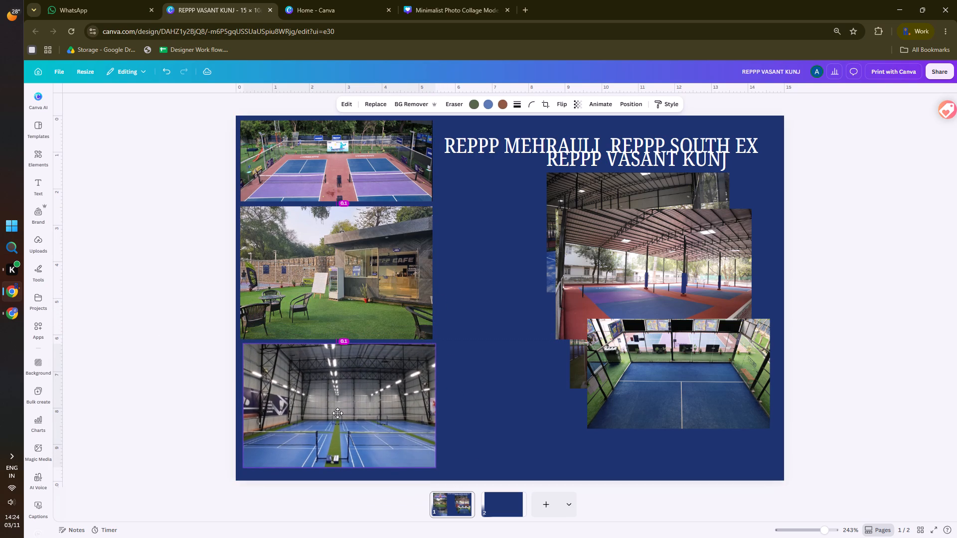
left_click_drag(337, 413, 336, 412)
left_click(127, 321)
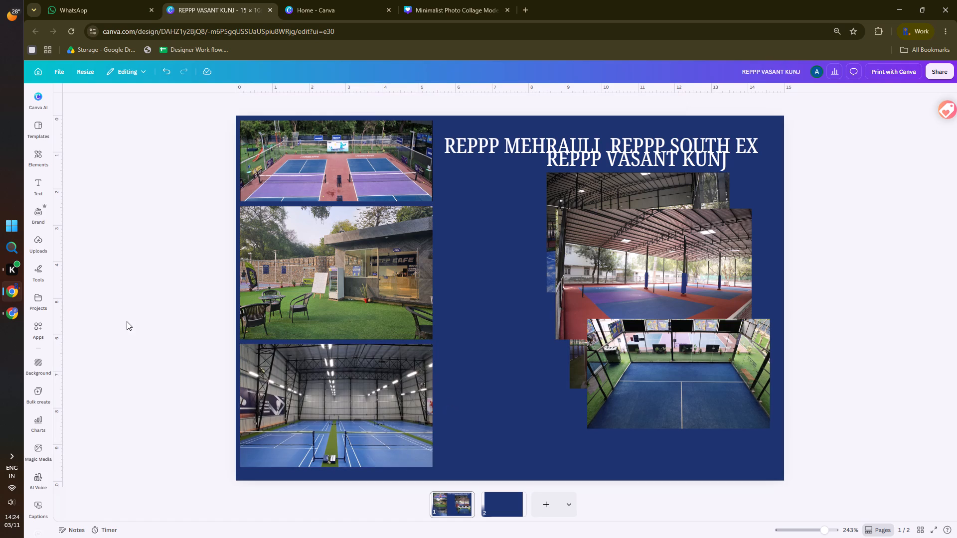
left_click(423, 387)
left_click(433, 345)
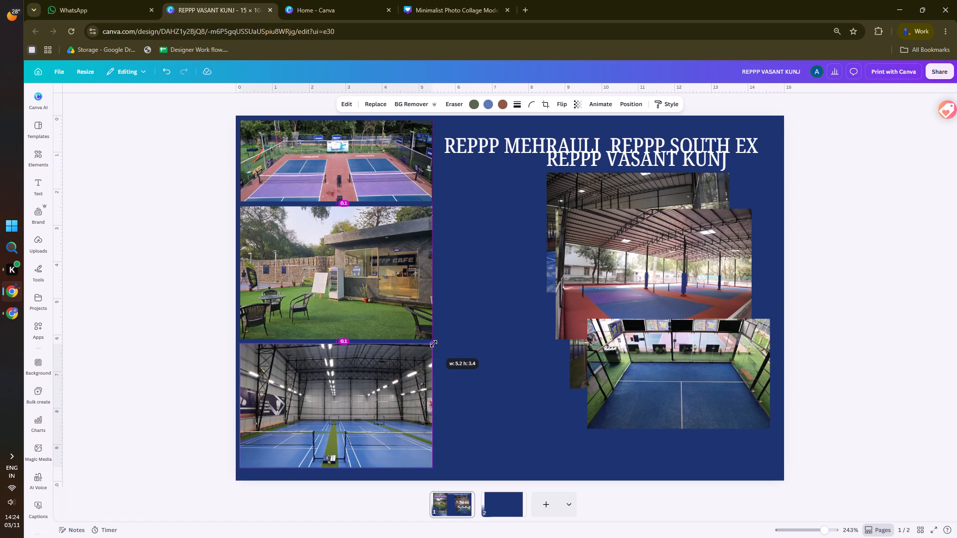
left_click(138, 298)
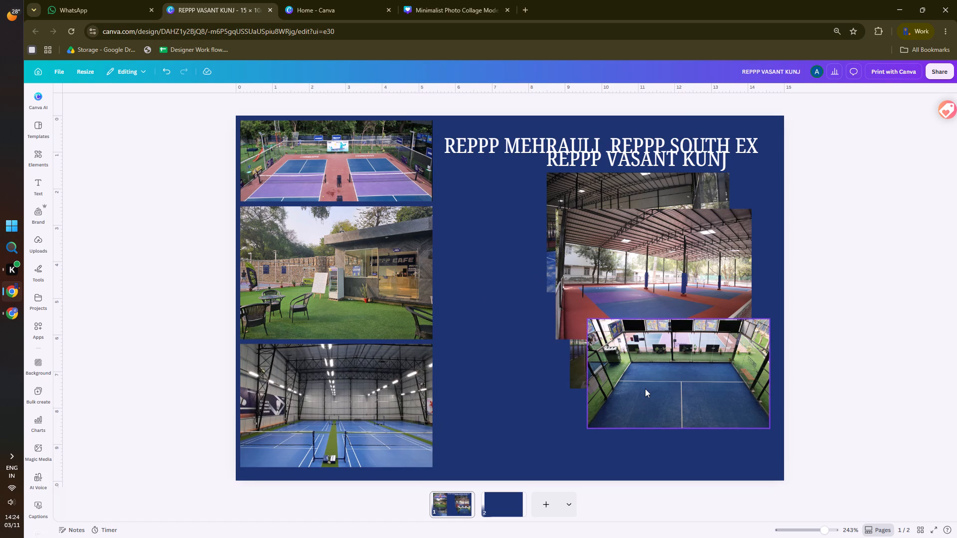
Move the blue court photo to the lower middle of the page, beside the indoor hall photo.
left_click_drag(653, 386, 517, 419)
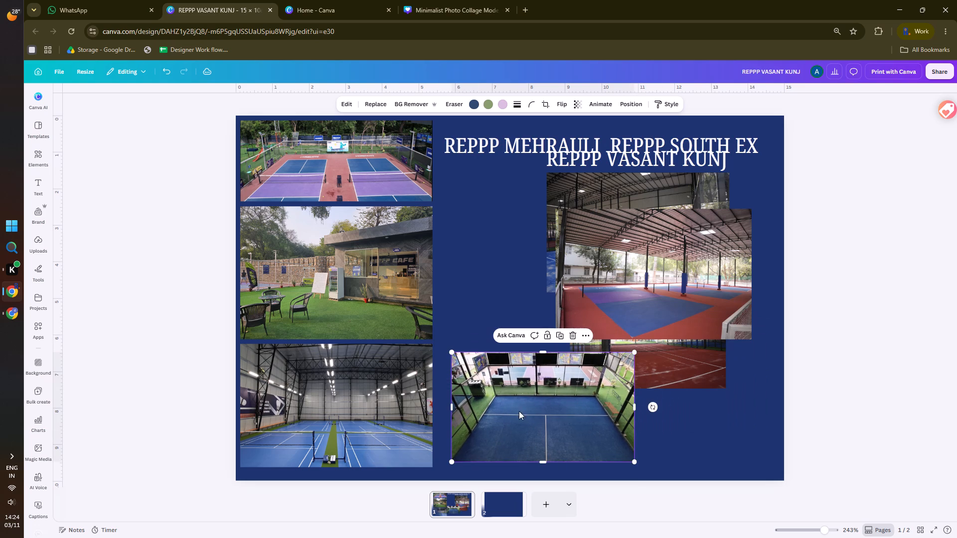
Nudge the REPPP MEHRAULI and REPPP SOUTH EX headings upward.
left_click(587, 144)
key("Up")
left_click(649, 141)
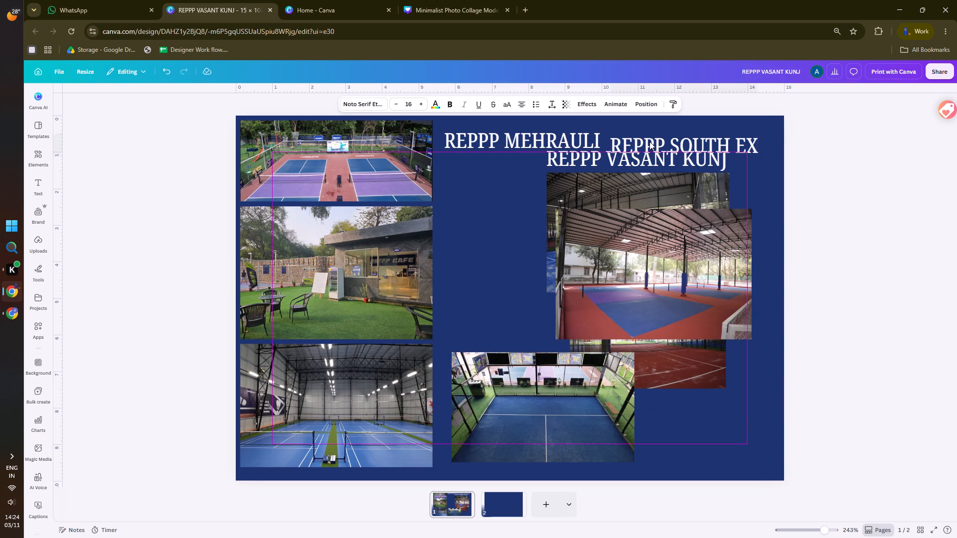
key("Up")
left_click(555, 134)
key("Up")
Delete the REPPP SOUTH EX, REPPP MEHRAULI and REPPP VASANT KUNJ headings.
left_click(667, 139)
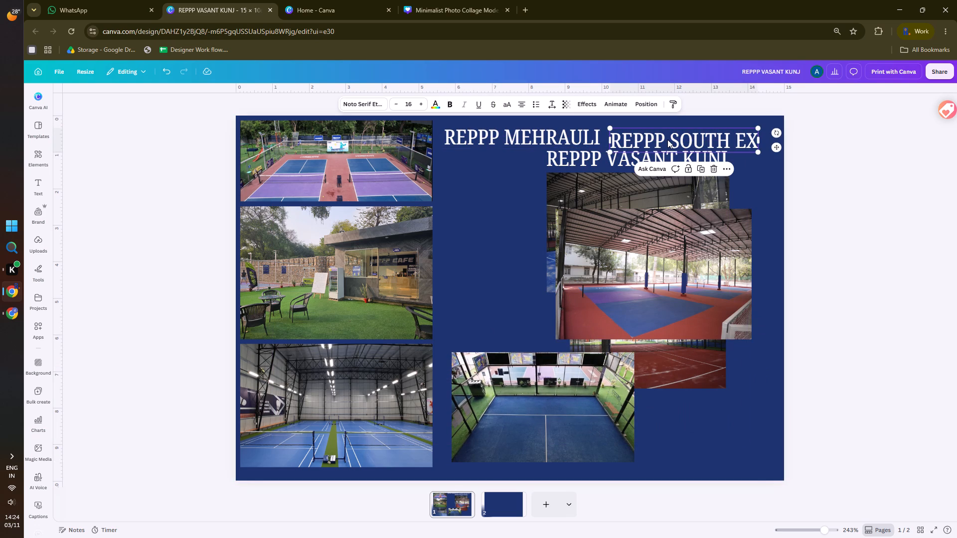
key("Delete")
left_click(552, 138)
key("Delete")
left_click(610, 156)
key("Delete")
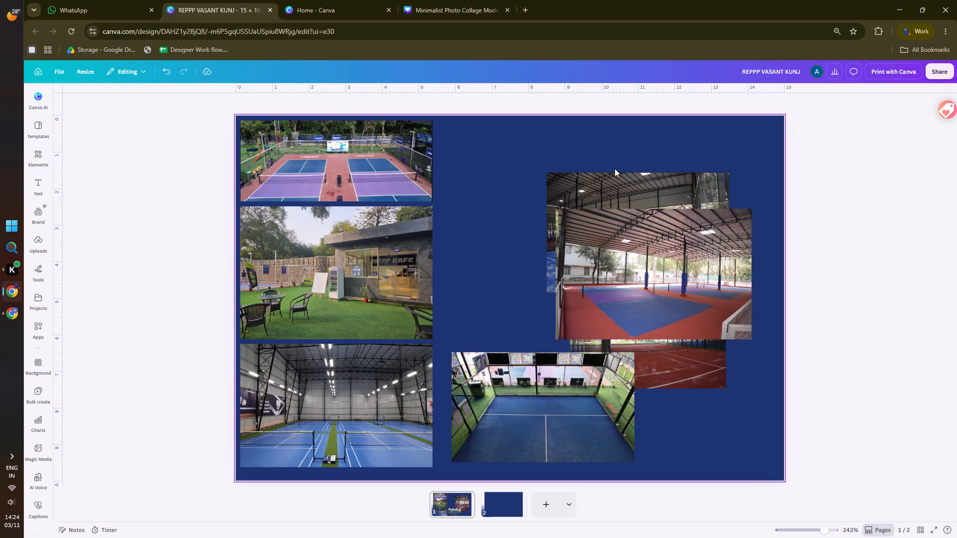
Place the covered blue court photo in the page's top-right corner and the red-and-blue covered court photo beneath it, right edges aligned.
left_click_drag(629, 196, 678, 148)
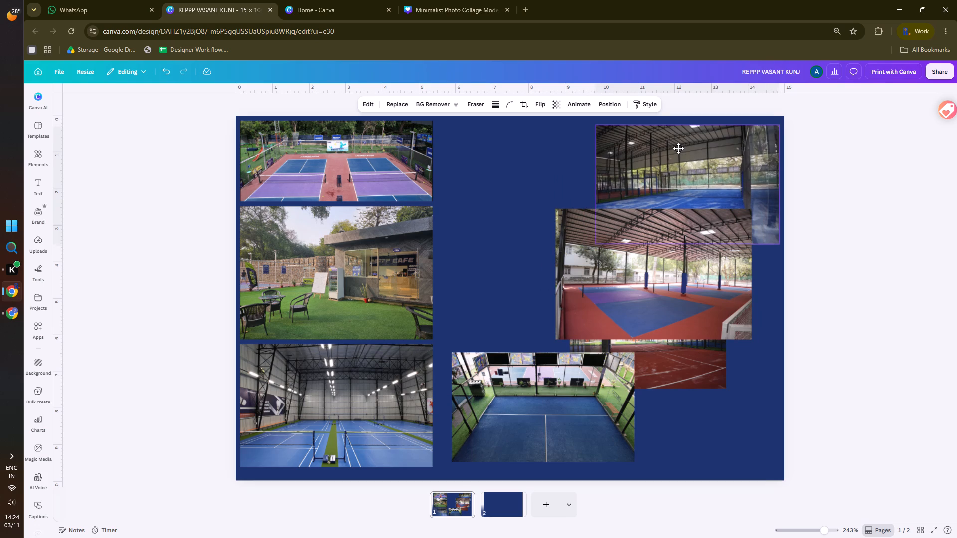
left_click_drag(678, 148, 678, 145)
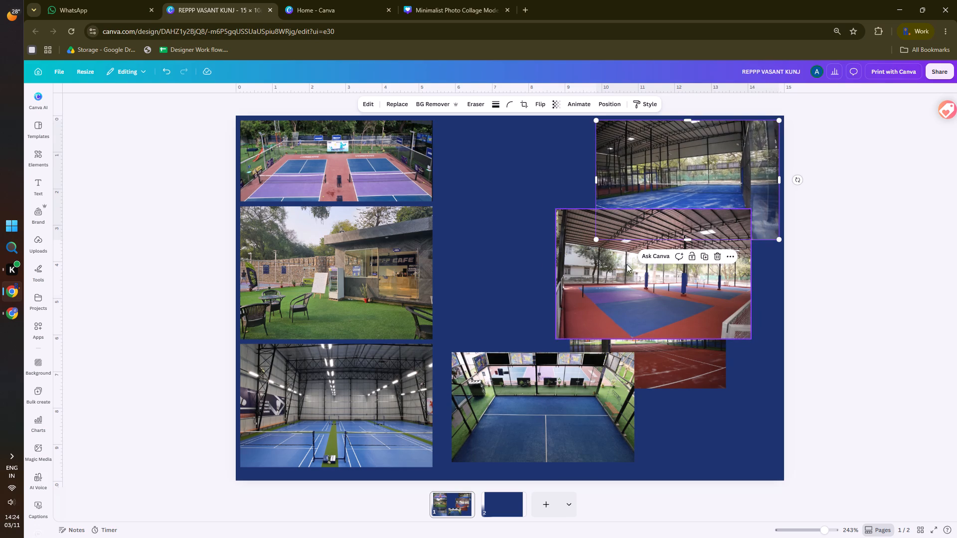
left_click_drag(627, 264, 652, 302)
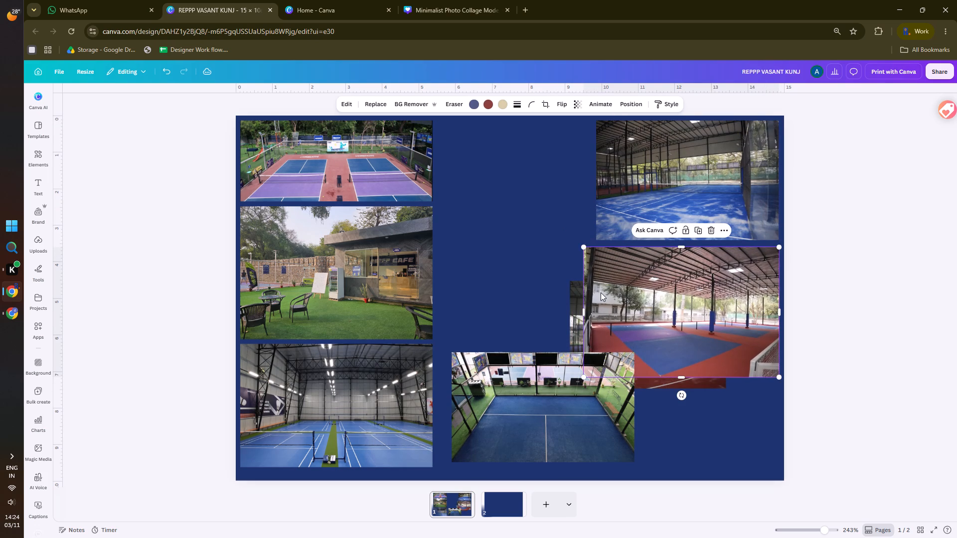
Shrink the red-and-blue covered court photo to the width of the blue court photo above it and close the gap between them.
left_click_drag(583, 249, 595, 258)
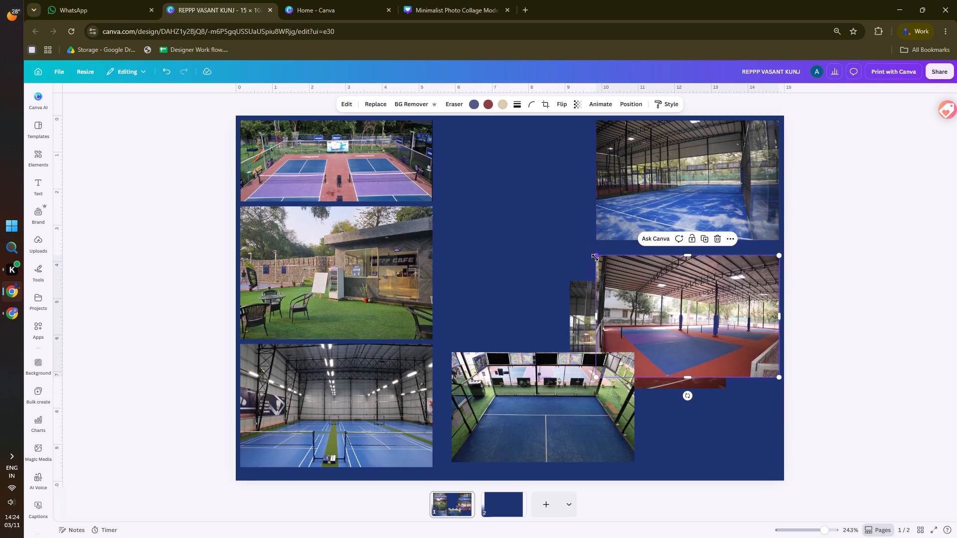
left_click(814, 253)
left_click_drag(701, 278, 700, 268)
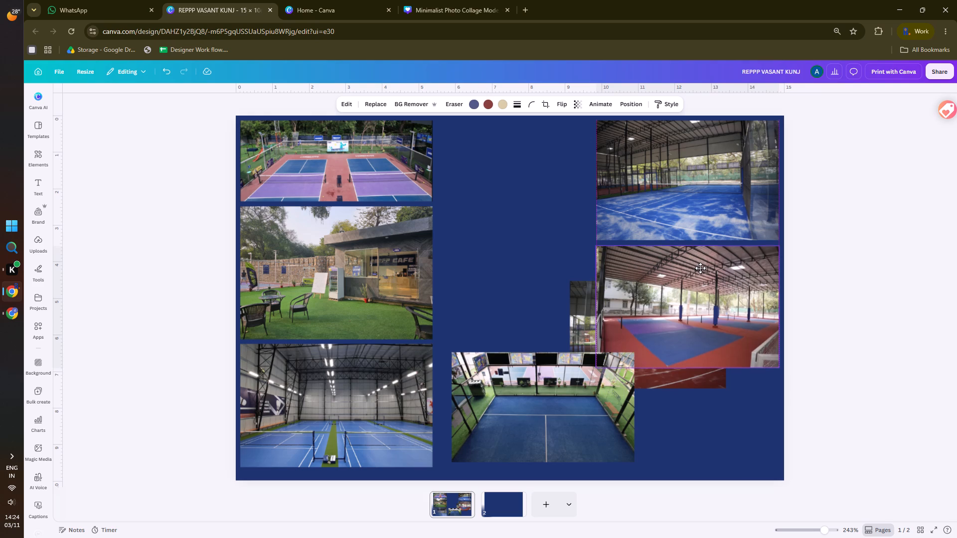
left_click_drag(700, 268, 700, 267)
left_click(856, 228)
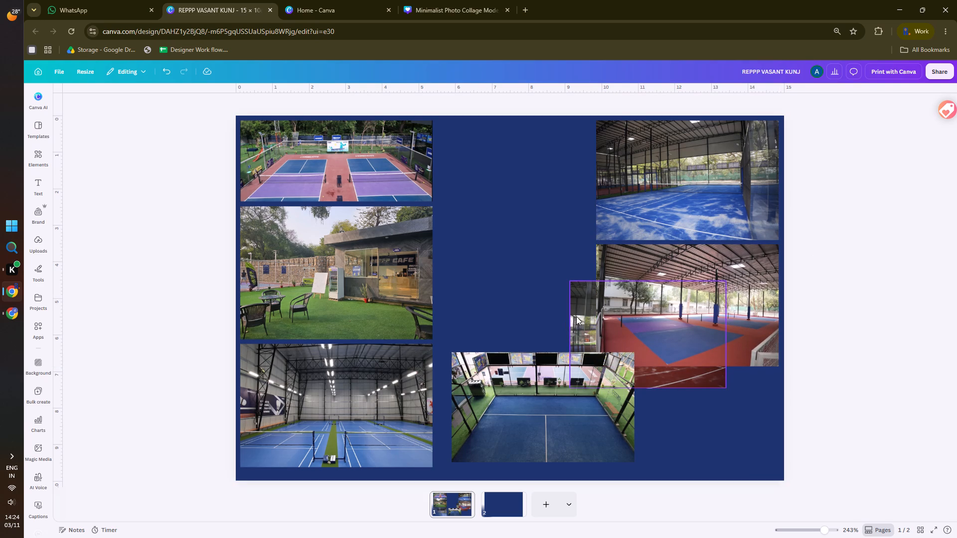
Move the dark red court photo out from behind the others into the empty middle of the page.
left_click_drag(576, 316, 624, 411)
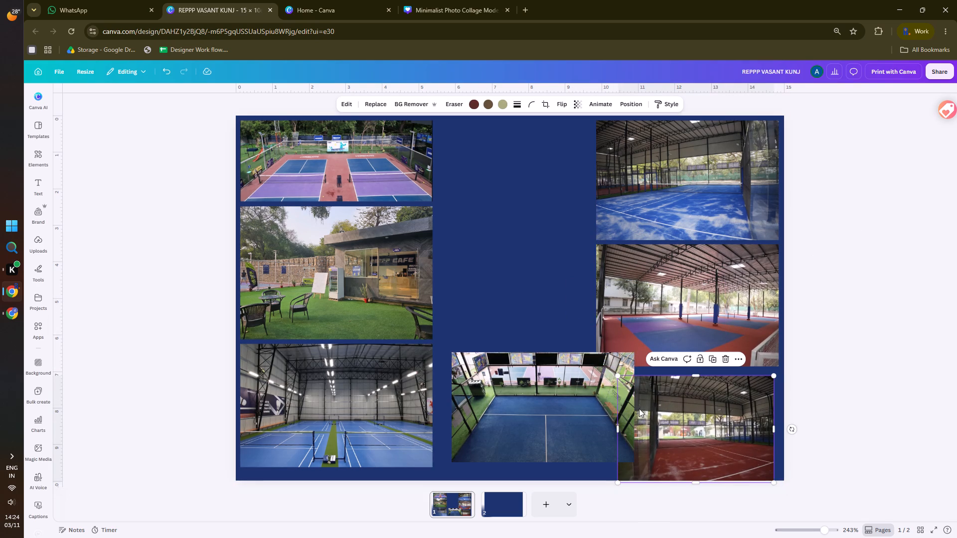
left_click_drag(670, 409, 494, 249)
Place the open blue court photo under the red-and-blue covered court photo, sized to match that column's edges.
left_click_drag(523, 401, 615, 431)
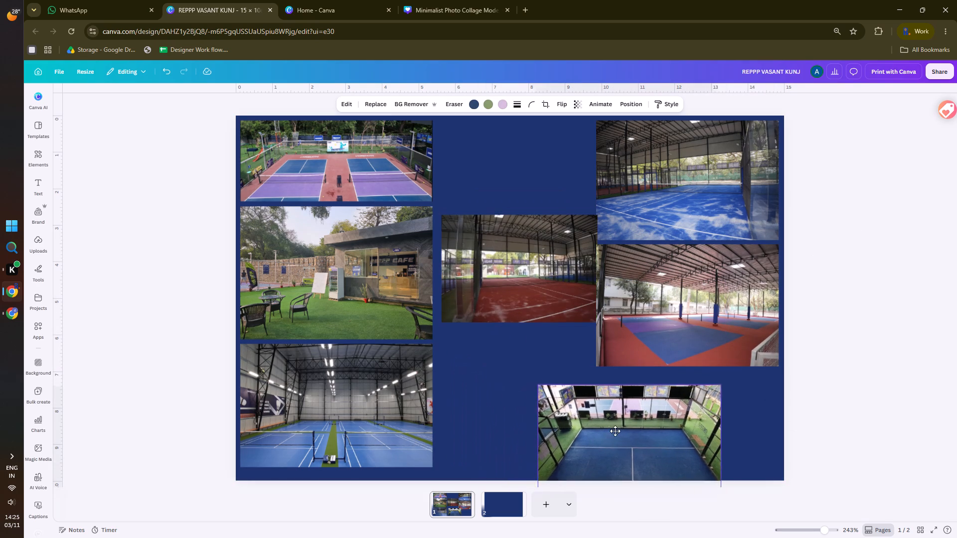
left_click_drag(615, 431, 666, 420)
left_click(778, 371)
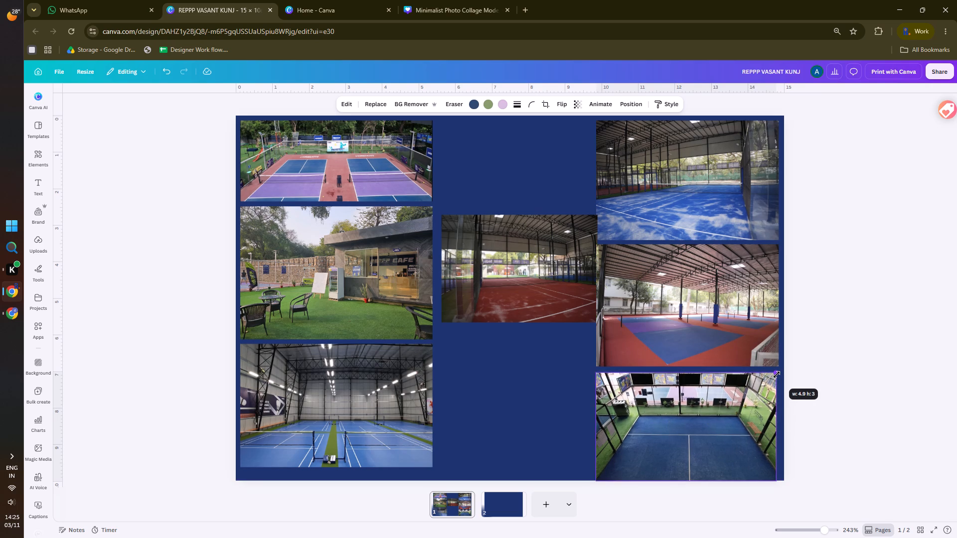
left_click(864, 322)
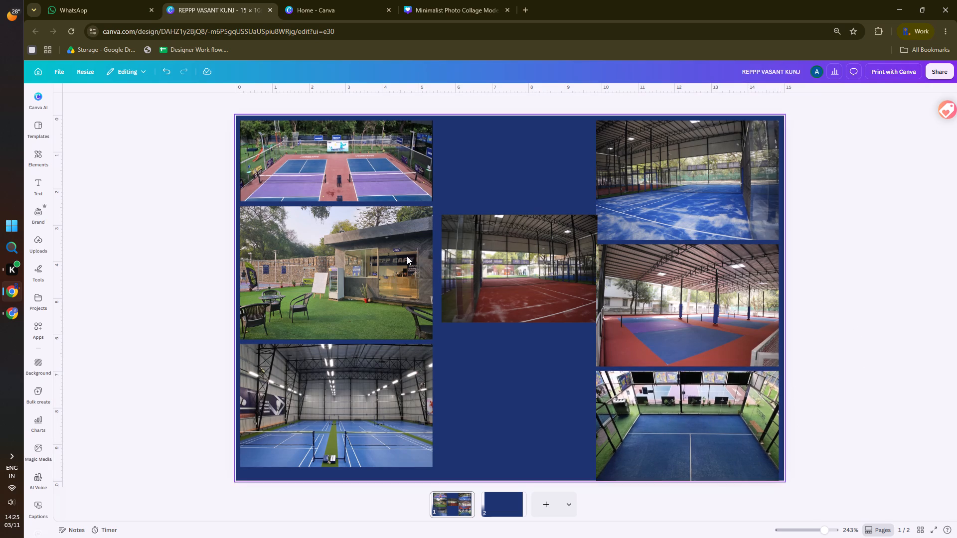
Delete the dark red court photo from the middle of the page.
left_click(500, 271)
key("Delete")
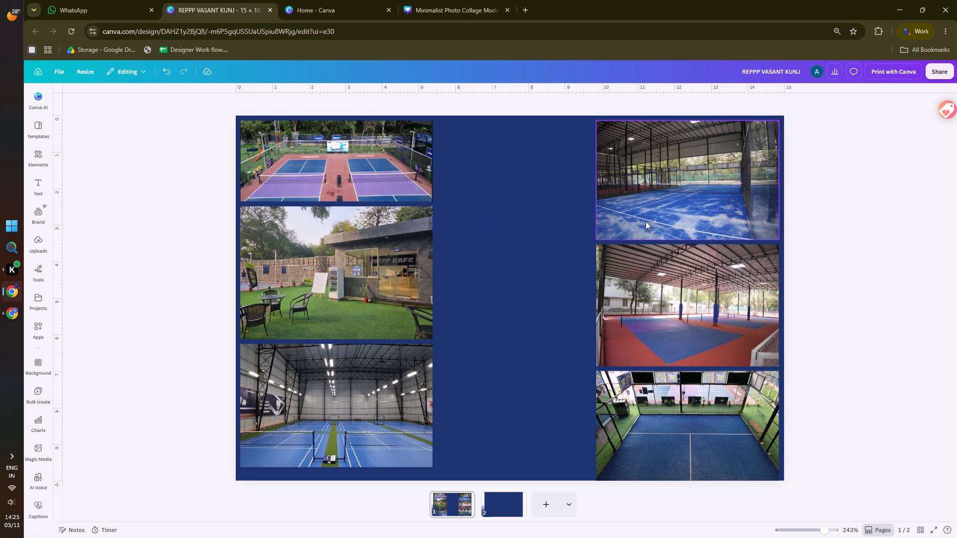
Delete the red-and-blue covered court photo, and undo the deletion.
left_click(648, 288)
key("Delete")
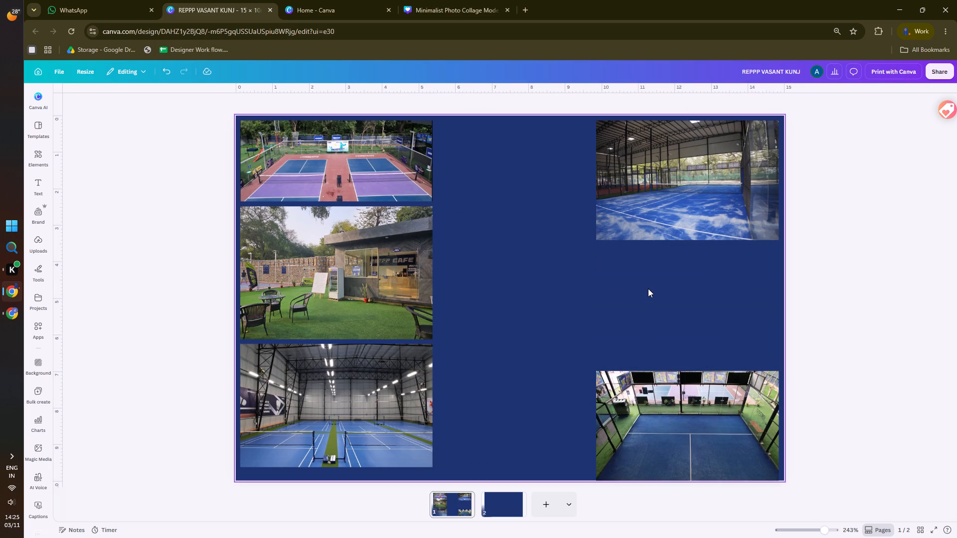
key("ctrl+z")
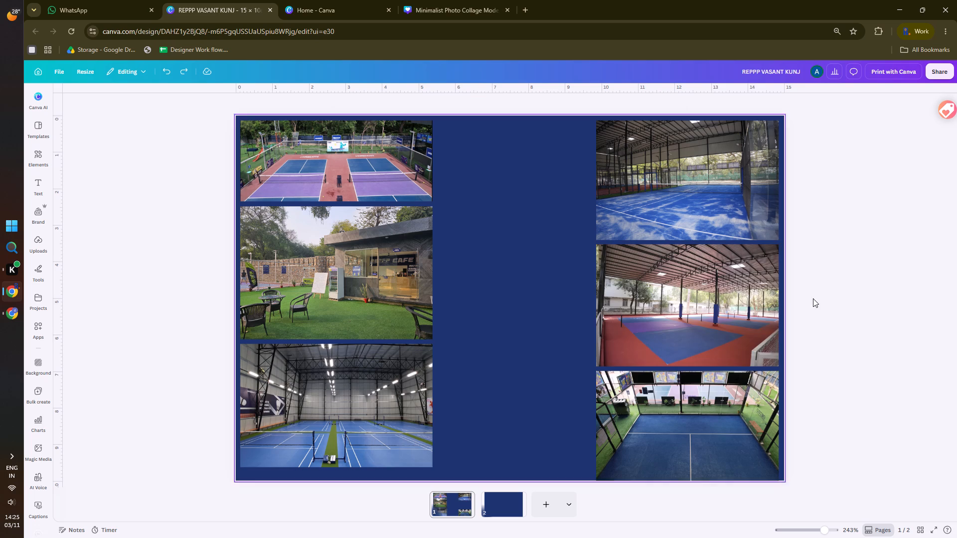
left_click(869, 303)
Nudge the red-and-blue court photo and the open blue court photo upward, leaving even 0.1 cm gaps in their column.
left_click(676, 278)
key("Up")
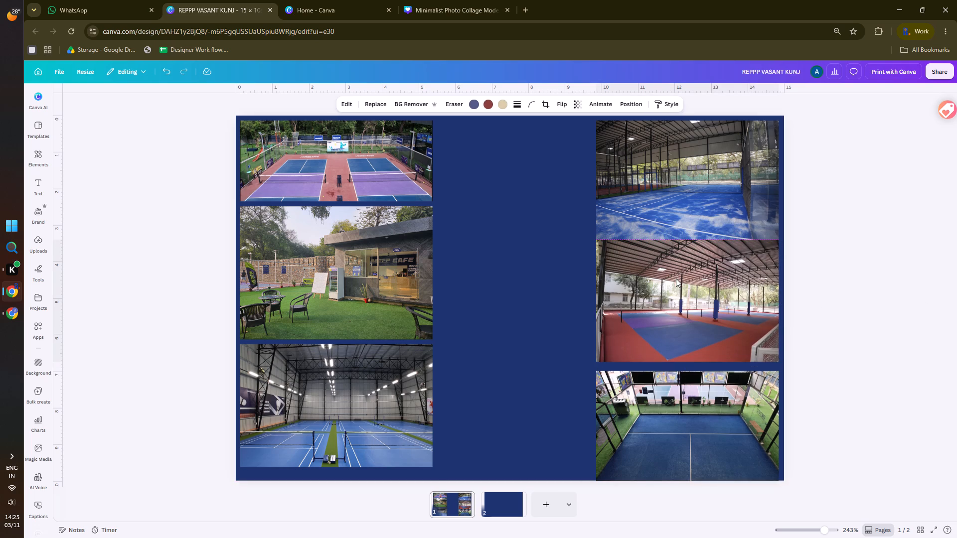
left_click(678, 399)
key("Up")
key("Up")
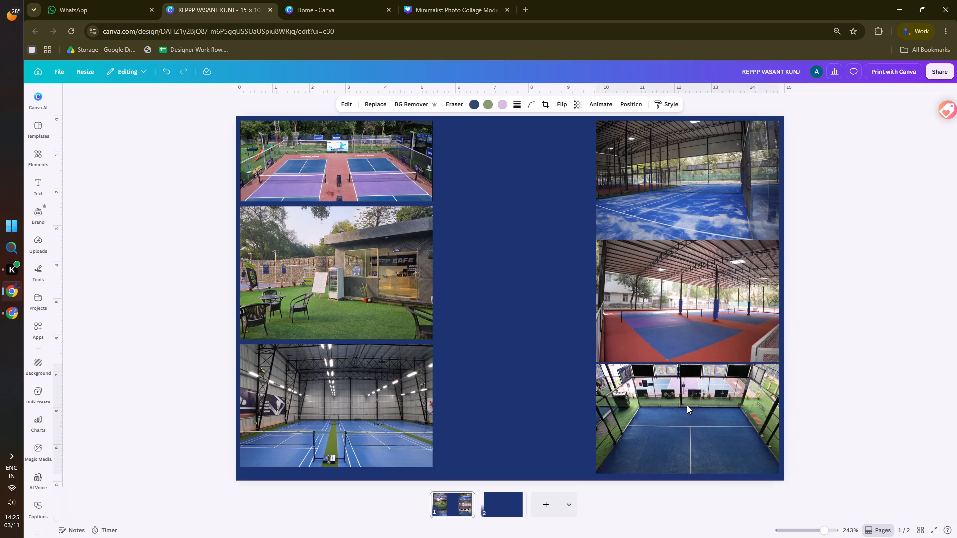
key("Down")
left_click(688, 333)
key("Down")
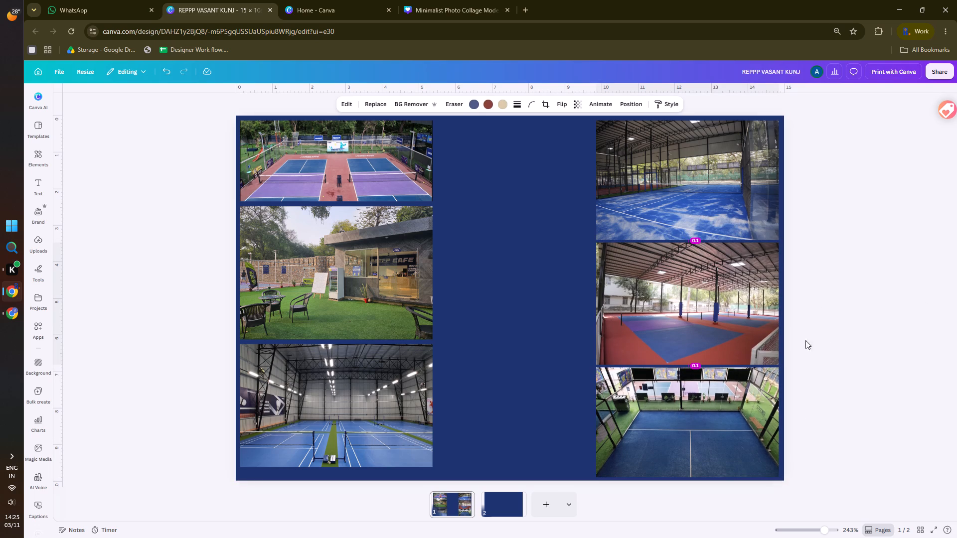
left_click(848, 324)
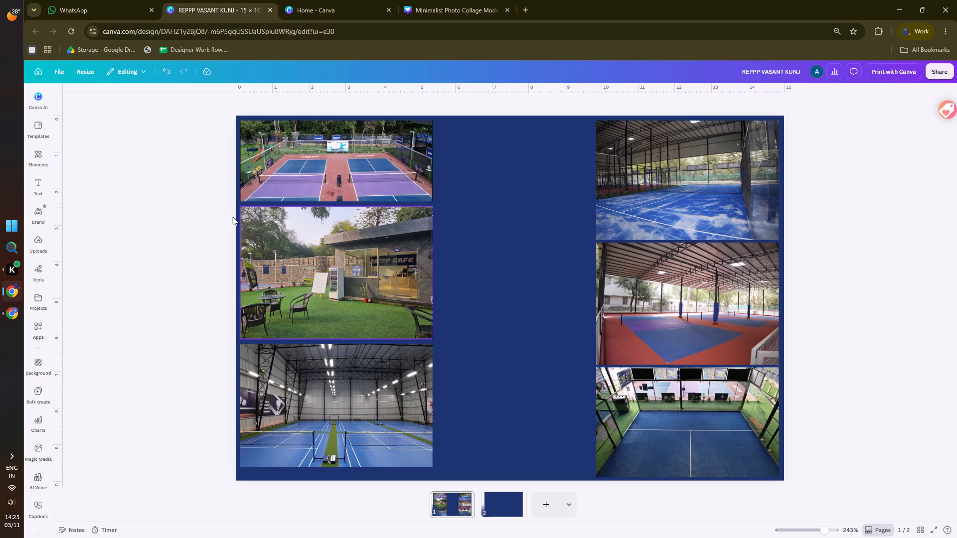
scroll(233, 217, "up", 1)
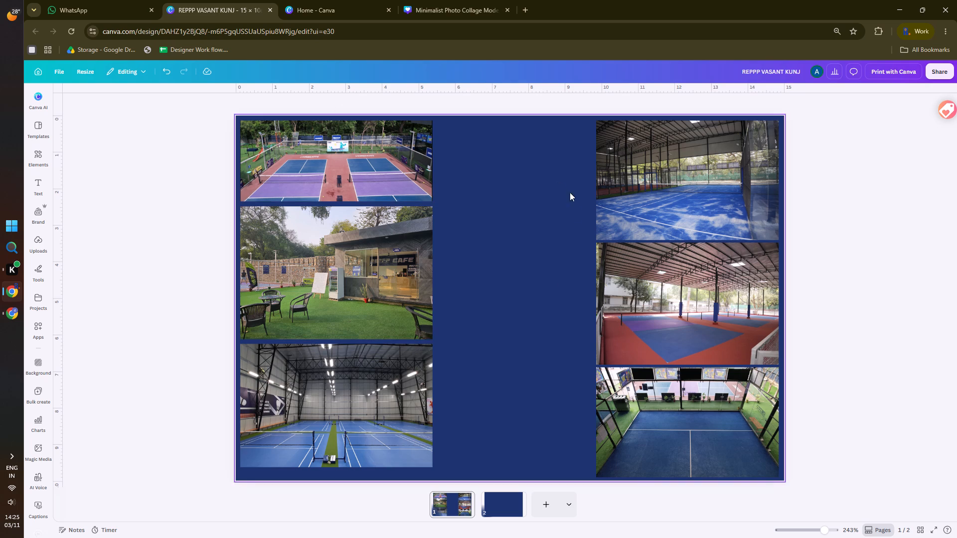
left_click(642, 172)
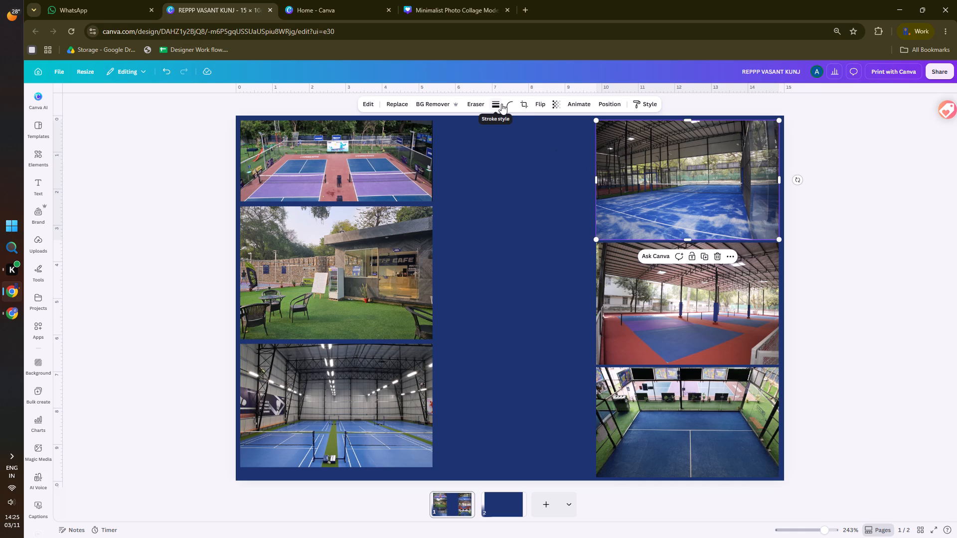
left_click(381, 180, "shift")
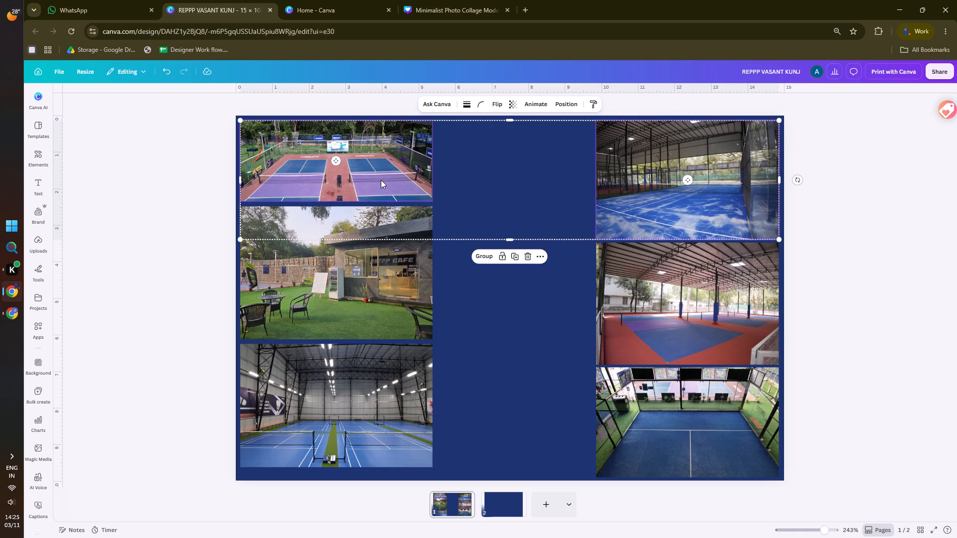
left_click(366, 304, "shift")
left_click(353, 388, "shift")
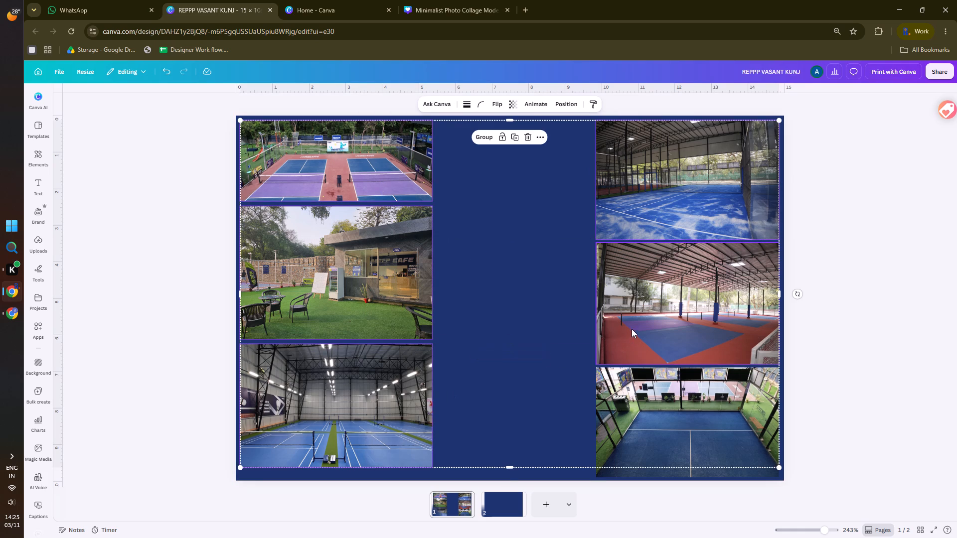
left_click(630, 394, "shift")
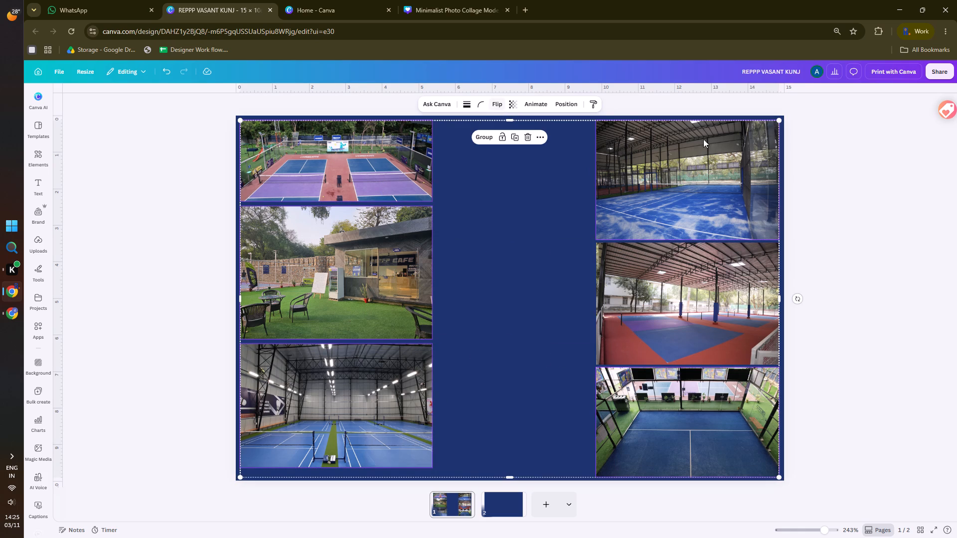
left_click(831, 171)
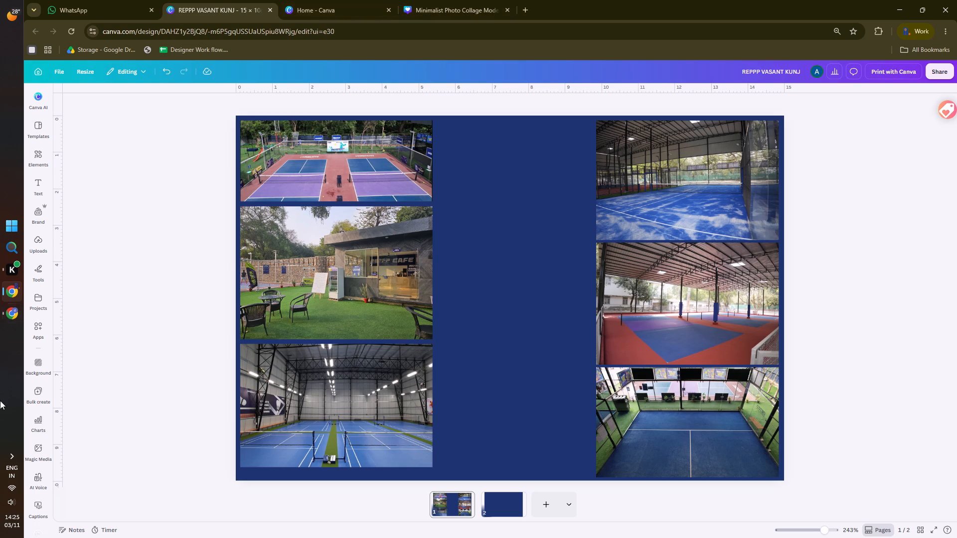
Switch to Google Drive, close the photo preview and open the Photos folder inside Vasant kunj.
left_click(6, 306)
left_click(40, 75)
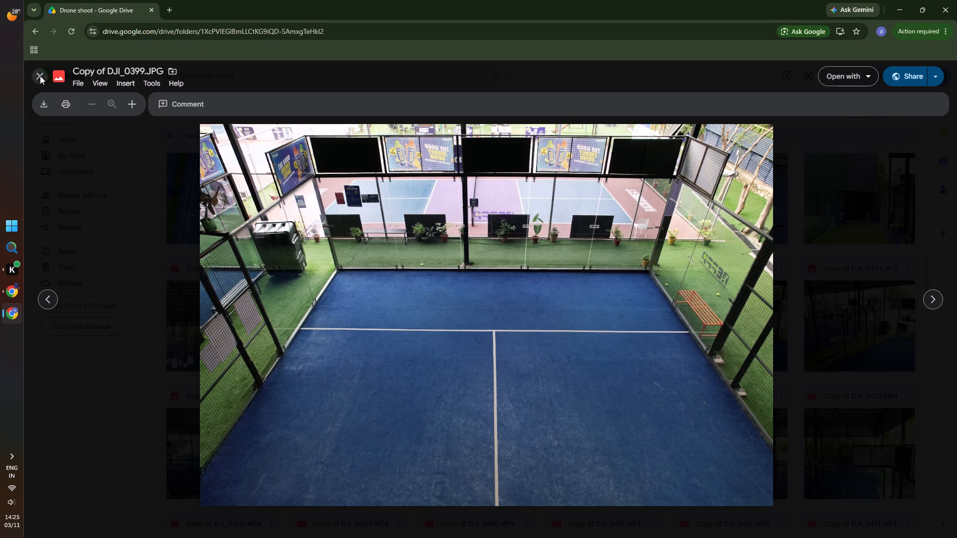
left_click(254, 106)
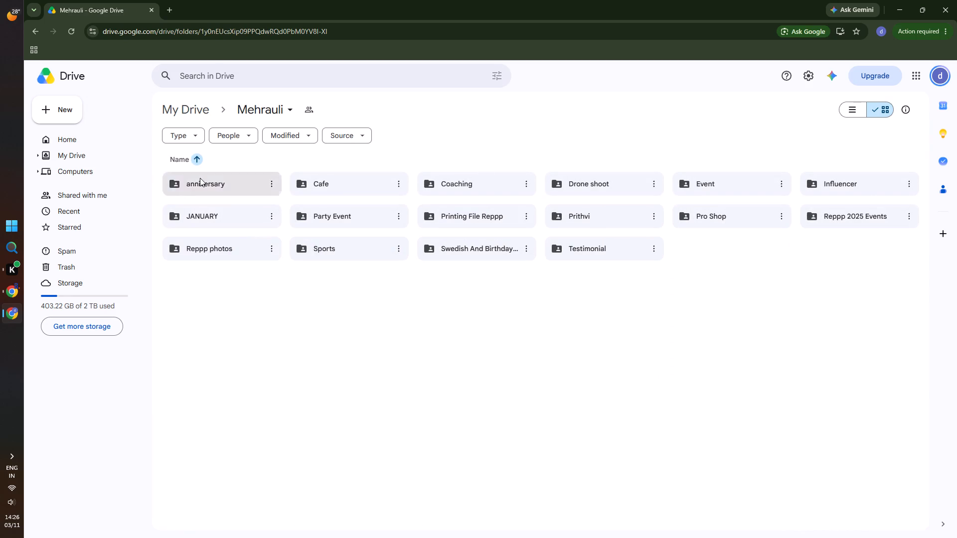
left_click(184, 105)
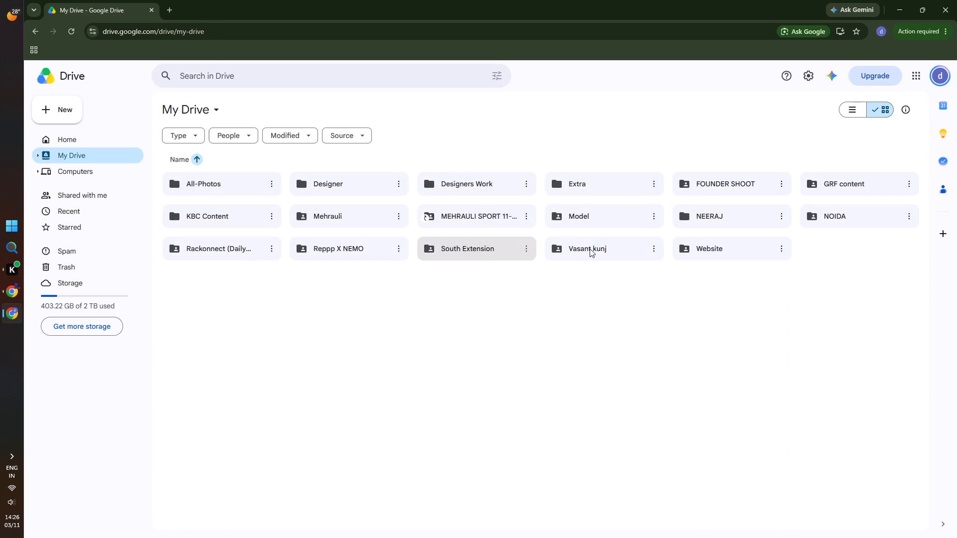
double_click(590, 249)
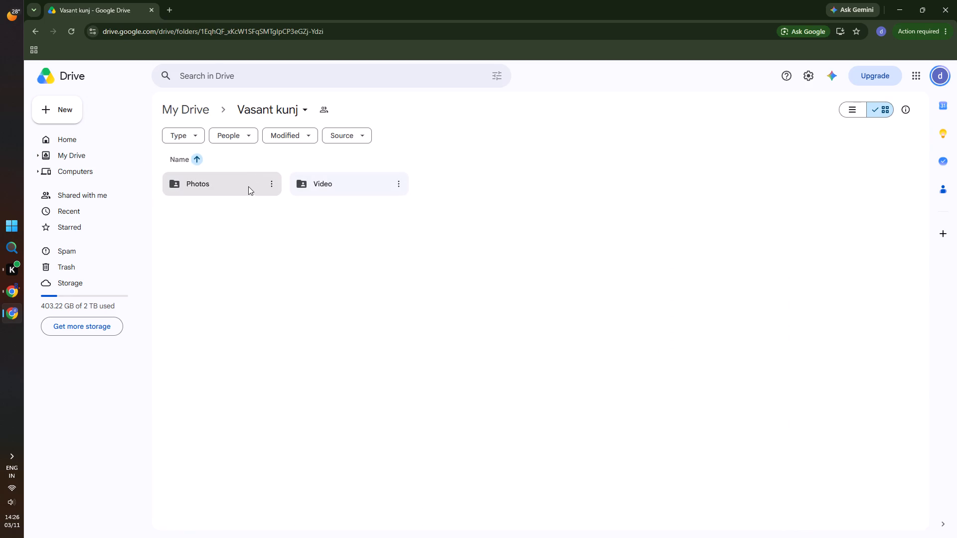
double_click(248, 187)
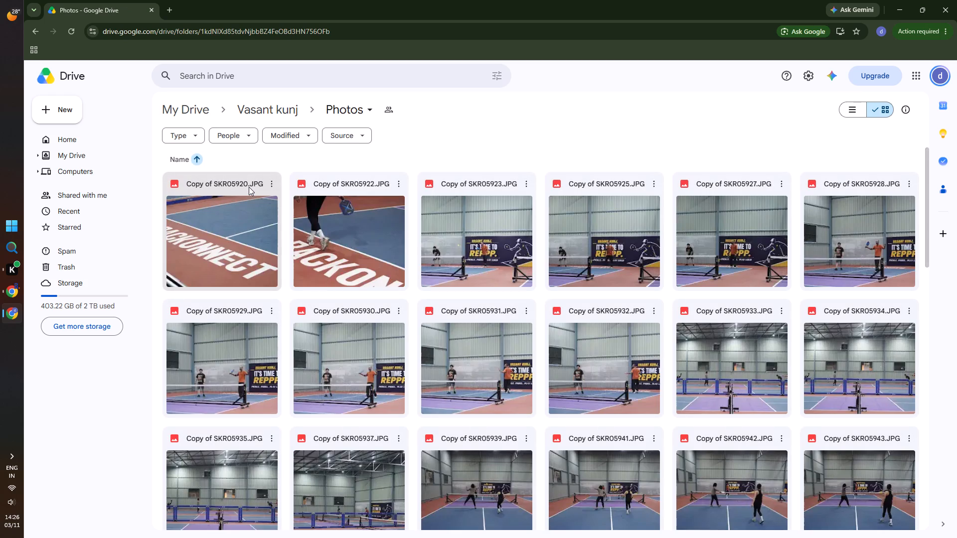
Browse the Vasant kunj photos, open Copy of SKR05964.JPG and copy a screen snip of it without the top roof strip.
scroll(477, 310, "down", 3)
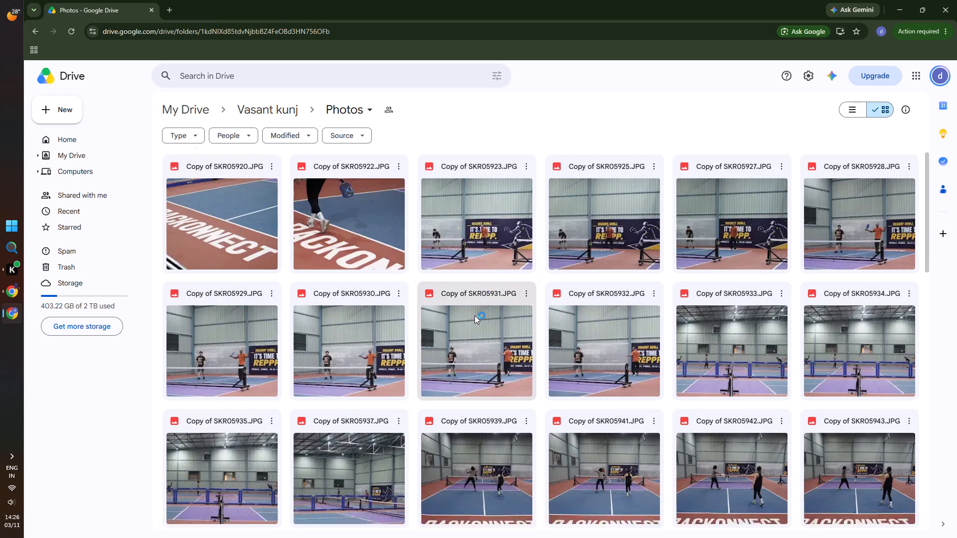
scroll(475, 315, "down", 8)
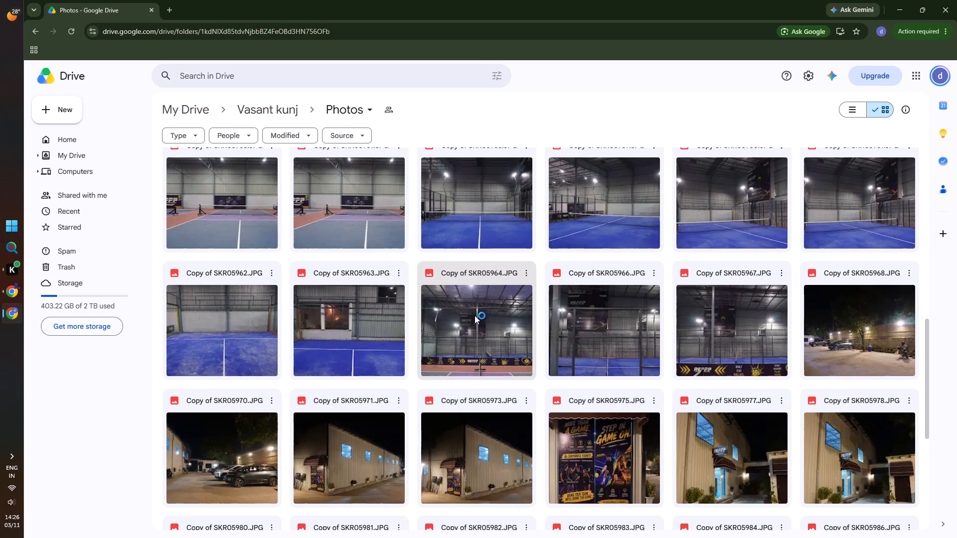
double_click(475, 315)
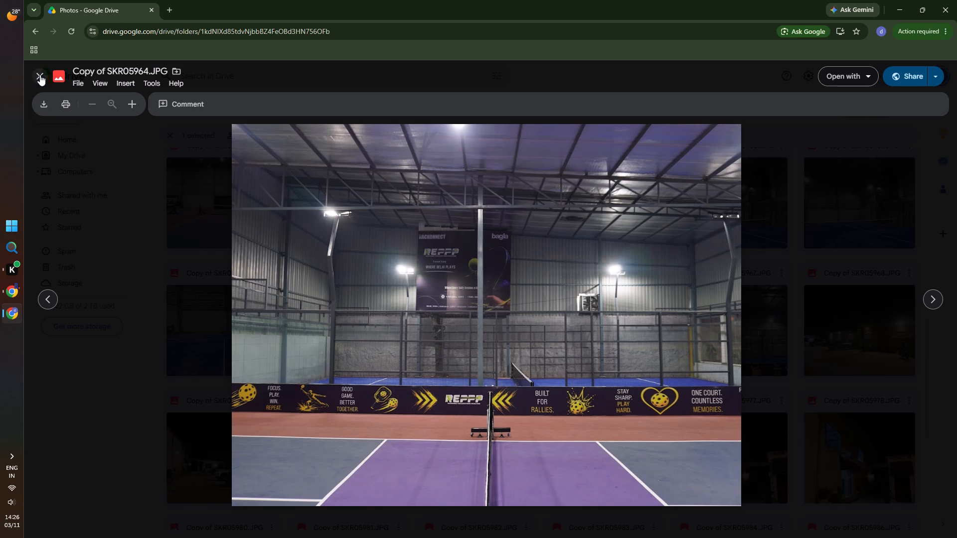
left_click(40, 75)
scroll(684, 379, "down", 4)
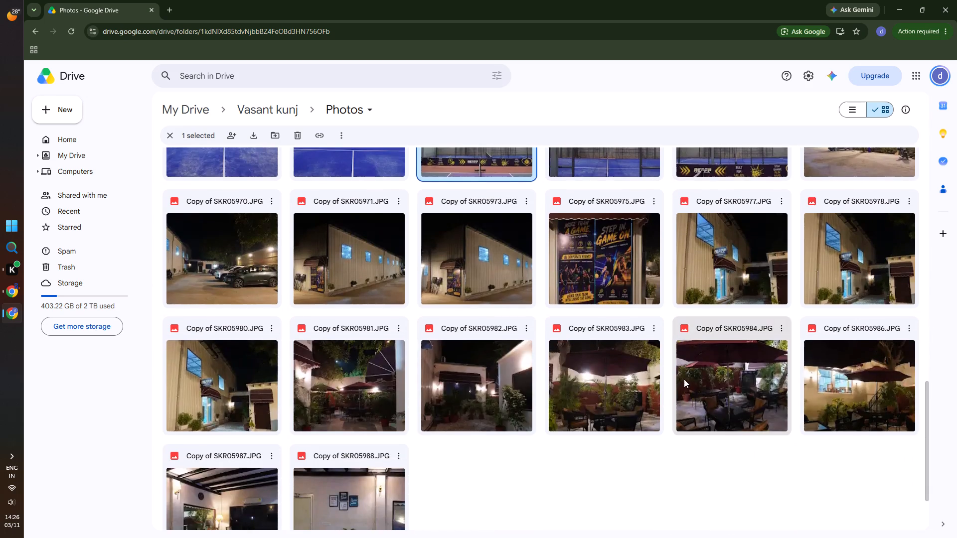
scroll(684, 379, "up", 4)
double_click(476, 324)
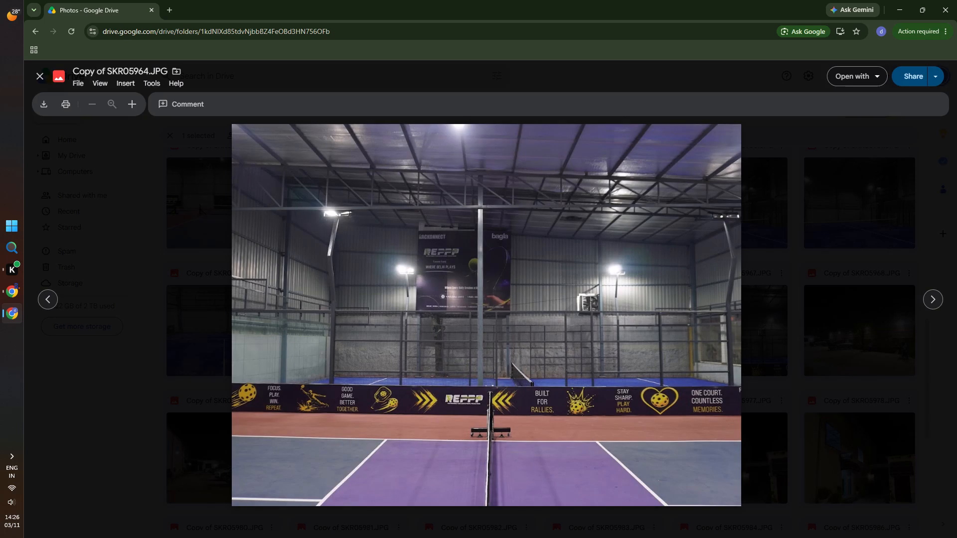
key("shift+super+s")
left_click_drag(235, 157, 650, 501)
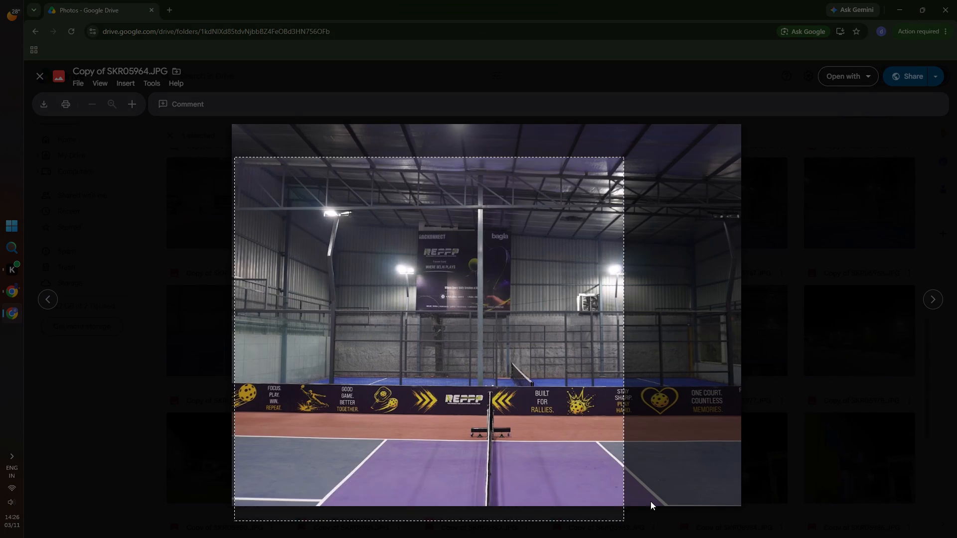
left_click_drag(650, 501, 737, 503)
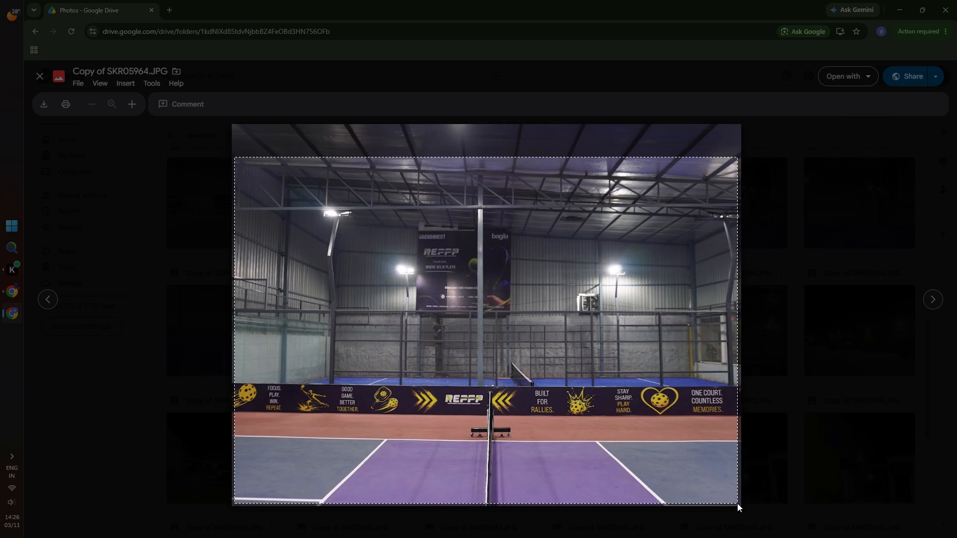
key("ctrl+c")
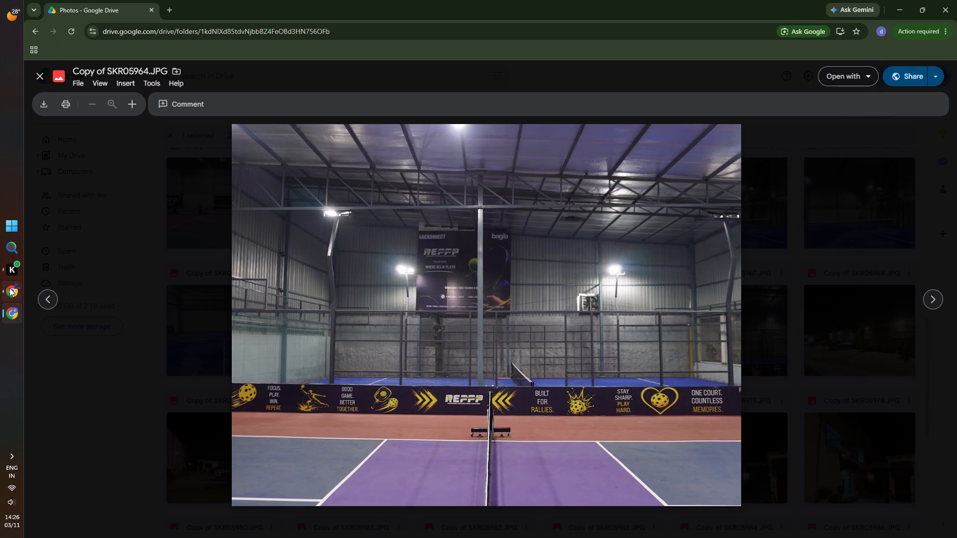
Switch to Canva, paste the snip, shrink it to about 4 cm wide and place it at the top of the empty middle column.
left_click(9, 288)
key("ctrl+v")
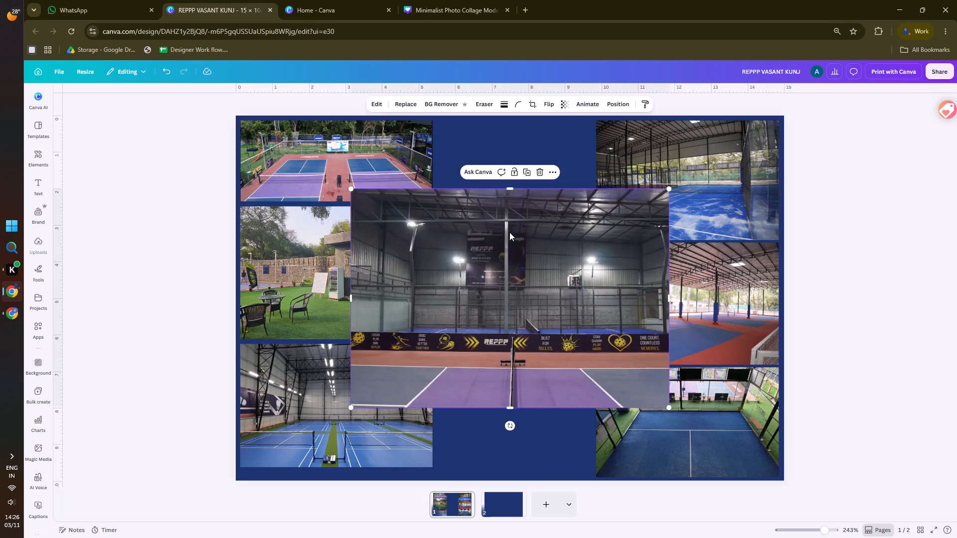
left_click_drag(671, 189, 540, 281)
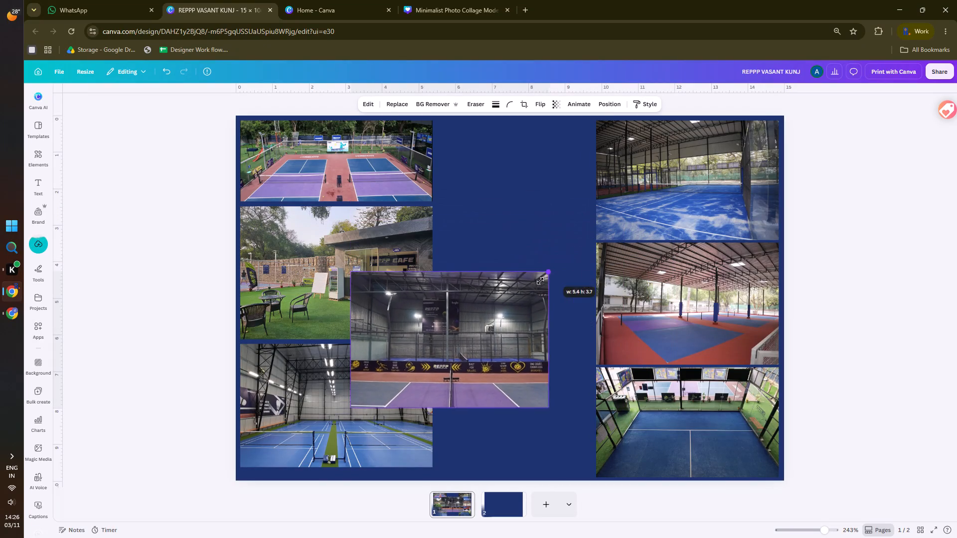
left_click_drag(540, 281, 495, 322)
left_click_drag(399, 381, 486, 184)
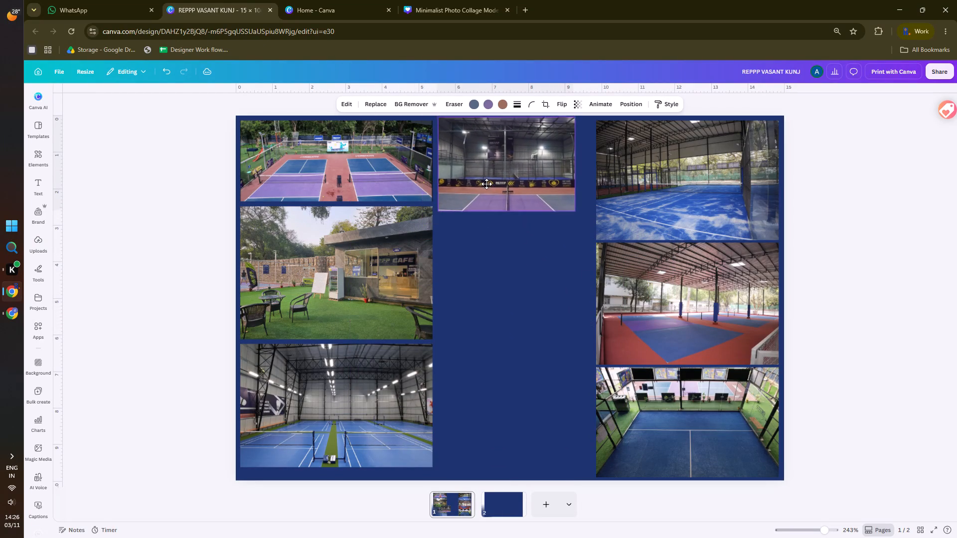
left_click_drag(486, 184, 490, 185)
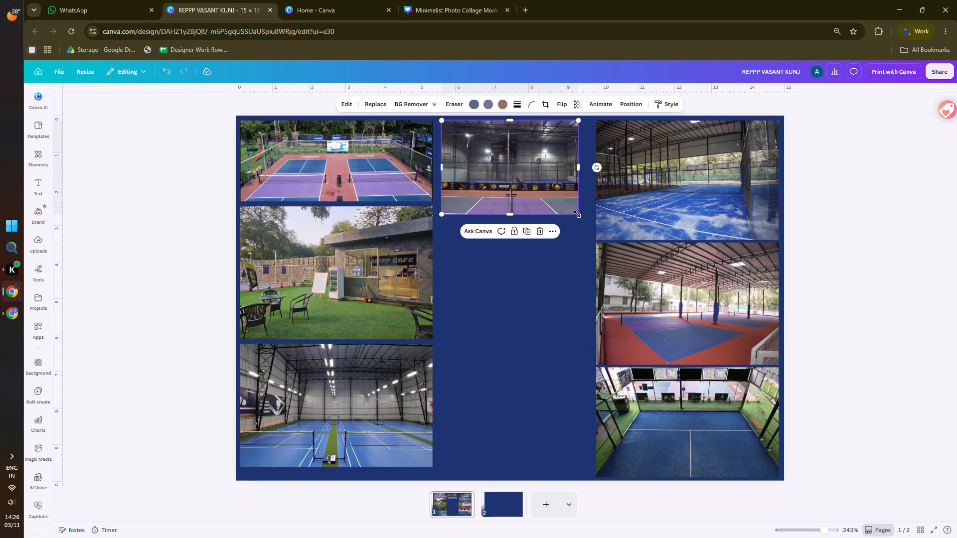
left_click_drag(577, 214, 587, 224)
left_click(126, 224)
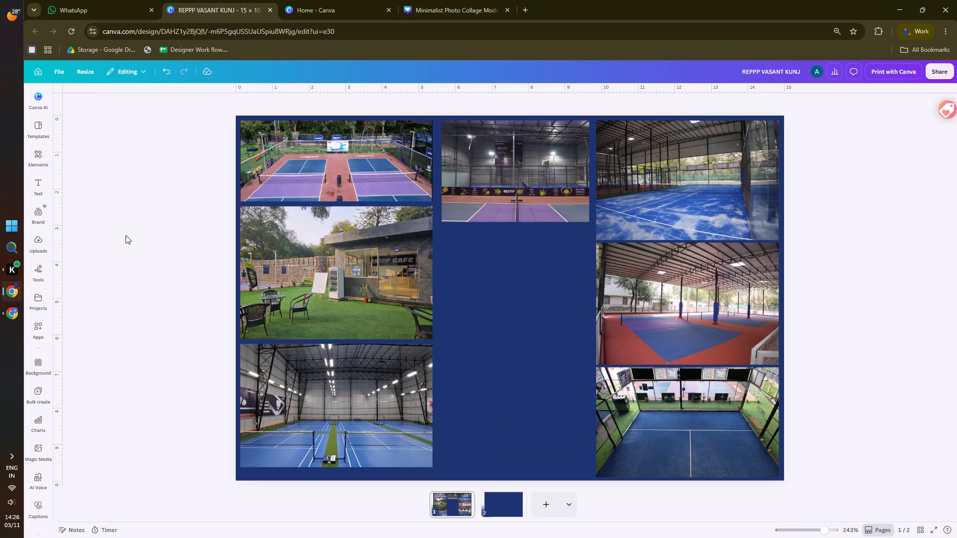
Switch to Google Drive, browse the court photos, open Copy of SKR05960.JPG and copy a screen snip without its top roof strip.
left_click(11, 312)
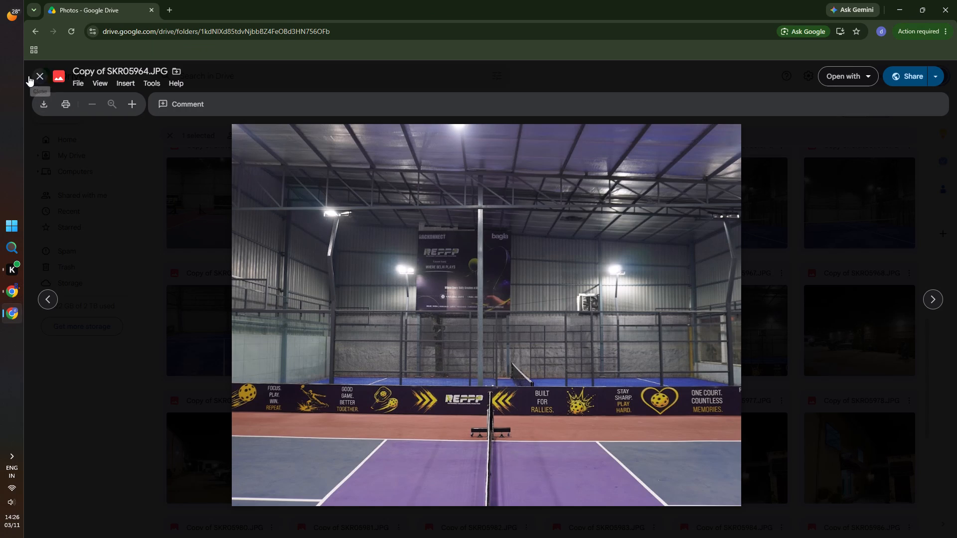
left_click(28, 76)
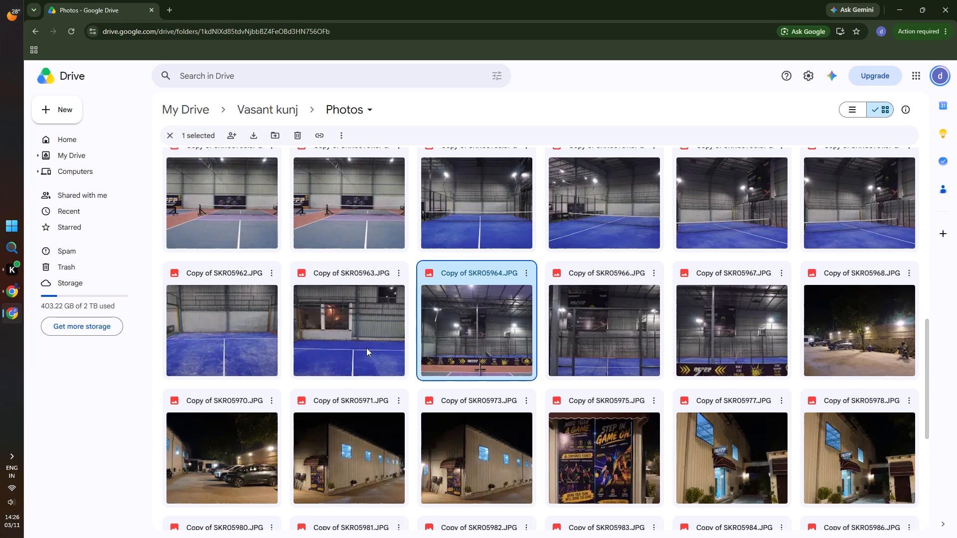
double_click(366, 348)
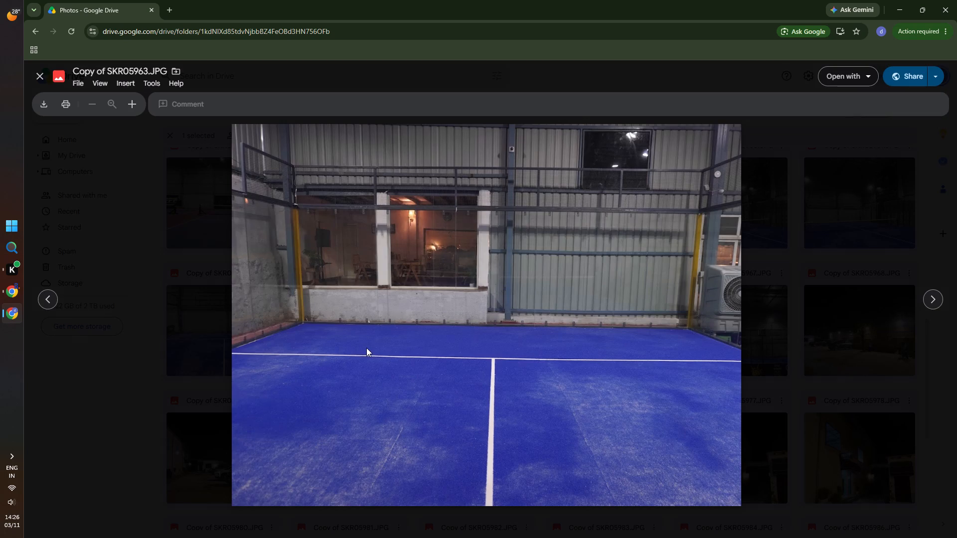
left_click(45, 302)
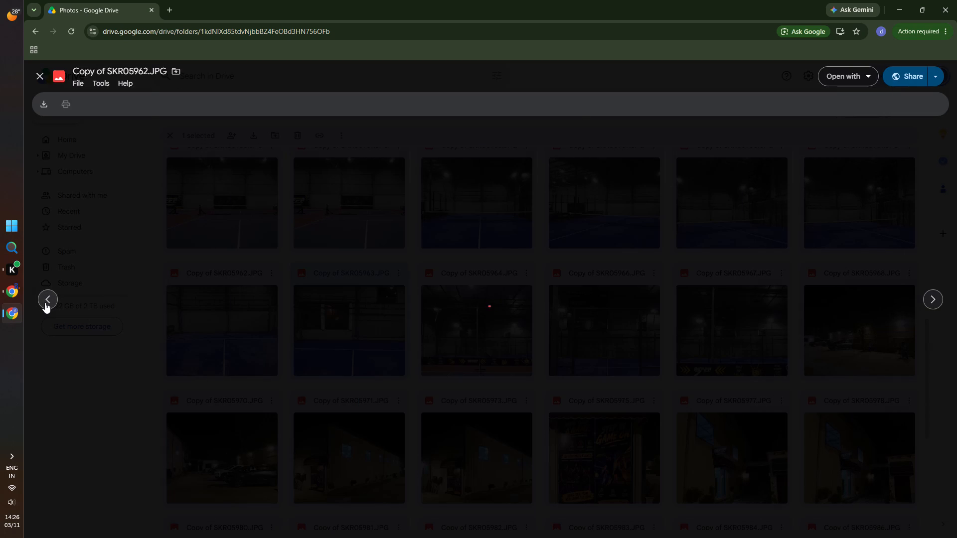
left_click(937, 298)
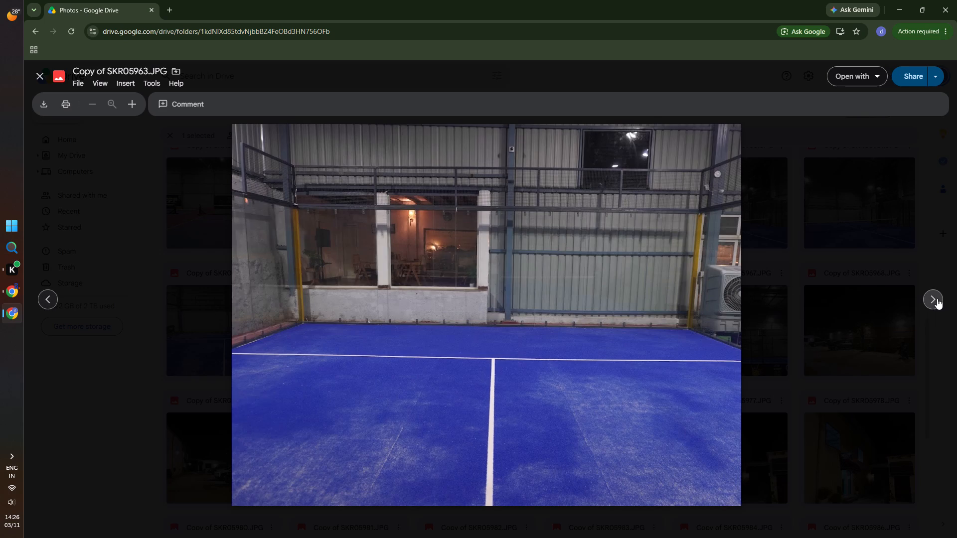
left_click(39, 75)
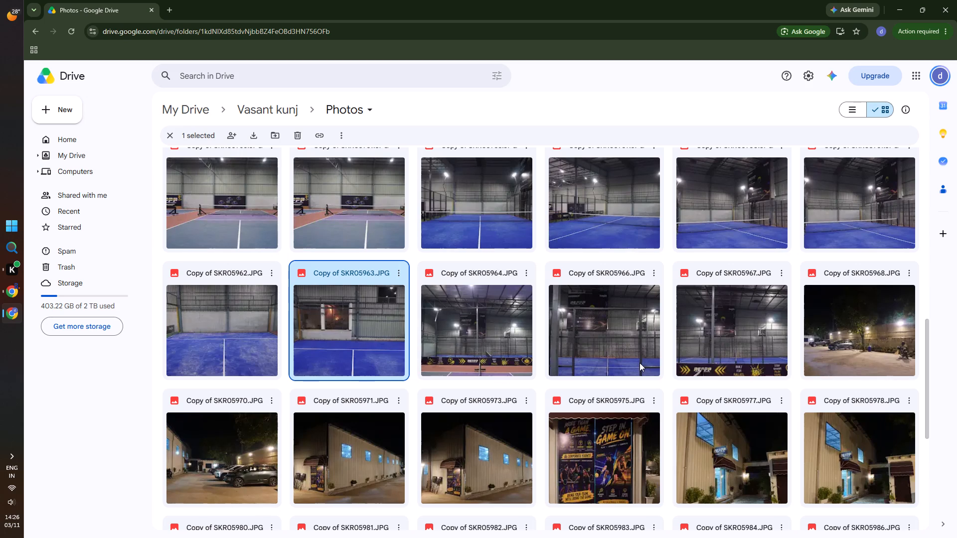
double_click(739, 207)
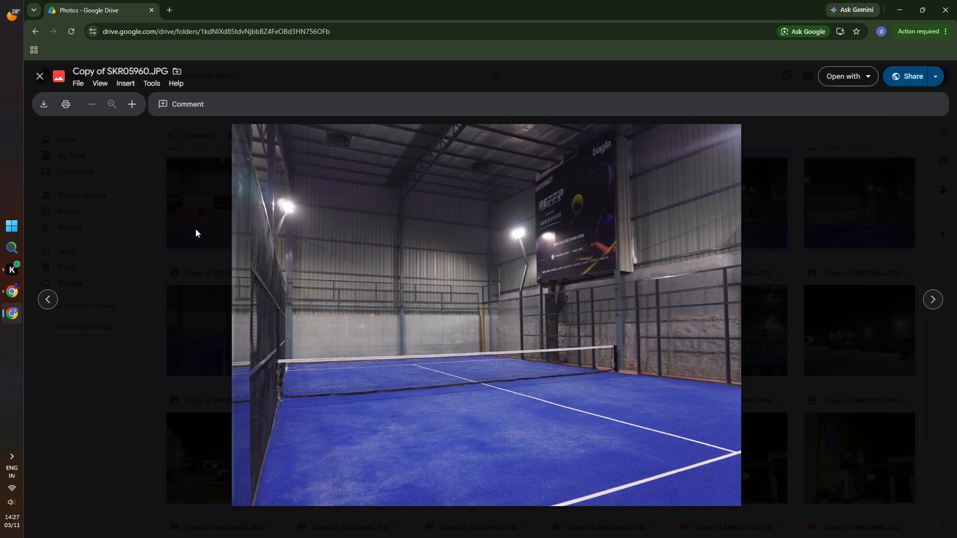
key("shift+super+s")
left_click_drag(234, 163, 252, 242)
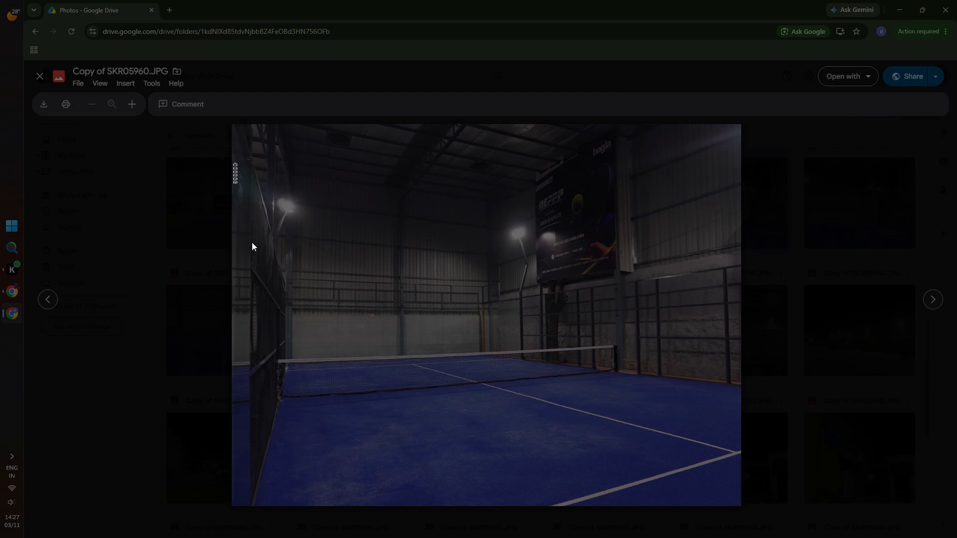
left_click_drag(252, 242, 737, 503)
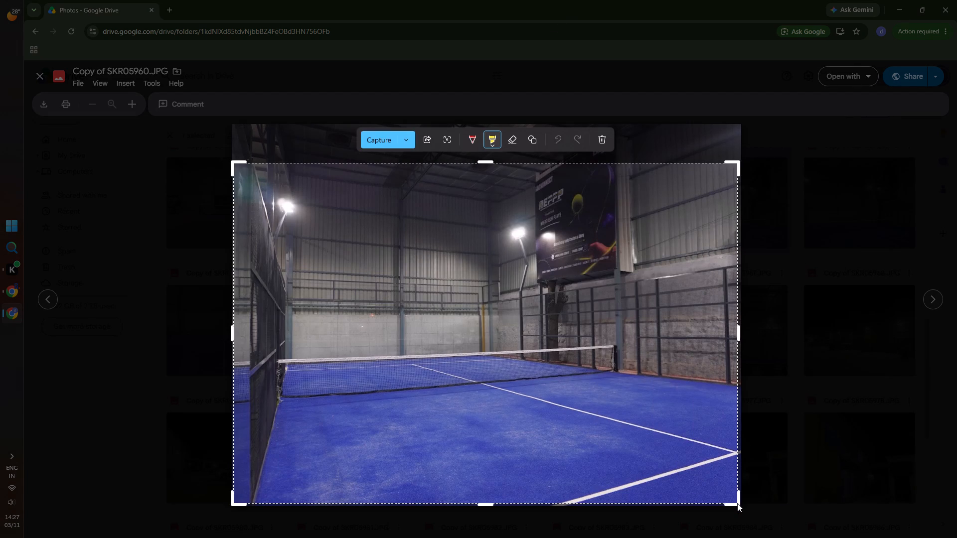
key("ctrl+c")
Switch to Canva, paste the blue court snip, shrink it to about 4 cm wide and align it under the middle column's top photo.
left_click(5, 292)
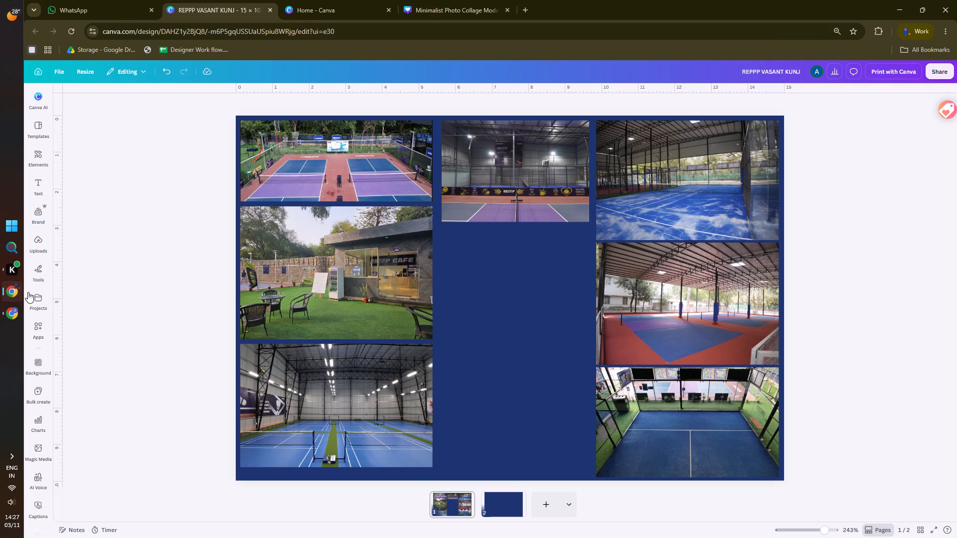
key("ctrl+v")
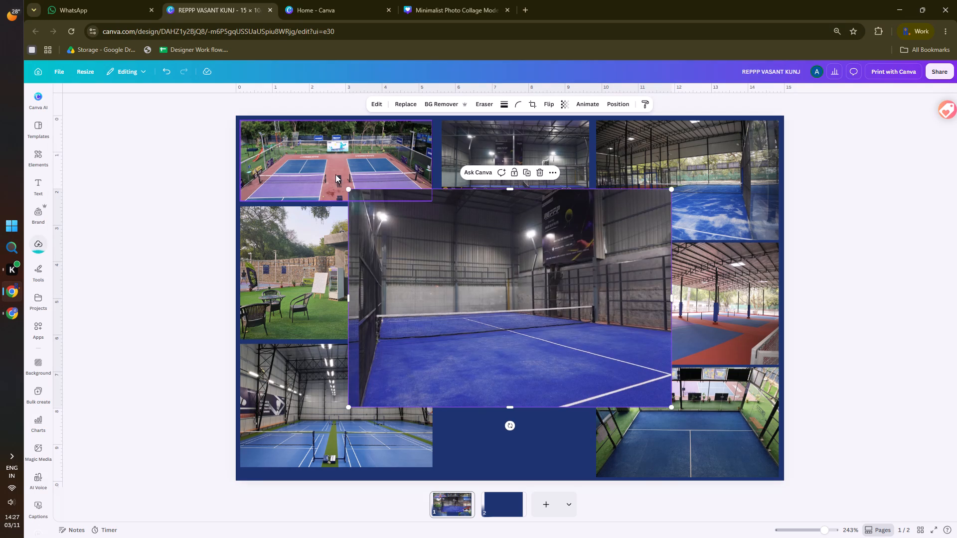
left_click_drag(347, 187, 455, 283)
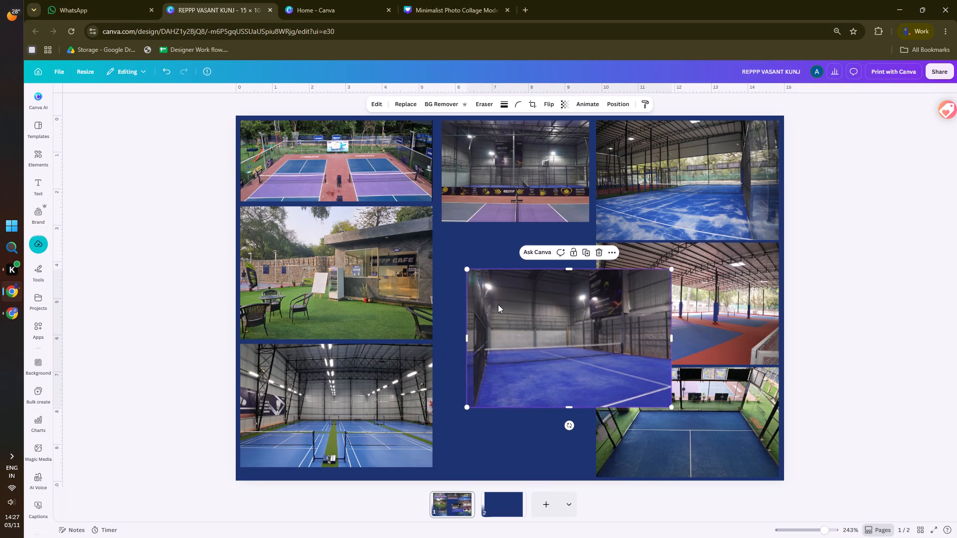
left_click_drag(509, 309, 484, 273)
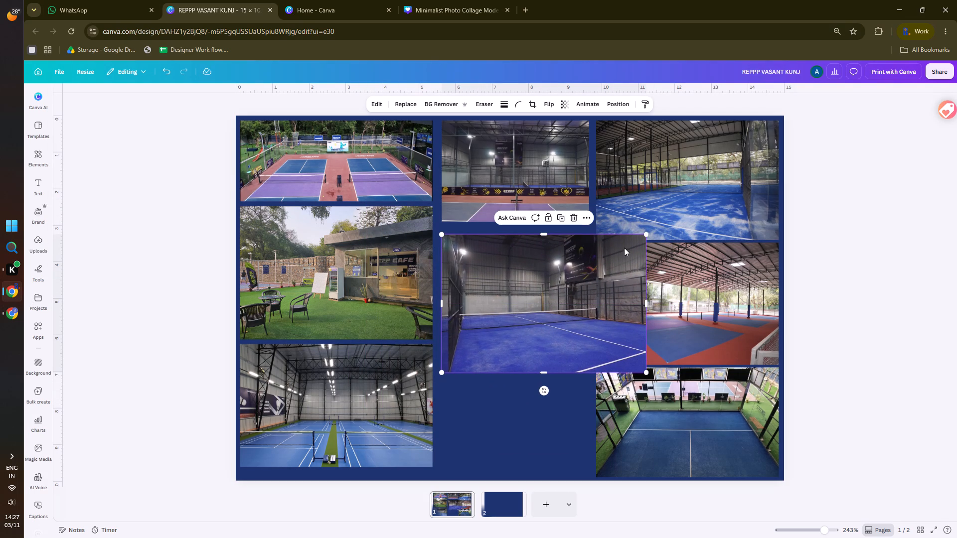
left_click_drag(647, 233, 582, 270)
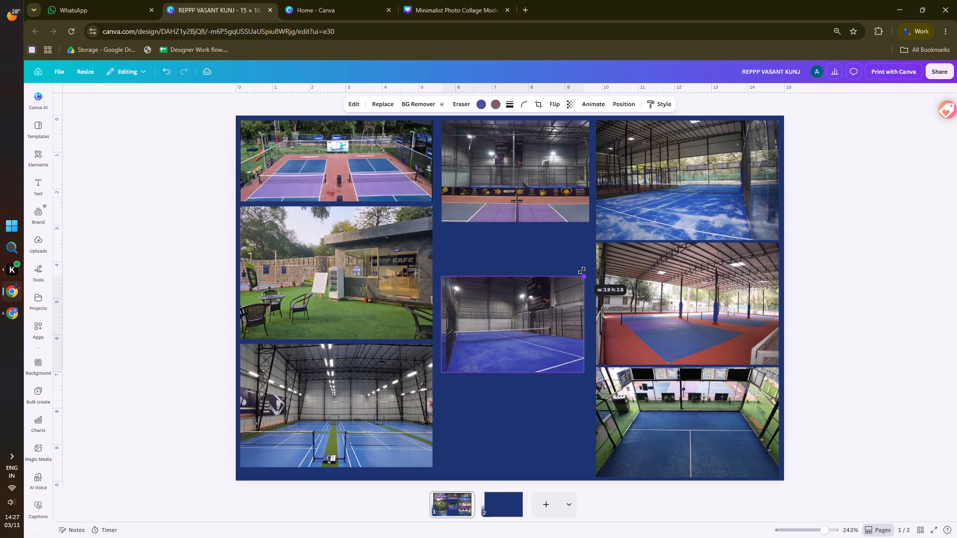
left_click_drag(582, 270, 586, 268)
left_click_drag(518, 317, 516, 274)
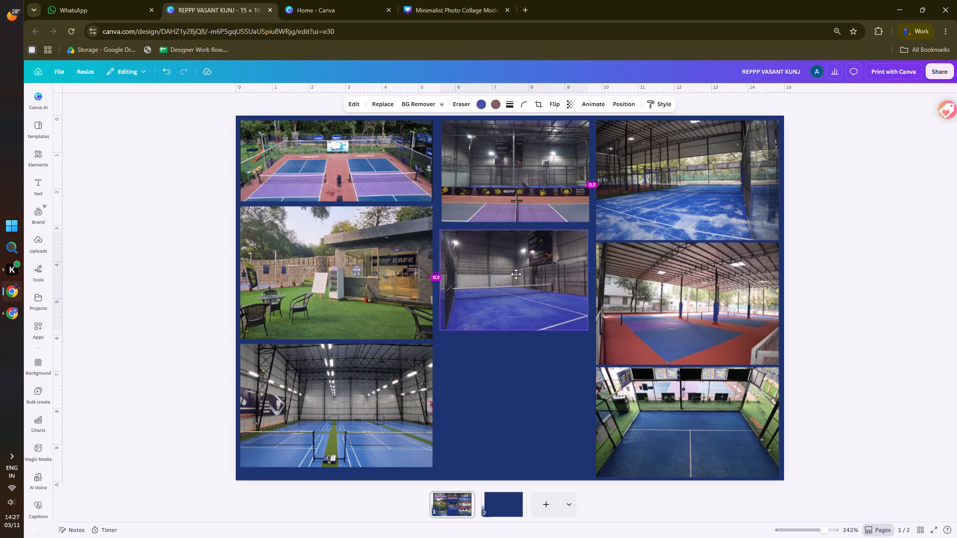
left_click_drag(516, 274, 518, 271)
left_click(158, 249)
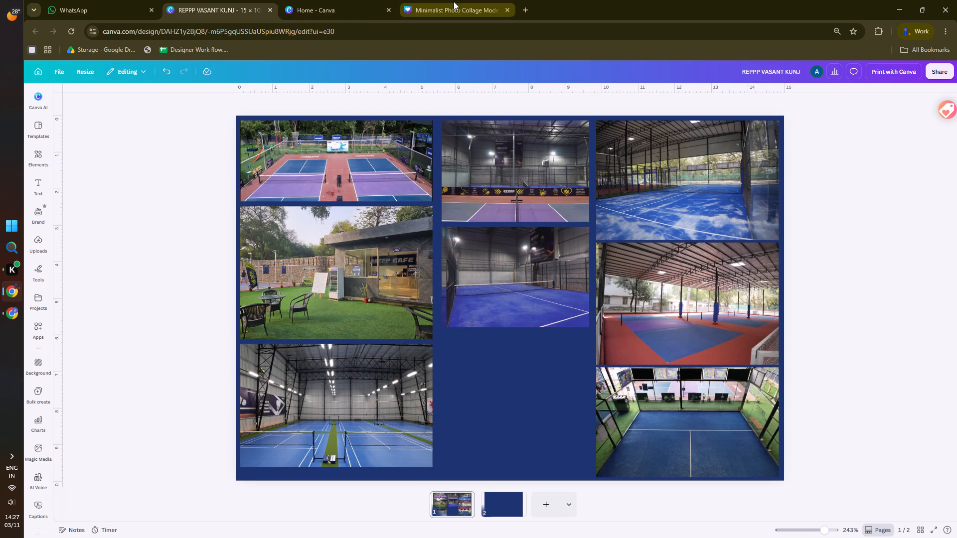
Switch to Google Drive, open the café photo Copy of SKR05990 (1).JPG and copy a screen snip without its top and bottom strips.
left_click(9, 317)
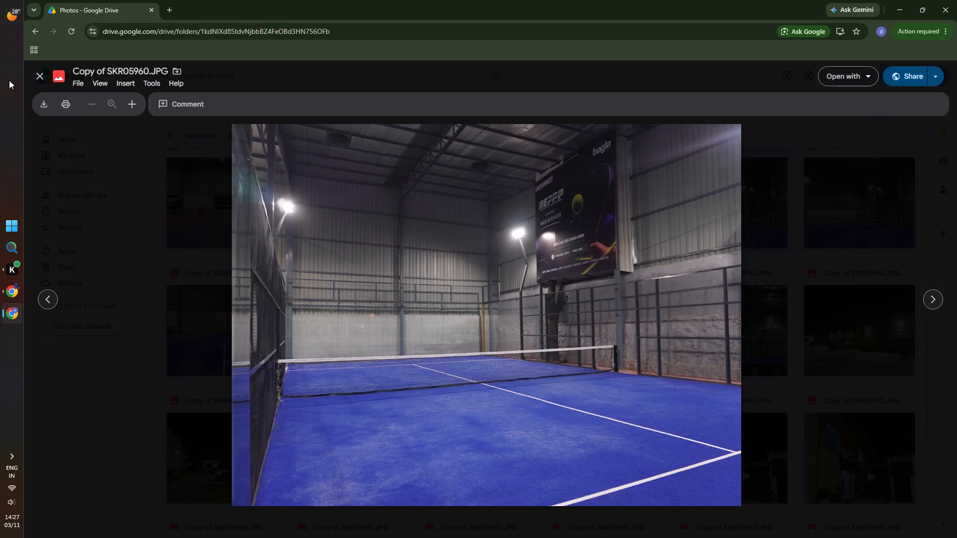
left_click(38, 79)
scroll(571, 427, "down", 3)
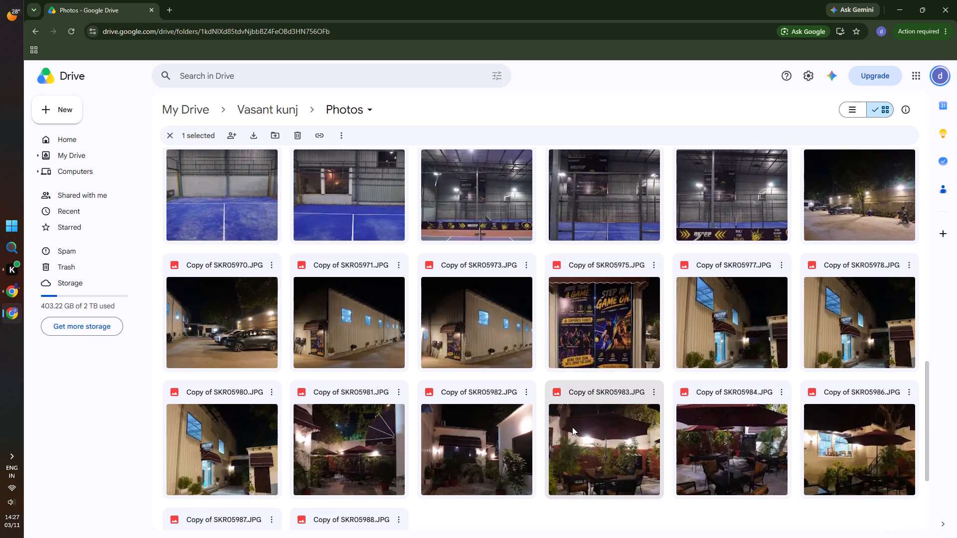
scroll(572, 427, "down", 4)
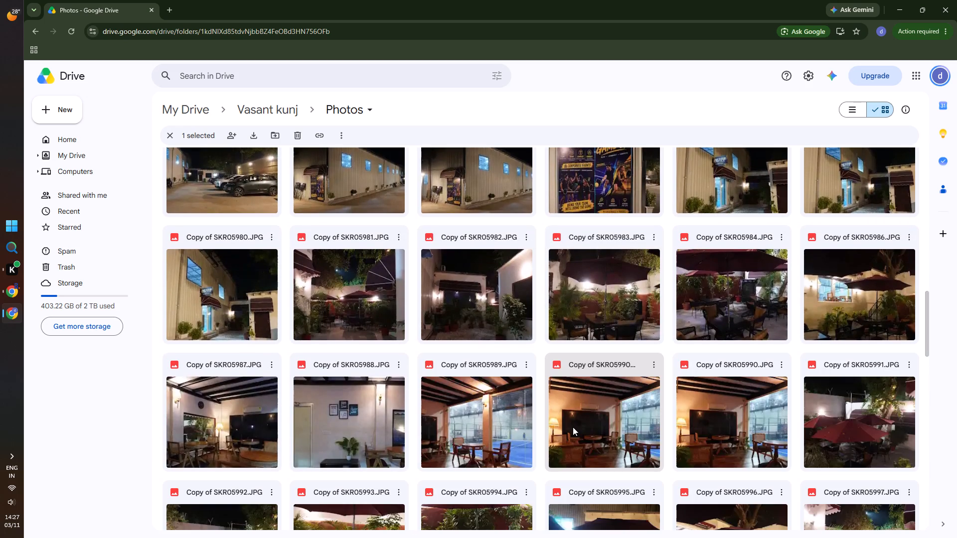
double_click(597, 427)
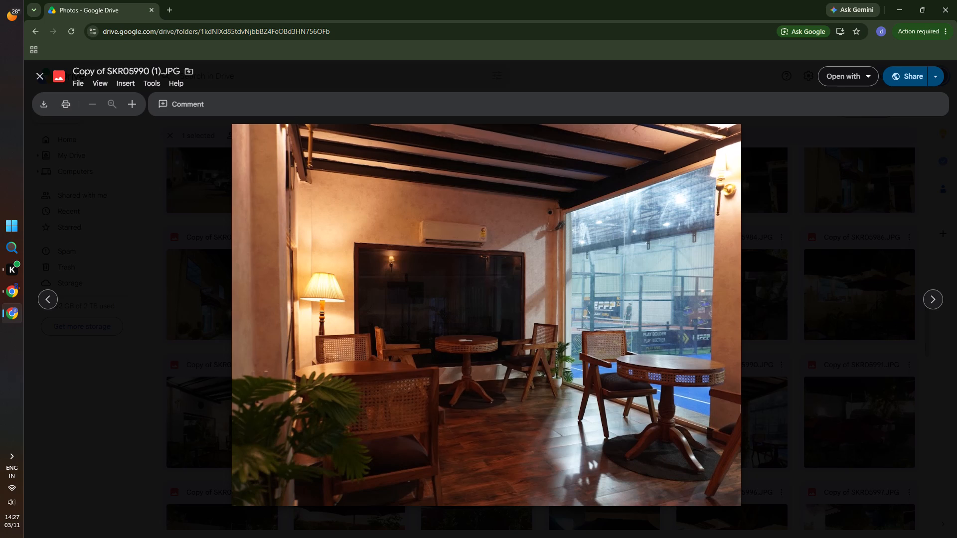
key("shift+super+s")
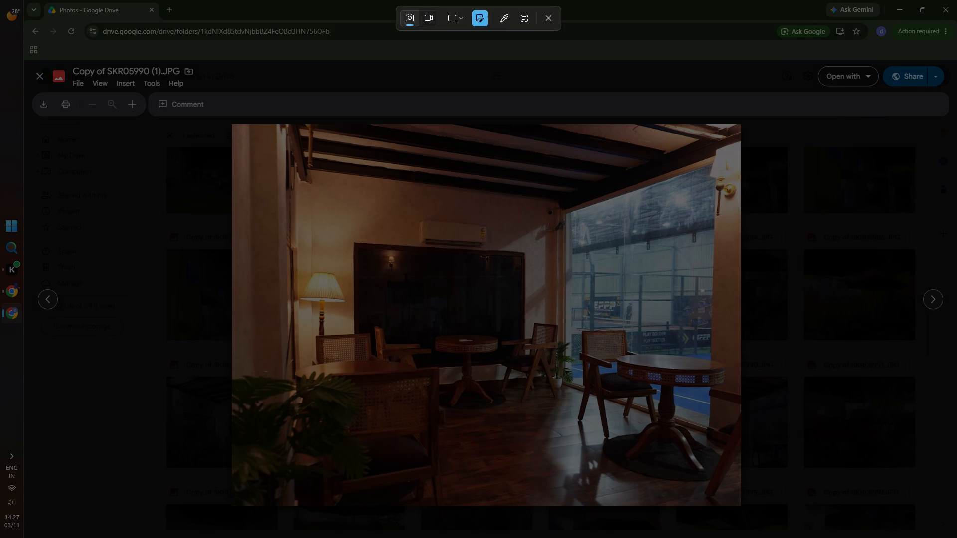
left_click_drag(236, 153, 737, 484)
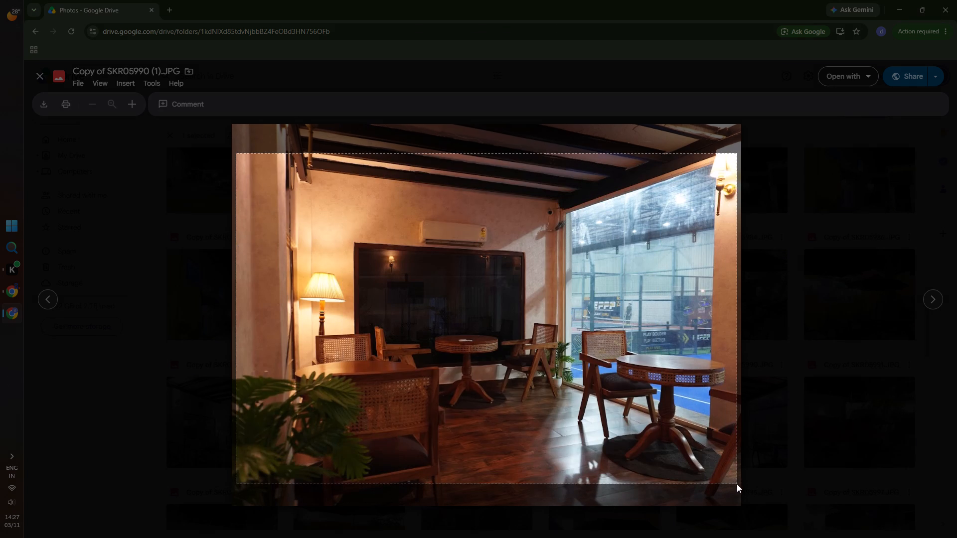
left_click_drag(737, 484, 738, 484)
key("ctrl+c")
Switch to Canva, paste the café snip, resize it to about 4 × 2.7 cm and align it below the middle column's blue court photo.
left_click(8, 289)
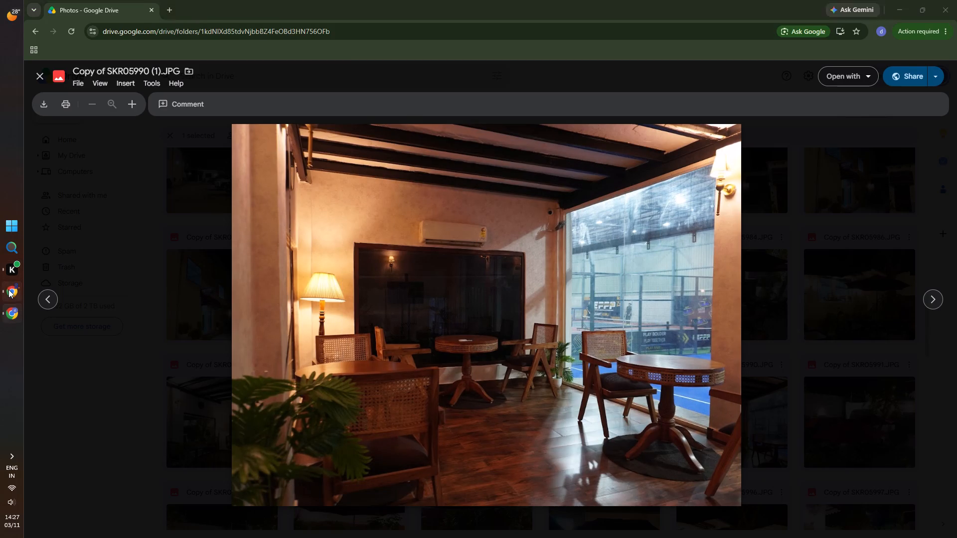
key("ctrl+v")
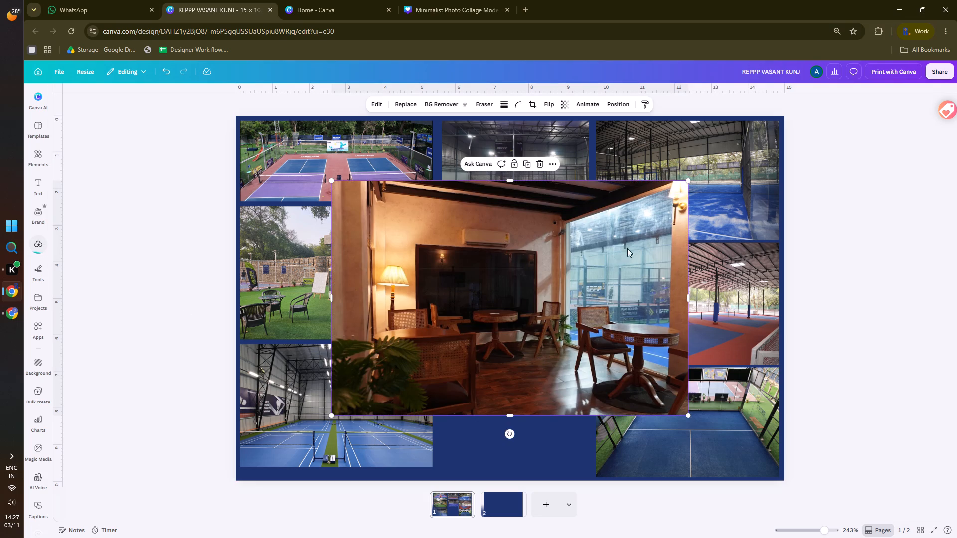
left_click_drag(686, 180, 515, 350)
left_click_drag(365, 378, 472, 403)
left_click_drag(596, 341, 586, 349)
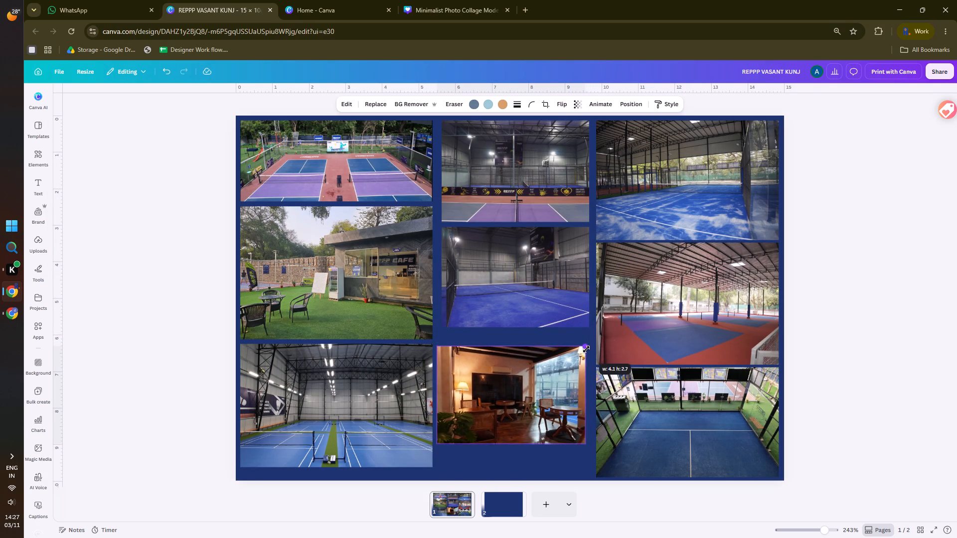
left_click_drag(586, 349, 591, 345)
left_click_drag(436, 345, 440, 349)
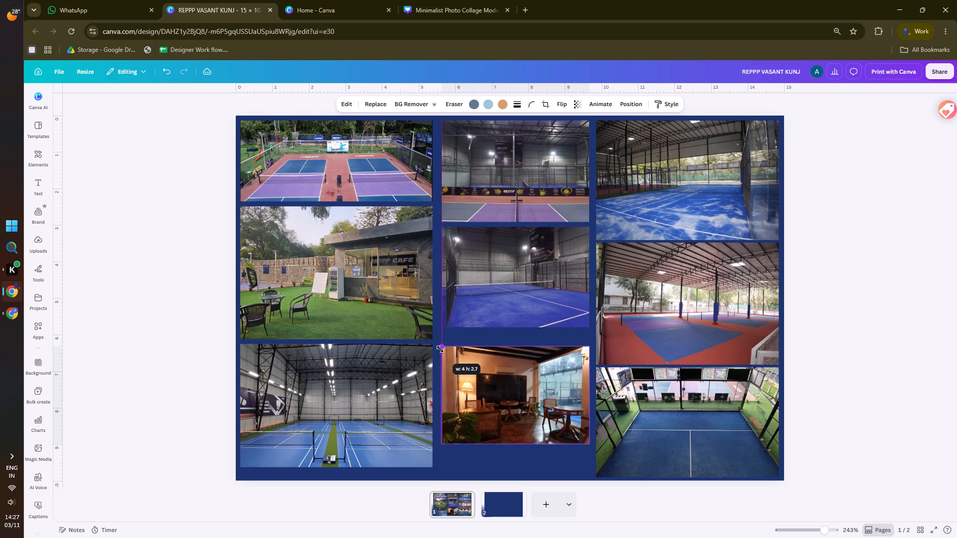
left_click(179, 341)
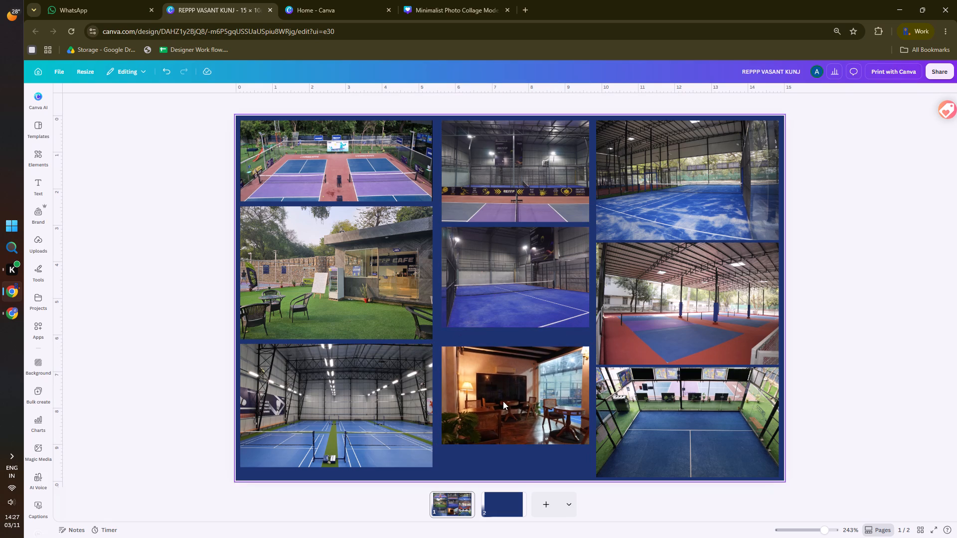
Move the middle column's blue court photo down, leaving equal 0.3 cm gaps above and below it.
left_click(510, 392)
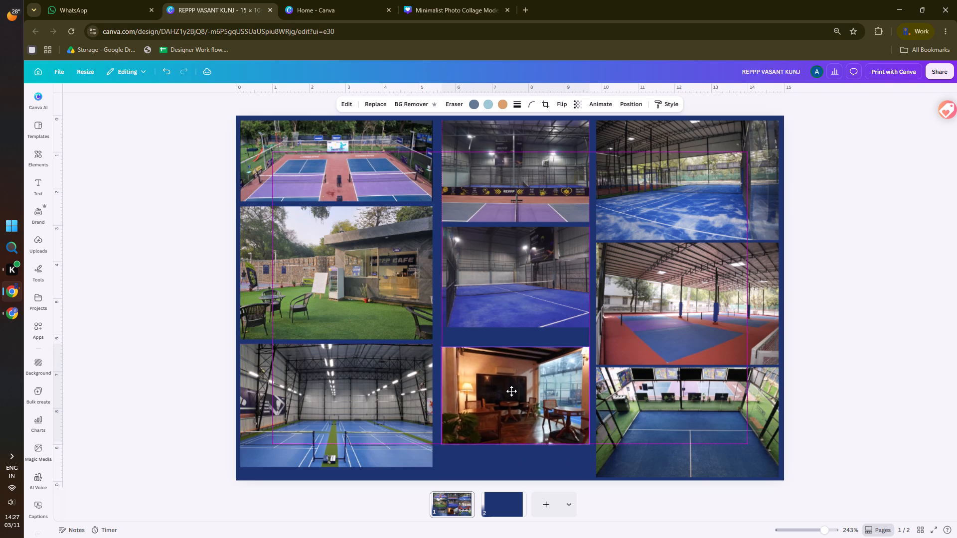
left_click_drag(500, 291, 500, 297)
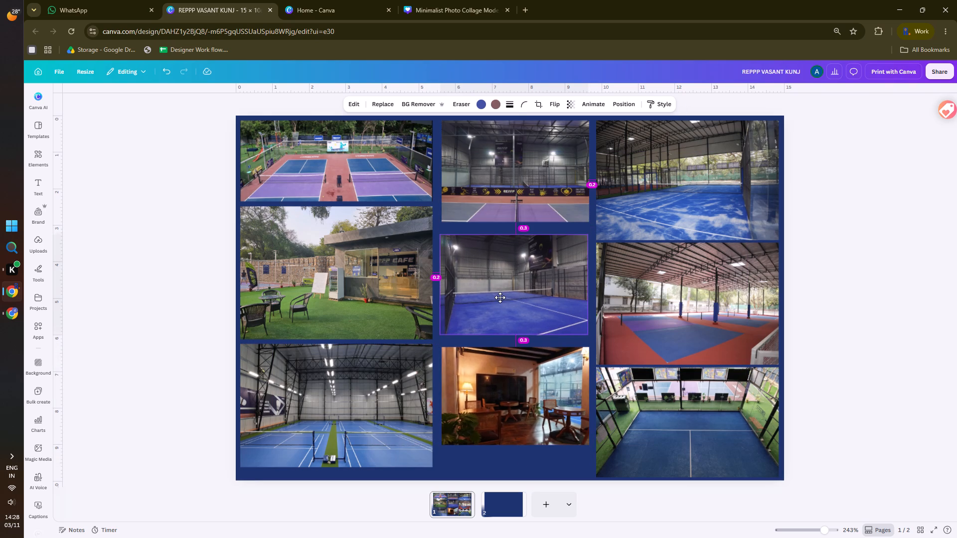
left_click_drag(500, 297, 502, 297)
left_click(183, 313)
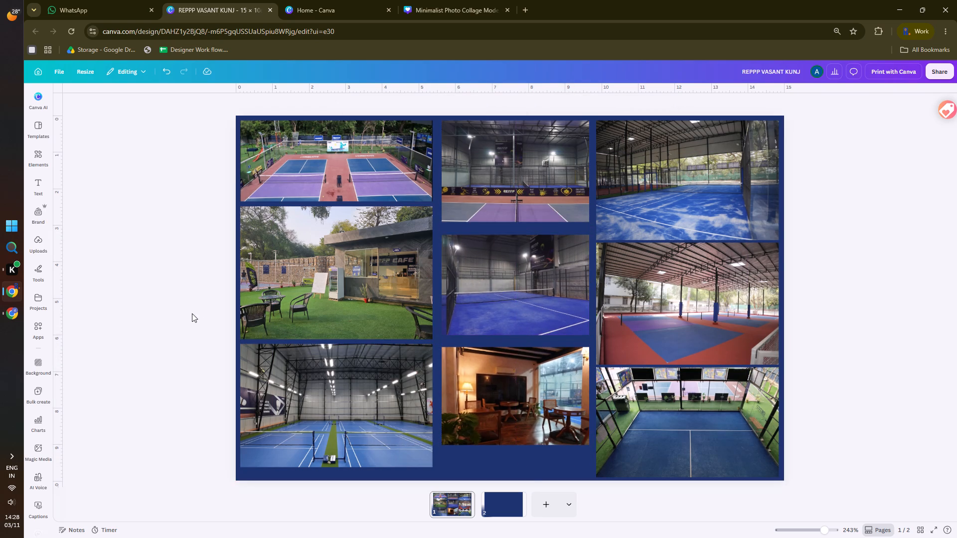
Stretch the middle column's café photo to about 3.4 cm high, aligning its top and bottom with the left column's bottom photo.
scroll(192, 315, "down", 2, "ctrl")
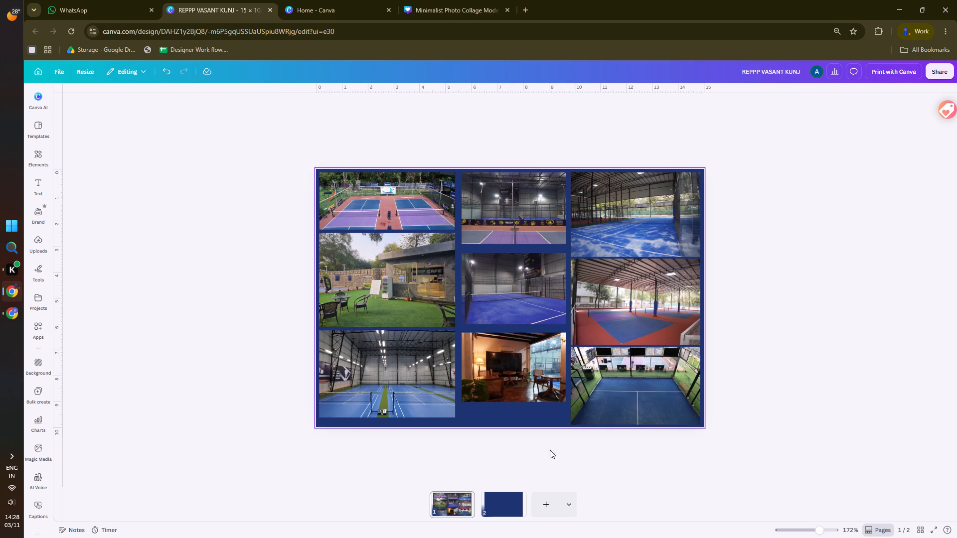
scroll(576, 432, "up", 1, "ctrl")
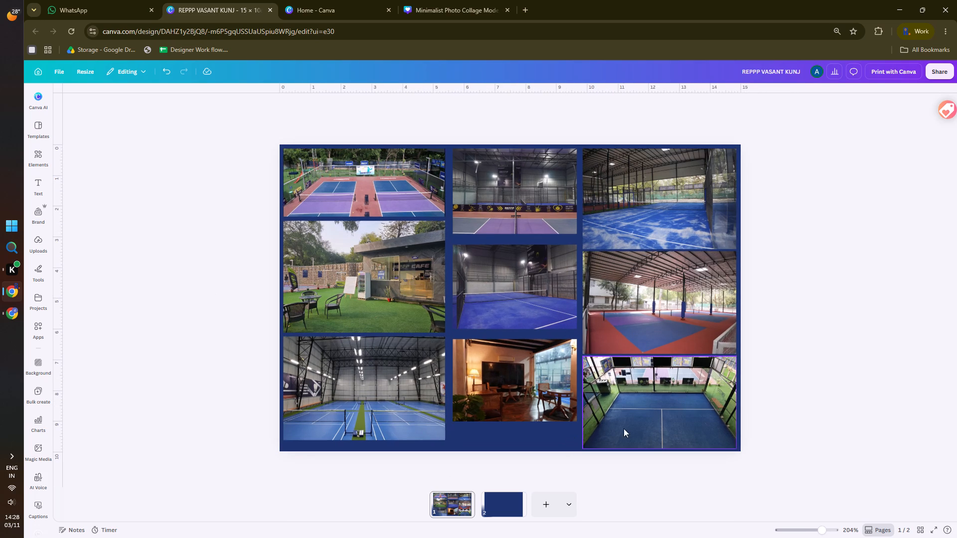
left_click(510, 400)
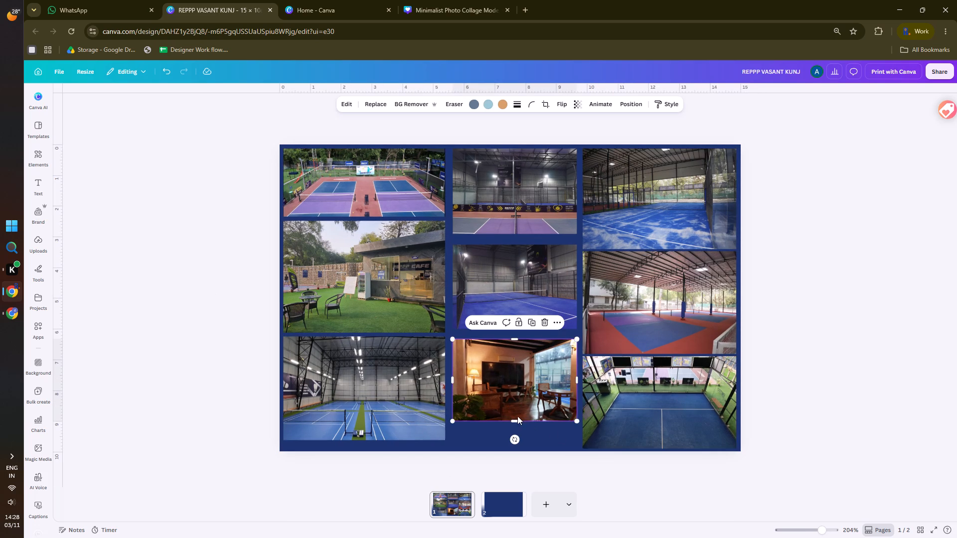
left_click_drag(515, 422, 513, 444)
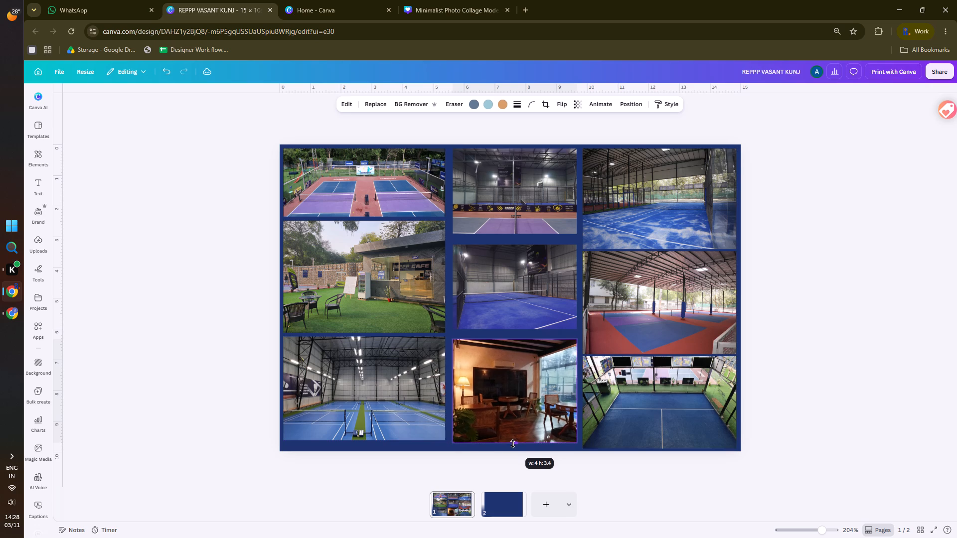
left_click_drag(513, 444, 513, 442)
left_click(518, 339)
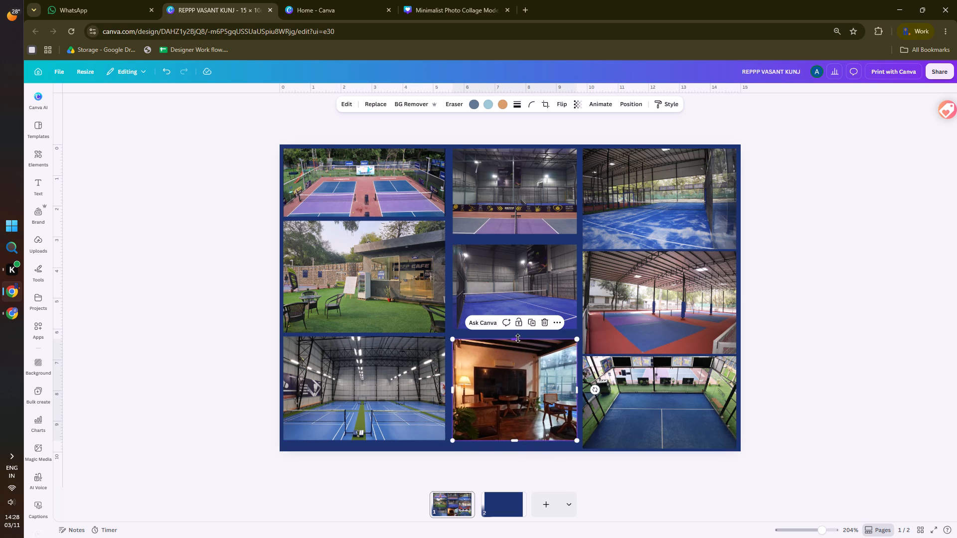
left_click(198, 363)
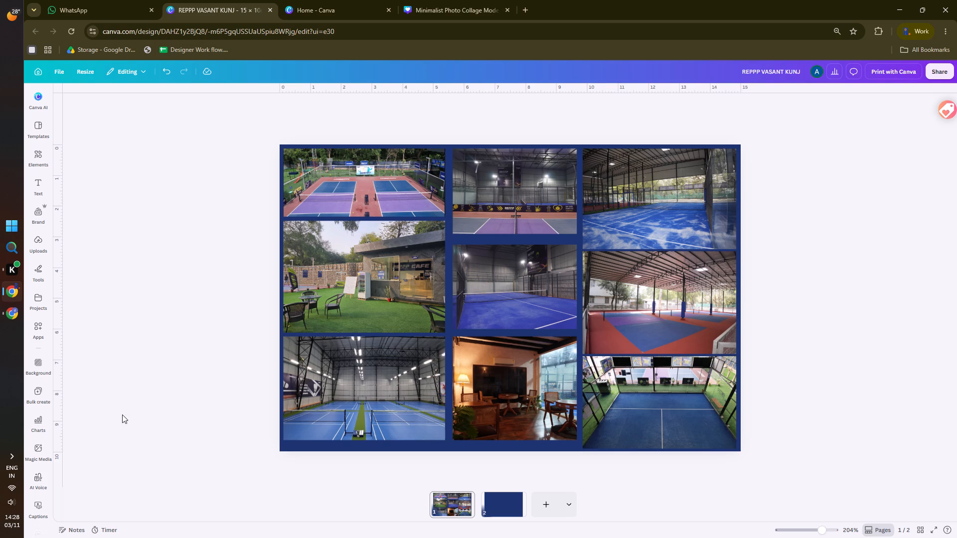
Select all nine collage photos and round their corners to 10.
left_click(314, 196)
left_click(524, 178, "shift")
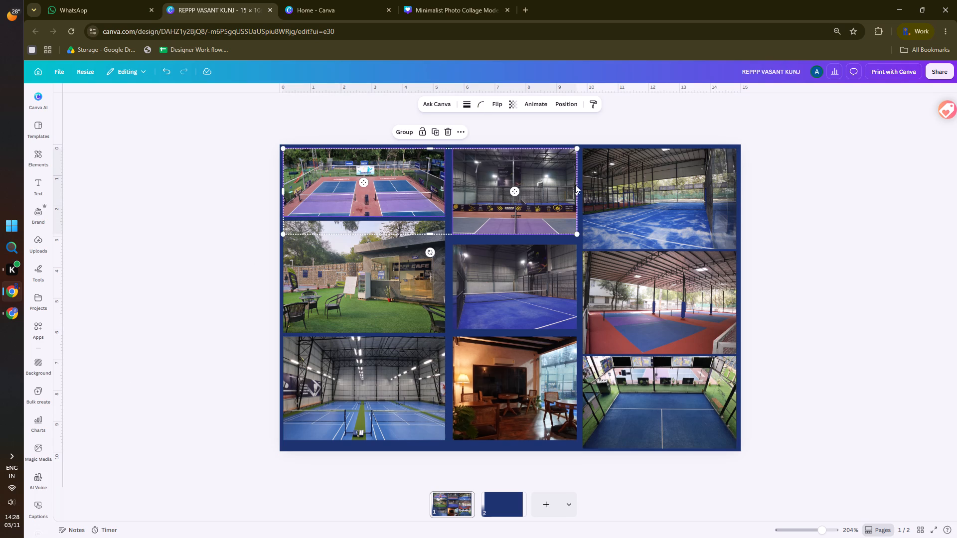
left_click(670, 186, "shift")
left_click(381, 276, "shift")
left_click(522, 294, "shift")
left_click(660, 292, "shift")
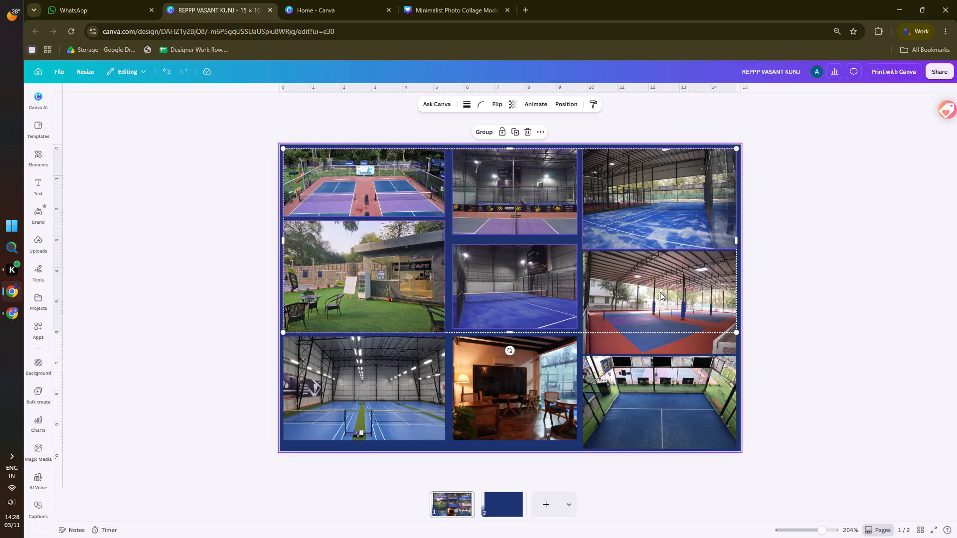
left_click(351, 380, "shift")
left_click(532, 384, "shift")
left_click(660, 388, "shift")
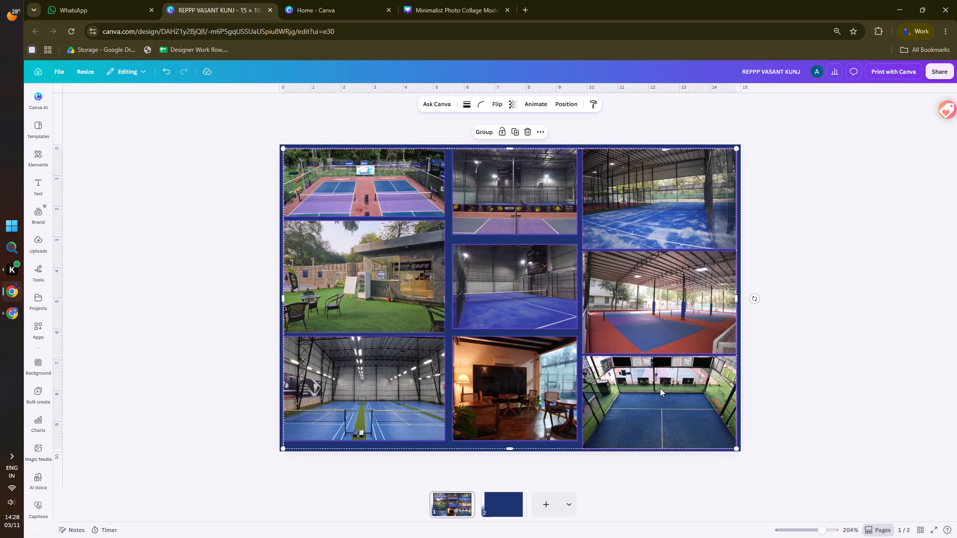
left_click(480, 106)
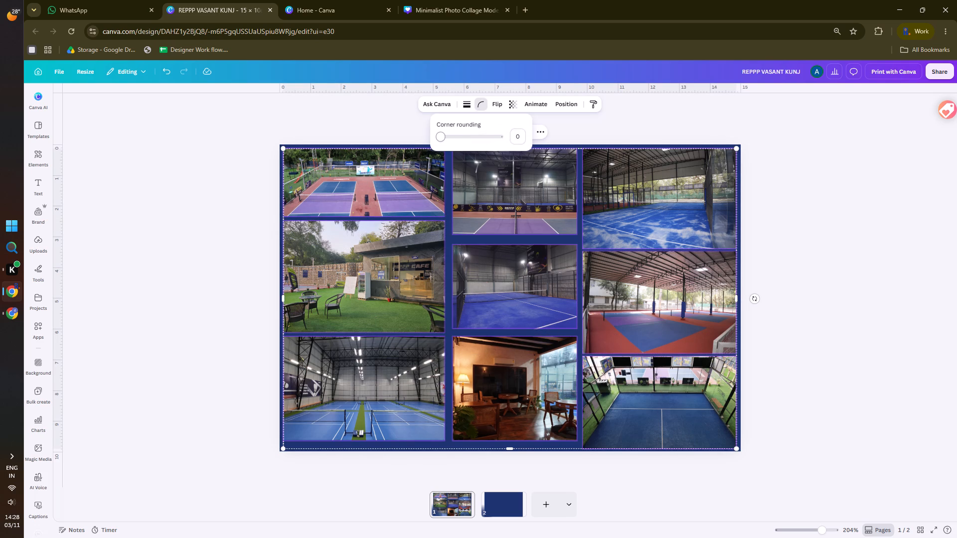
left_click(443, 135)
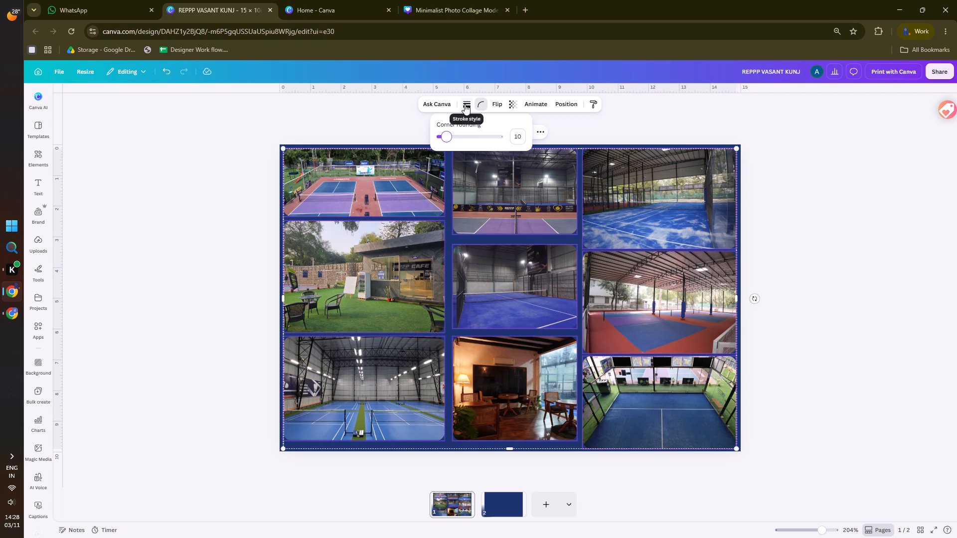
Add a solid white stroke around the nine selected photos.
left_click(465, 104)
left_click(441, 129)
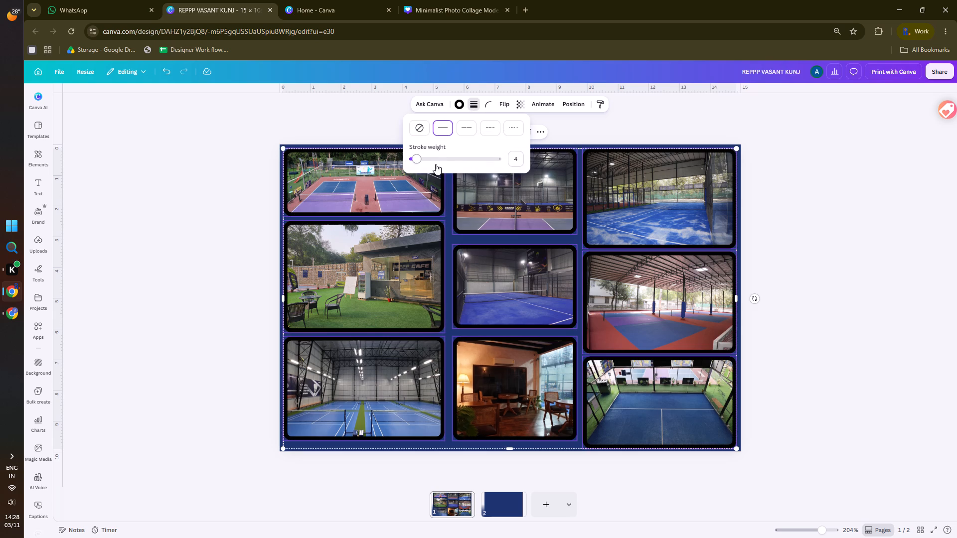
left_click(460, 106)
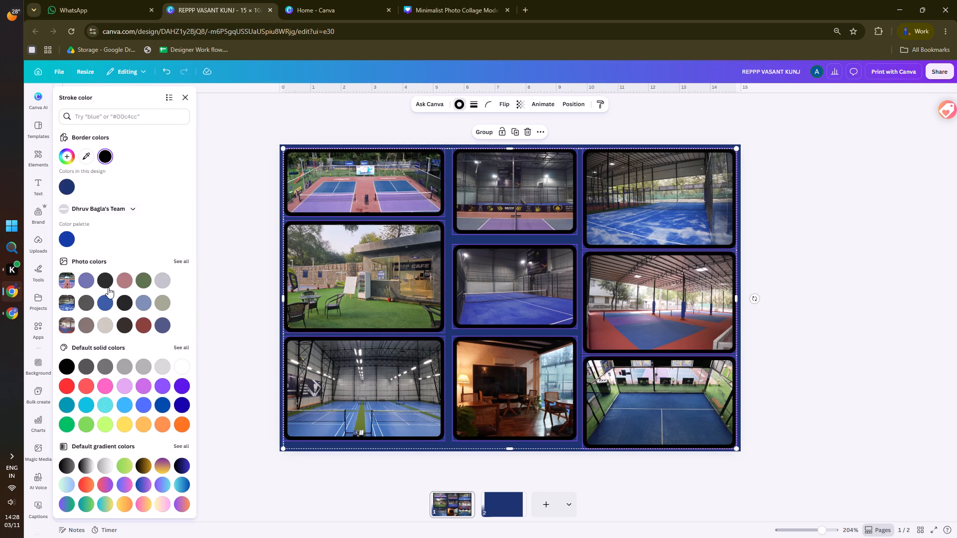
left_click(182, 370)
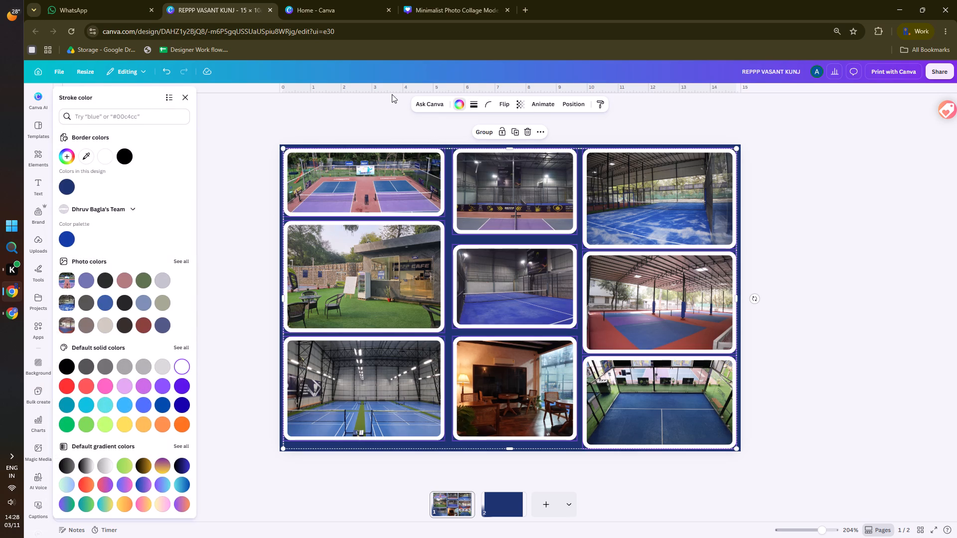
Try a stroke weight of 2 on the nine photos, settle on 3, and deselect them.
left_click(474, 101)
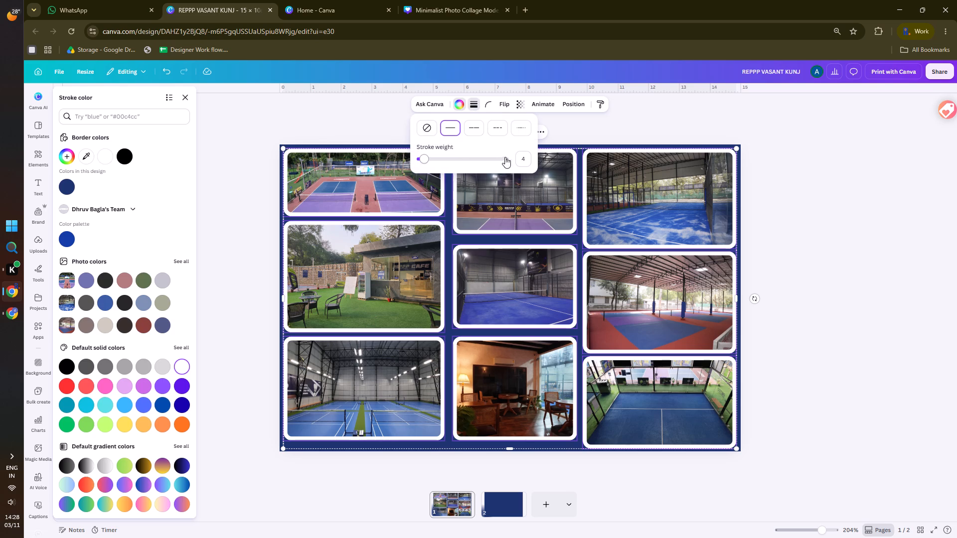
left_click(521, 158)
key("2")
key("Return")
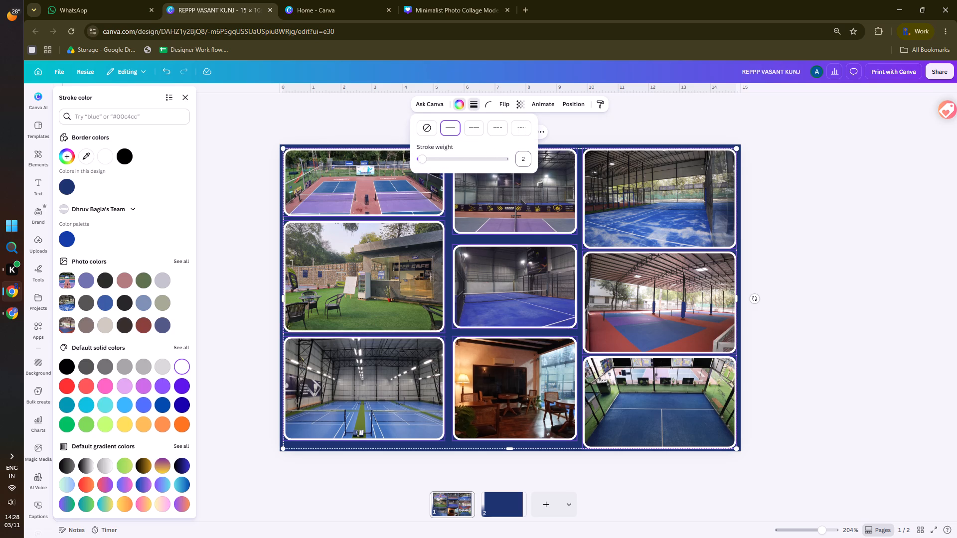
left_click(525, 159)
key("3")
key("Return")
double_click(815, 206)
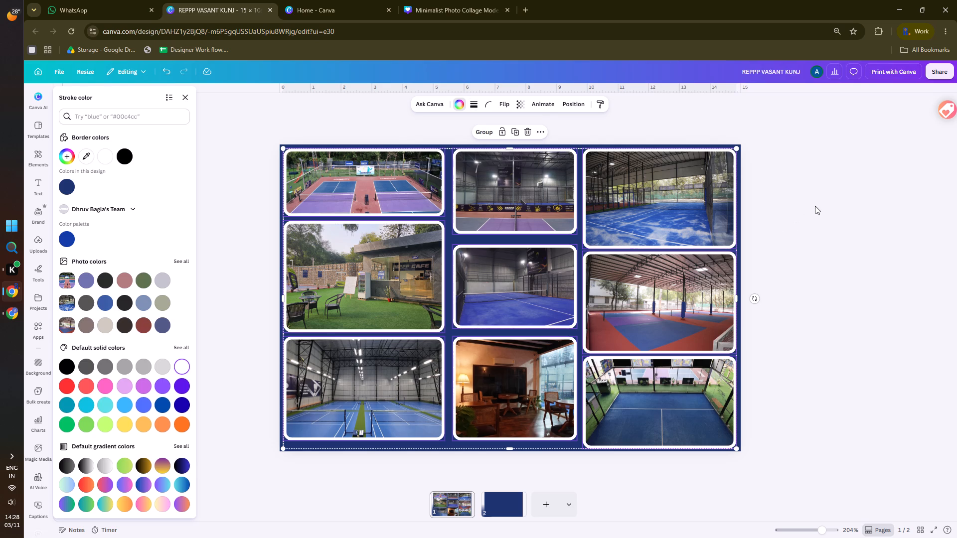
left_click(815, 206)
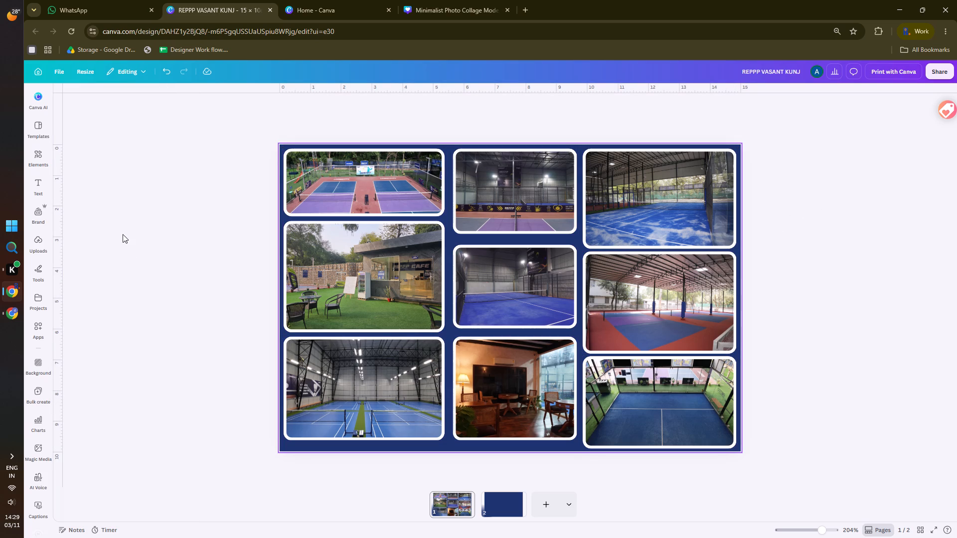
left_click(135, 214)
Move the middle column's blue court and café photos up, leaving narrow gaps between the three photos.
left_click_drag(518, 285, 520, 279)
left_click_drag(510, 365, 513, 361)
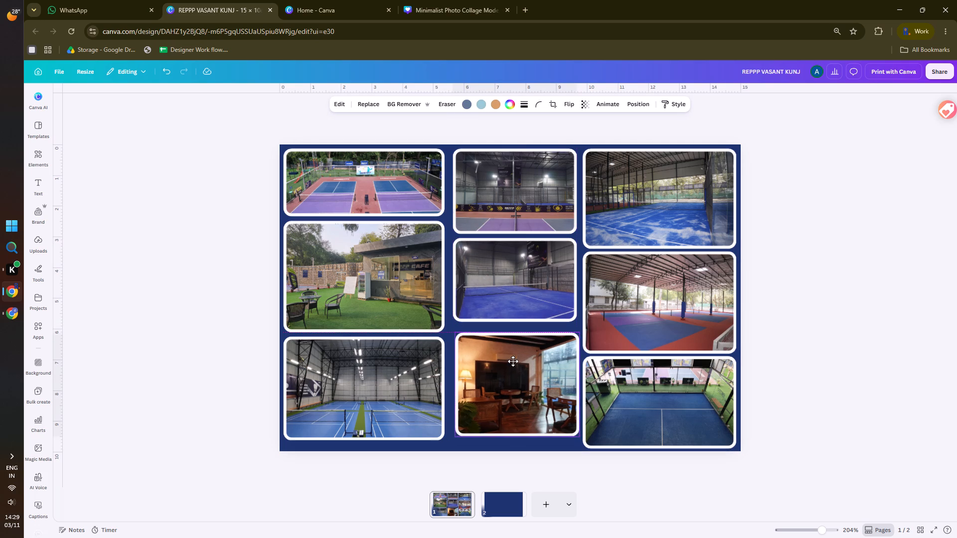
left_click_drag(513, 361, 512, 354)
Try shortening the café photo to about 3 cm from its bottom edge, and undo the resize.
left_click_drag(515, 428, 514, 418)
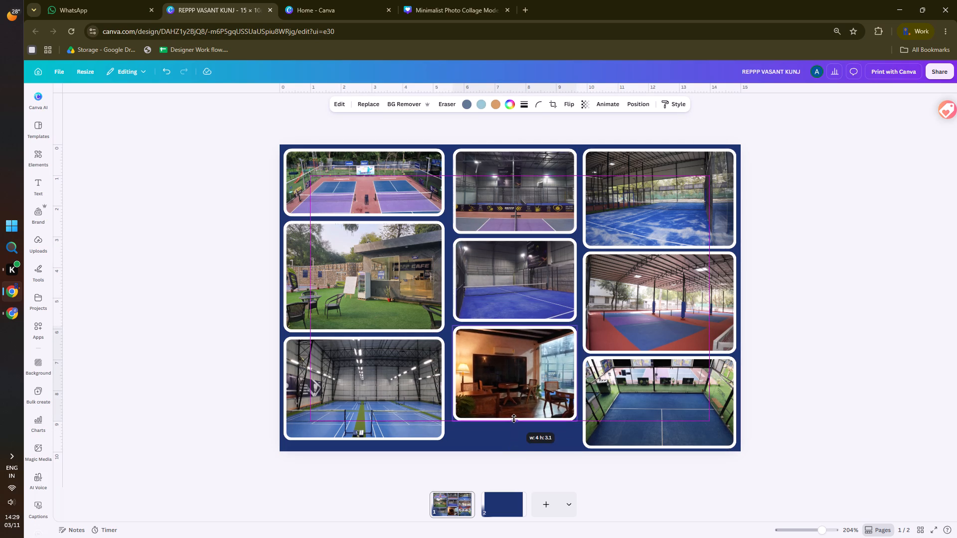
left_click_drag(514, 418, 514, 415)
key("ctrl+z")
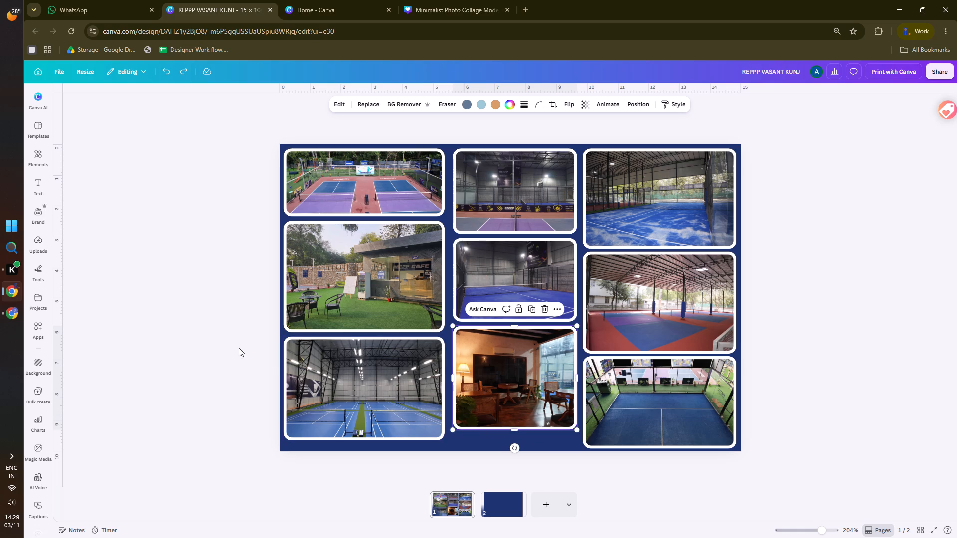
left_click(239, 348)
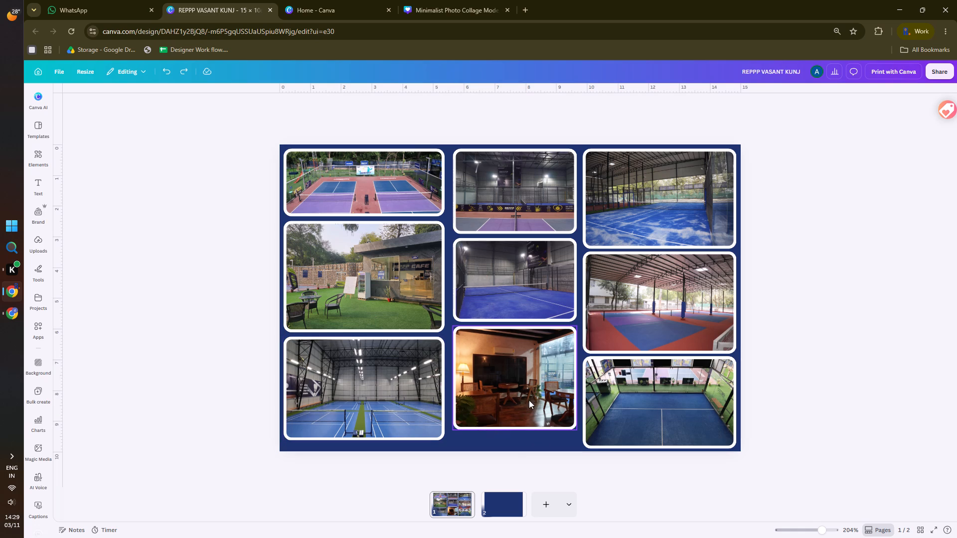
Move the café photo down level with the left column's bottom photo, and lower the blue court photo midway above it.
left_click_drag(532, 378, 532, 387)
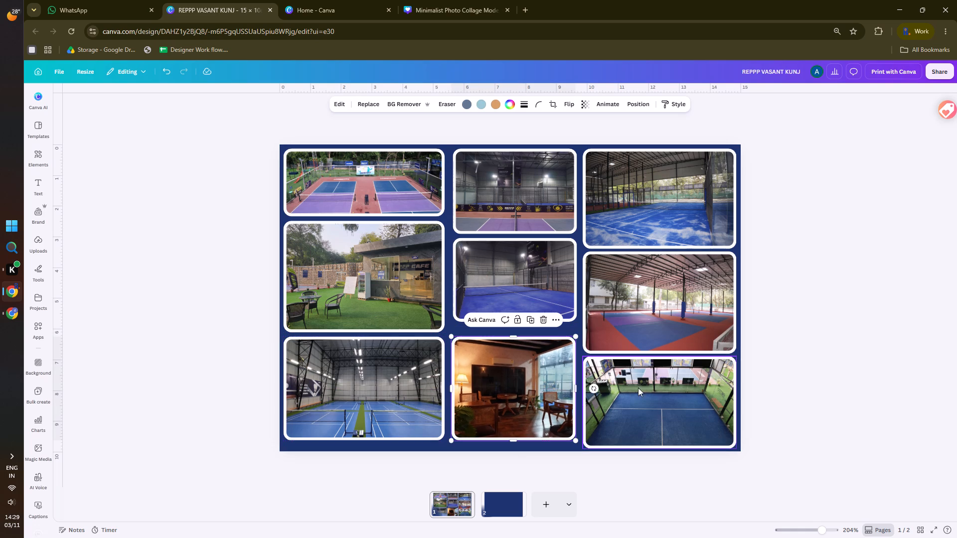
left_click(228, 334)
left_click_drag(514, 283, 514, 287)
left_click(167, 279)
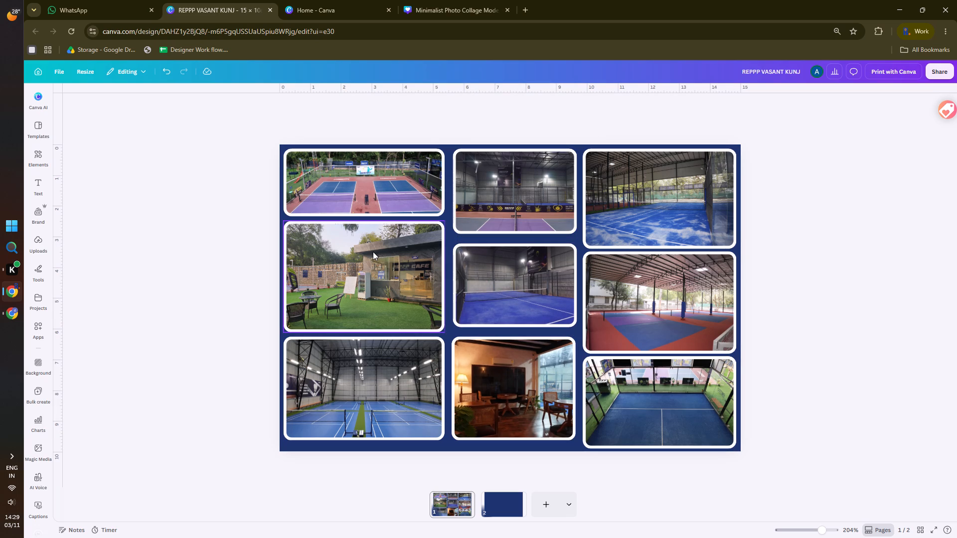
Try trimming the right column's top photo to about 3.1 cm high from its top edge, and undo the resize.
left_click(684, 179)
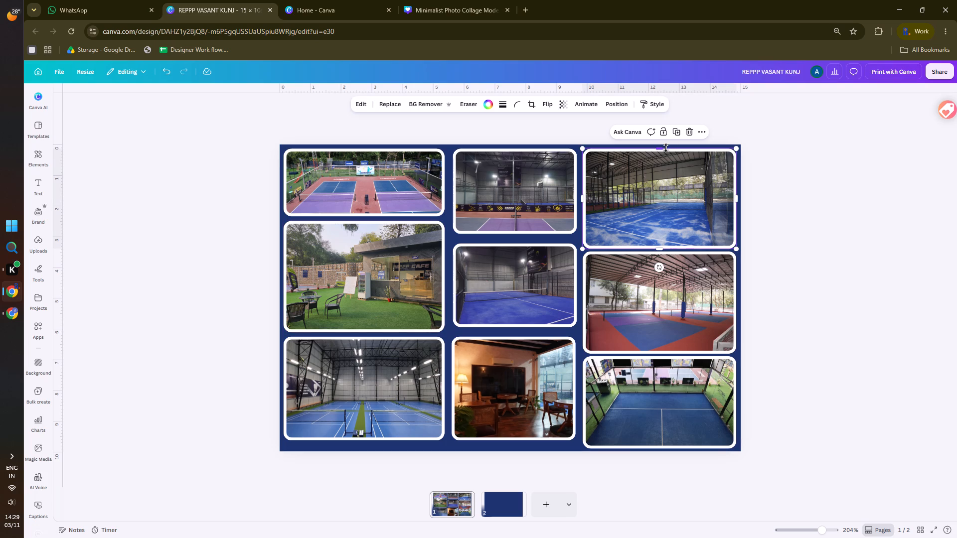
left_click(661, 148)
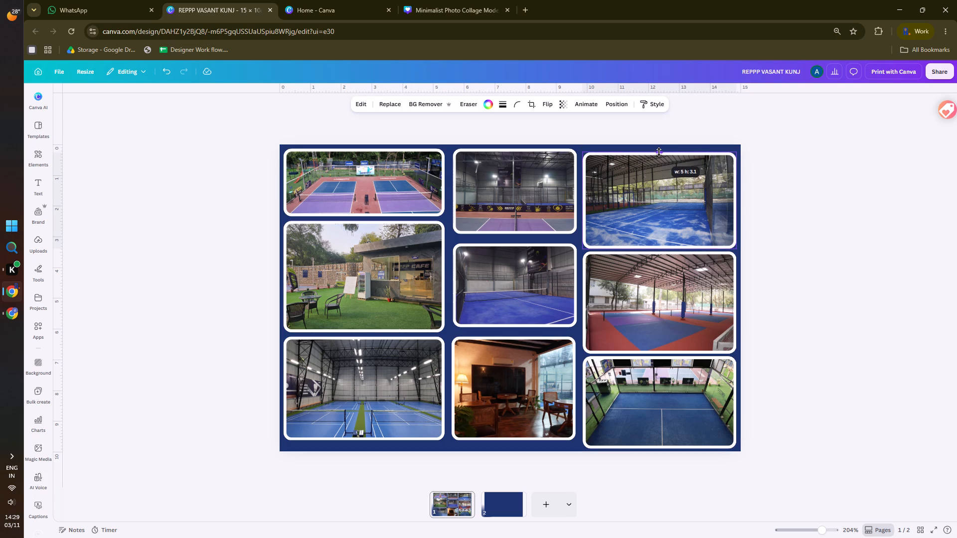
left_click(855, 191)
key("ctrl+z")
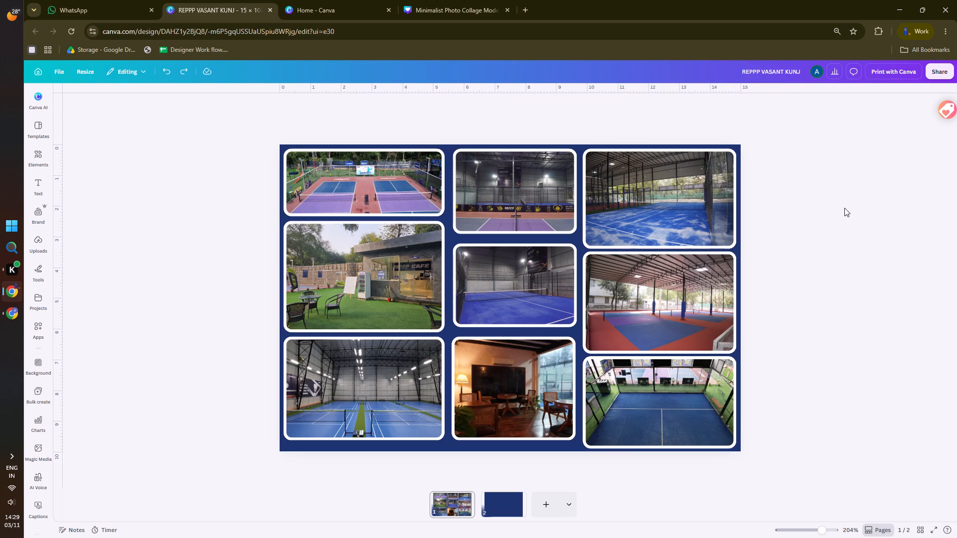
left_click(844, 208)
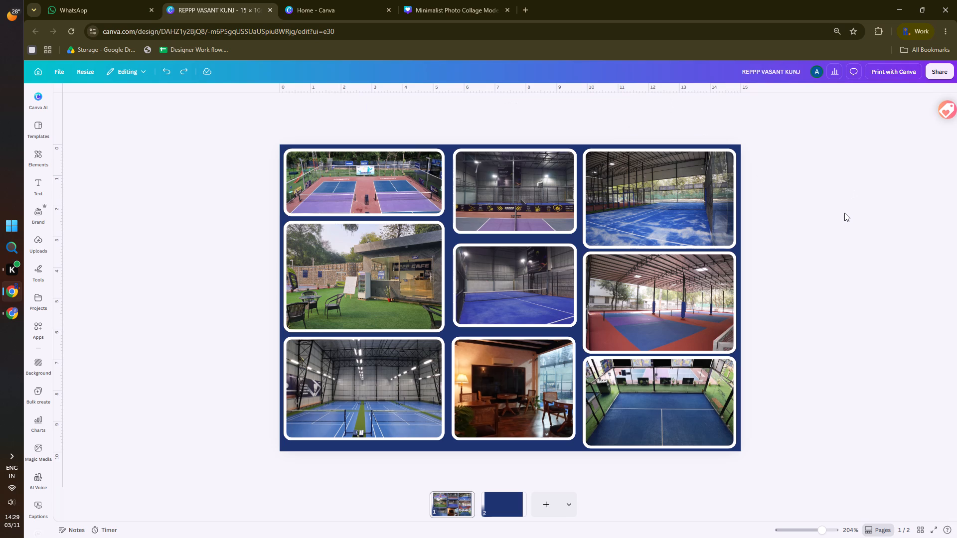
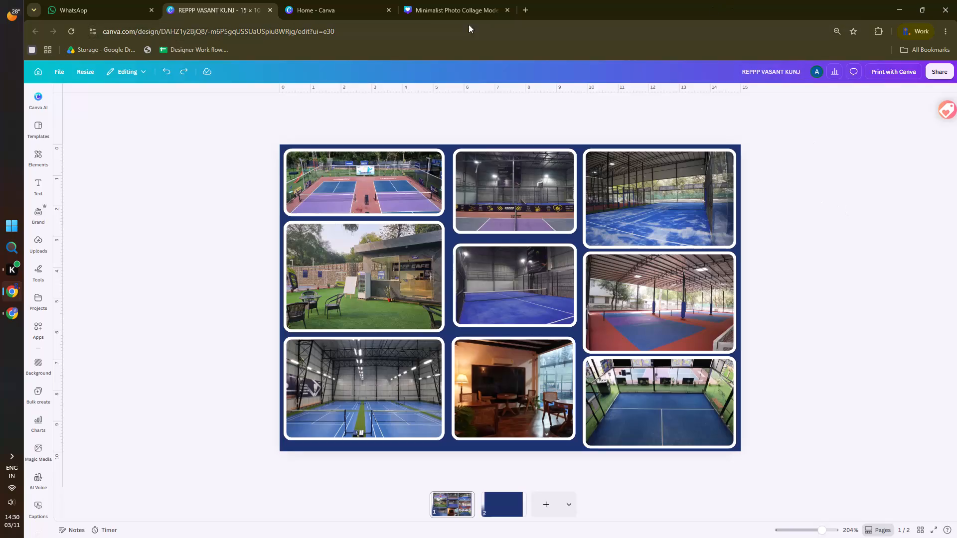
Switch to the Minimalist Photo Collage Modern Memories Instagram Post design to examine its photo grid layout.
left_click(446, 2)
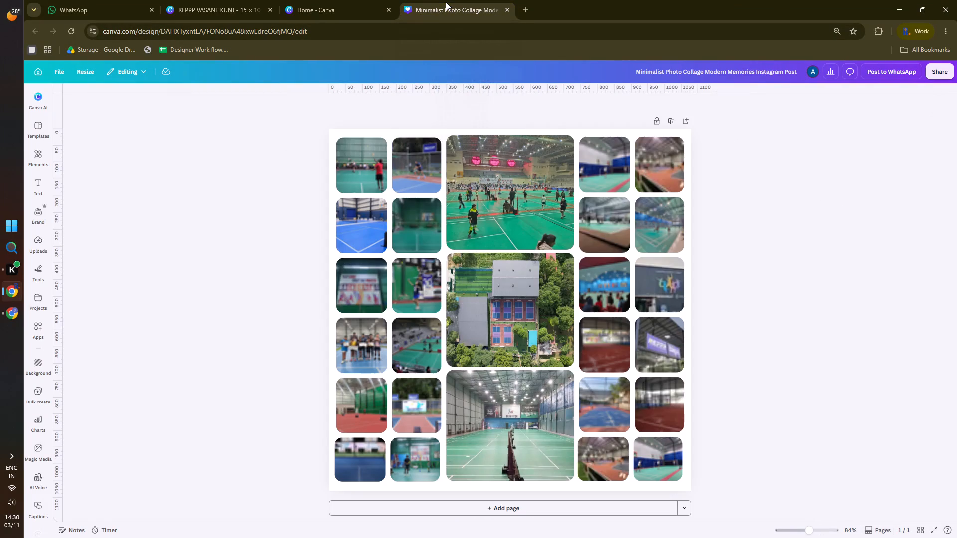
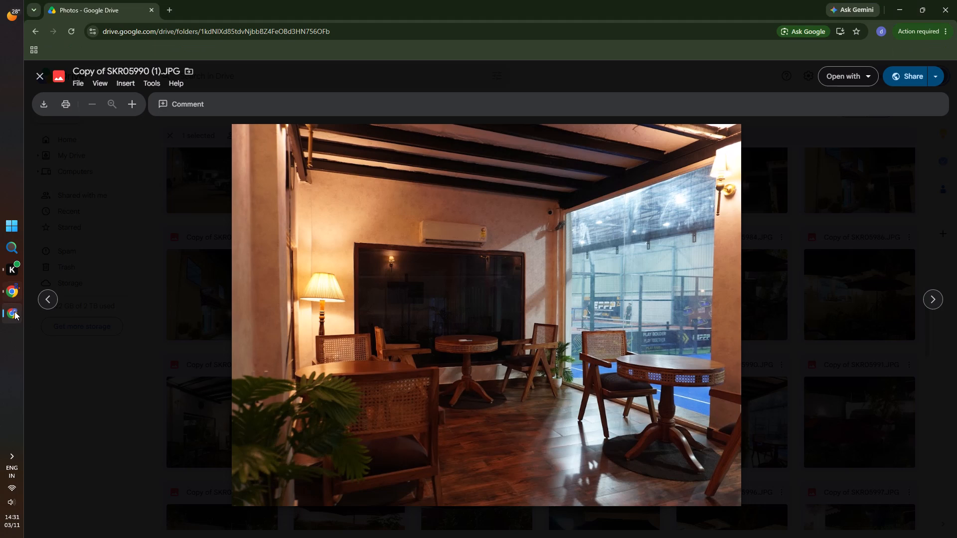
Find the pool table photo Copy of SKR06015.JPG in the Photos folder and capture a landscape screen snip excluding most of its ceiling.
left_click(42, 76)
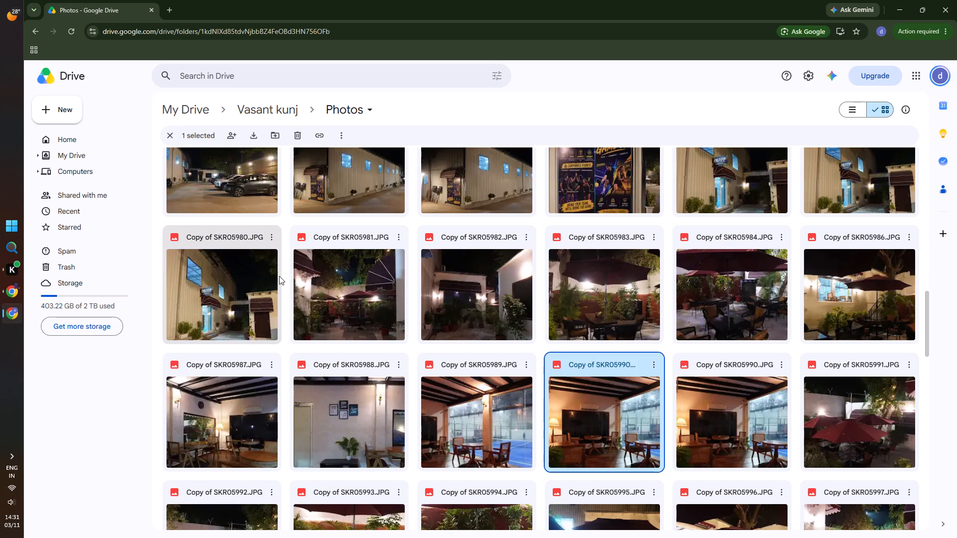
scroll(491, 407, "down", 4)
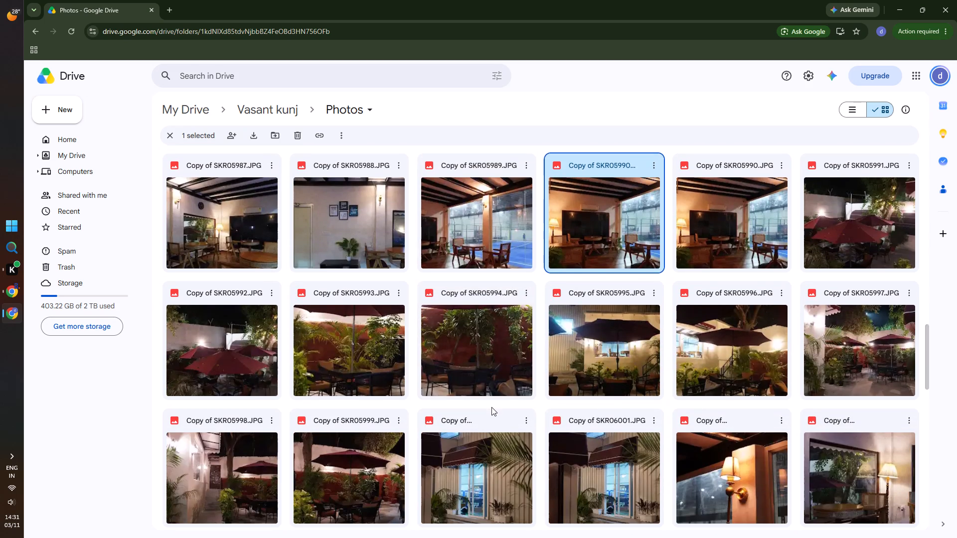
scroll(491, 407, "down", 5)
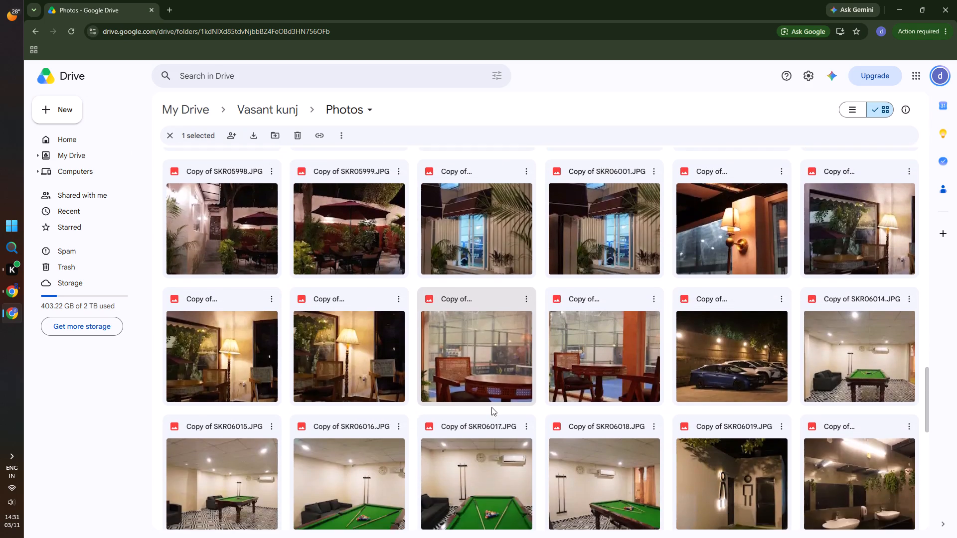
scroll(491, 407, "down", 4)
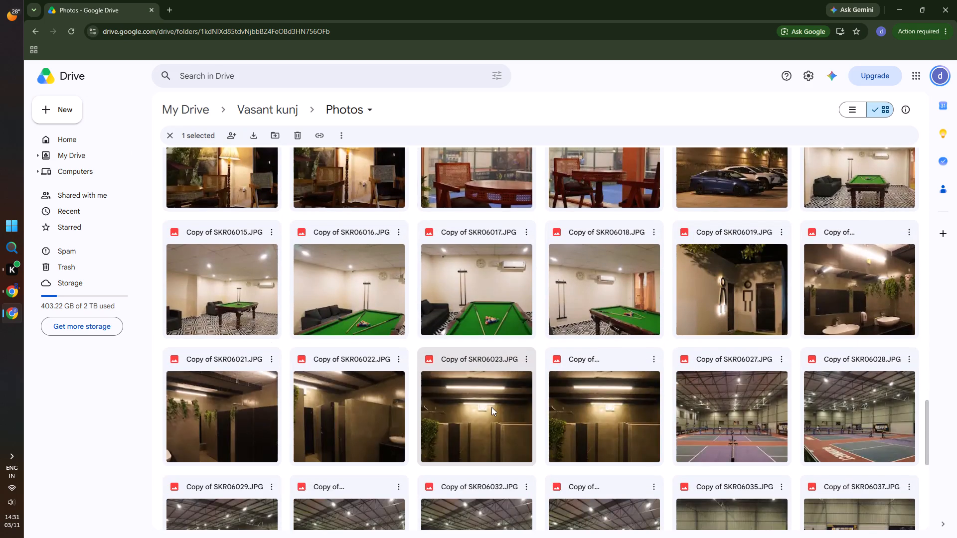
double_click(242, 303)
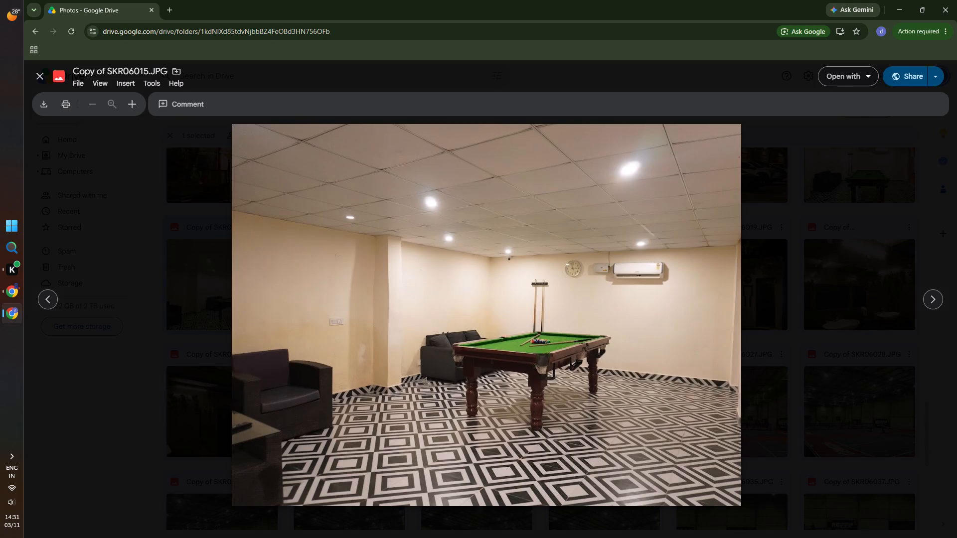
key("shift+super+s")
left_click_drag(241, 216, 734, 481)
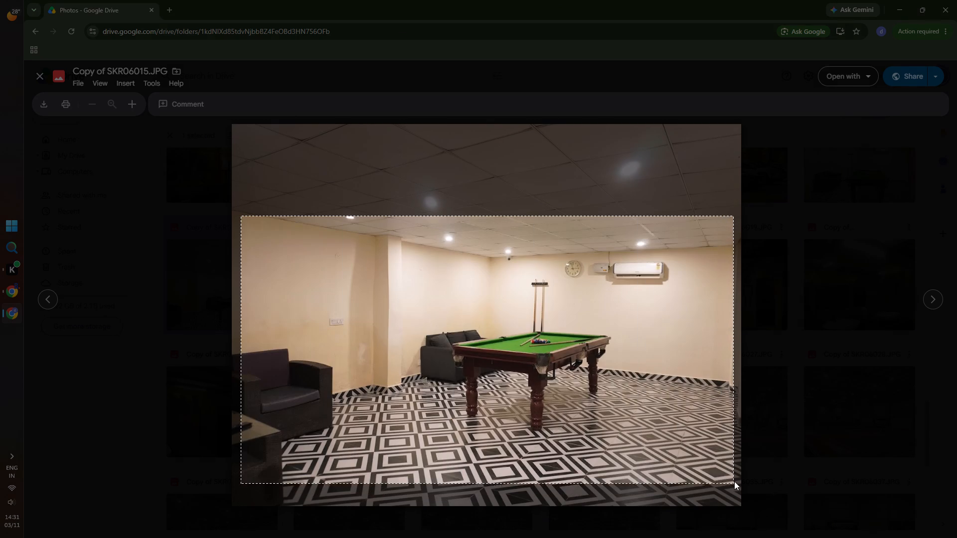
Capture the SKR06015 pool table photo without most of its ceiling and paste it into the REPPP VASANT KUNJ collage.
left_click_drag(734, 481, 734, 479)
key("ctrl+c")
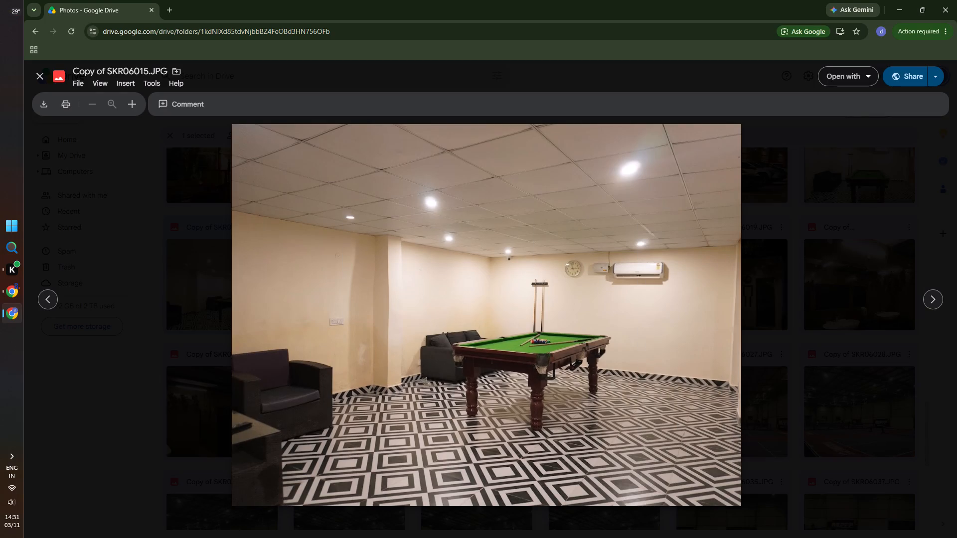
left_click(7, 290)
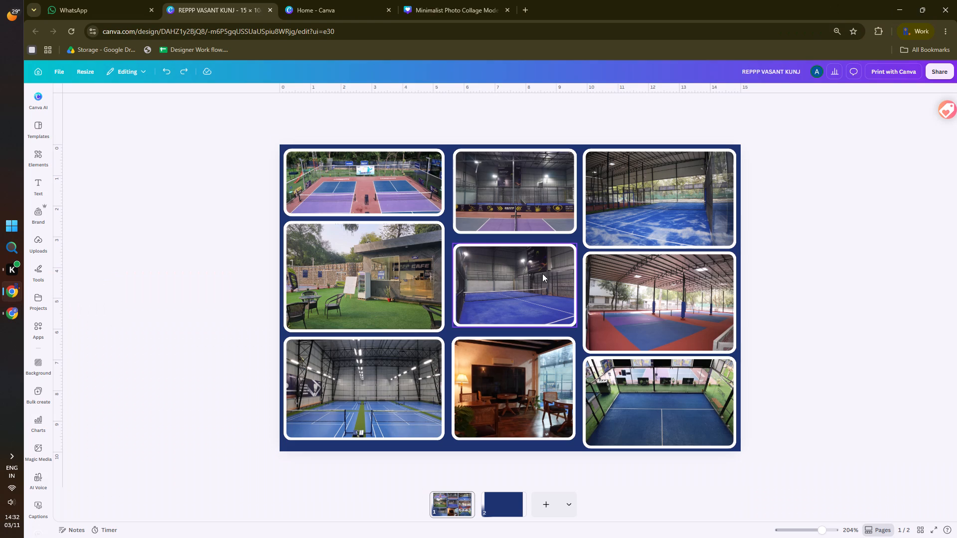
key("ctrl+v")
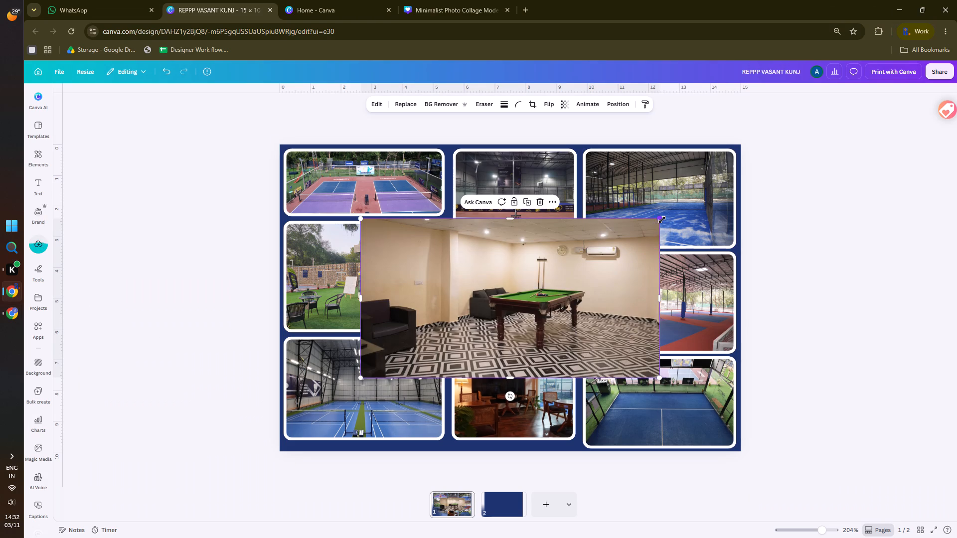
Trim both sides of the pool table photo and scale it down to about 3.4 cm wide.
left_click_drag(362, 299, 421, 300)
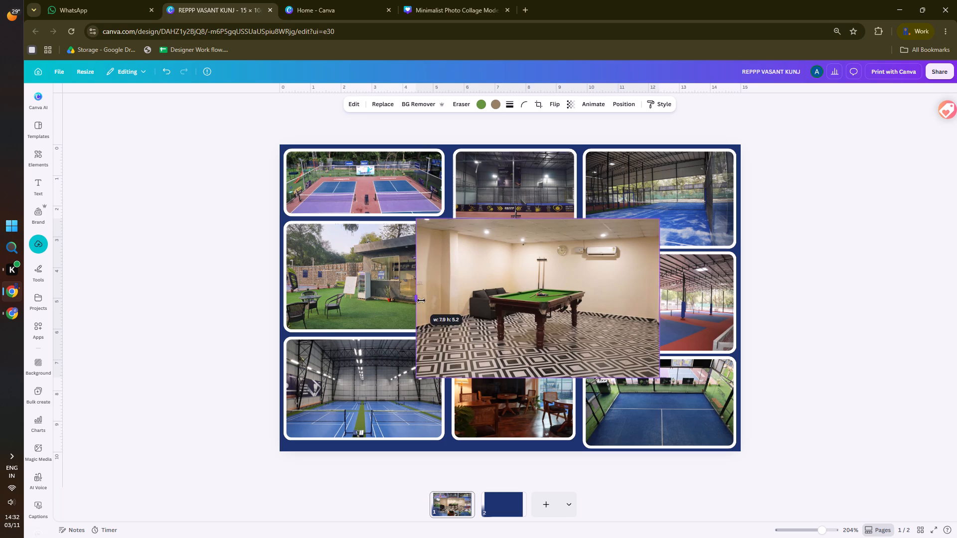
left_click_drag(421, 300, 426, 300)
left_click_drag(659, 295, 652, 296)
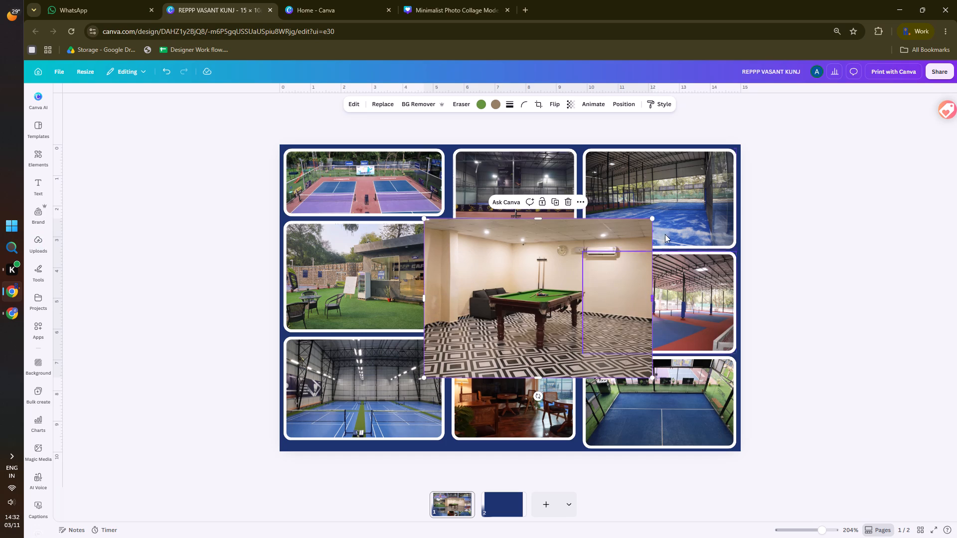
left_click_drag(653, 218, 568, 288)
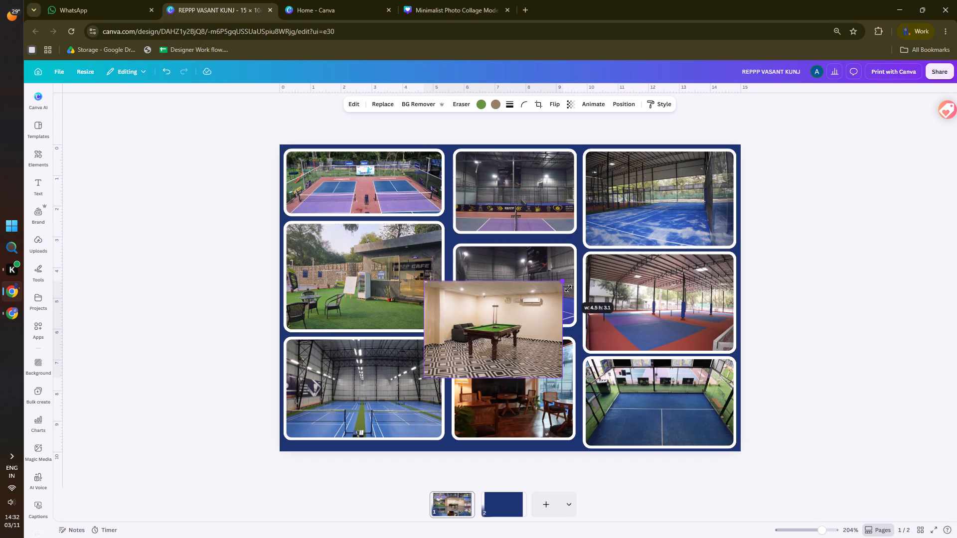
left_click_drag(568, 288, 536, 312)
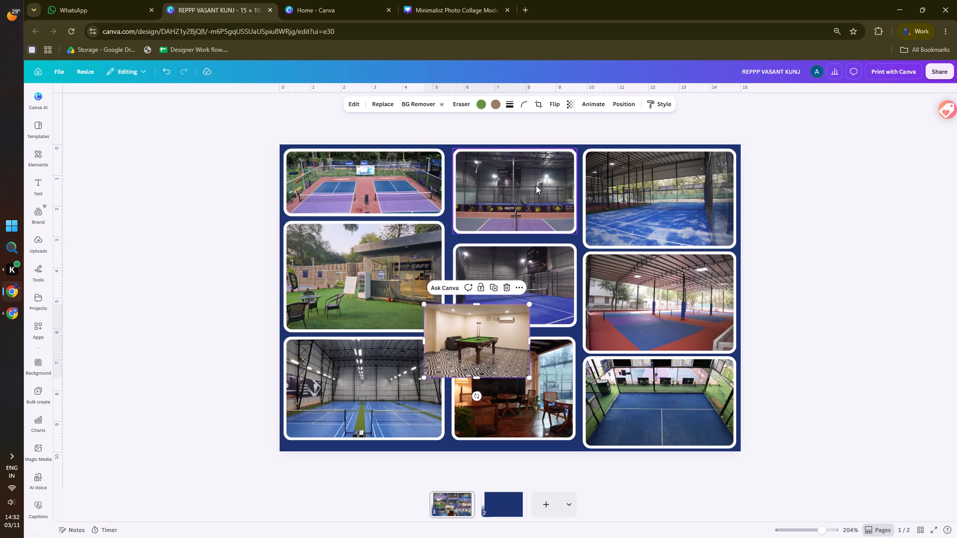
Shrink the middle column's top two court photos to about 3.2 × 2.2 cm and move the blue court photo up, leaving a narrow gap.
left_click(536, 185)
left_click_drag(577, 235, 549, 216)
left_click(539, 259)
left_click_drag(575, 328, 573, 327)
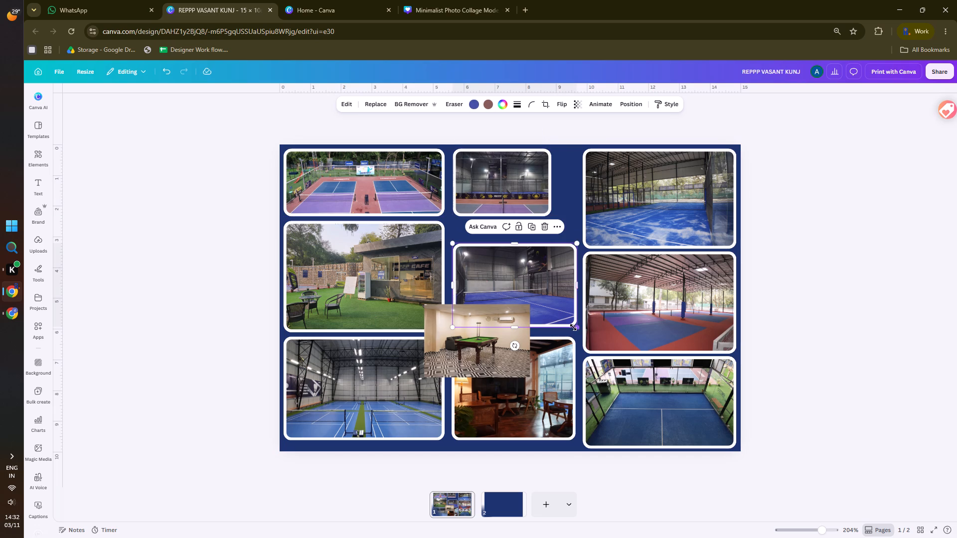
left_click_drag(573, 327, 551, 308)
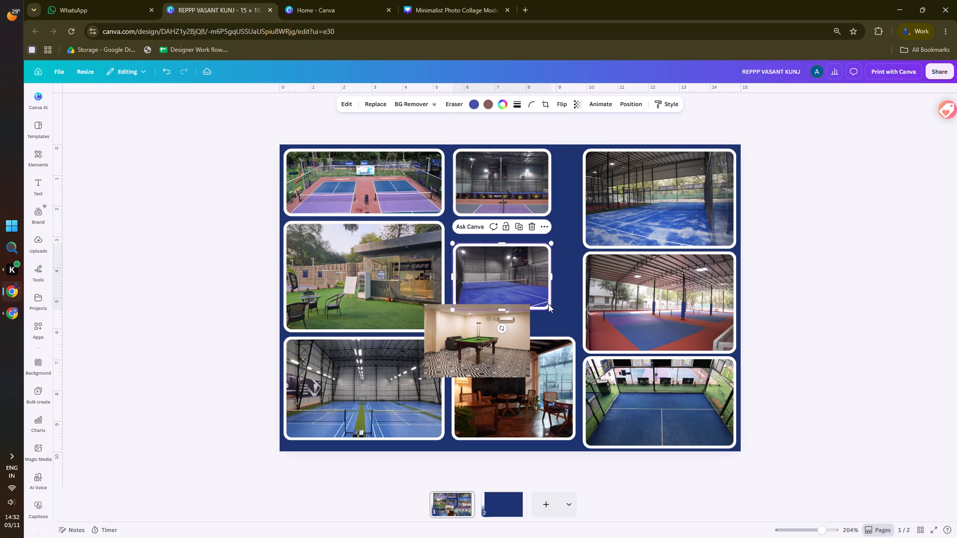
left_click_drag(518, 264, 520, 243)
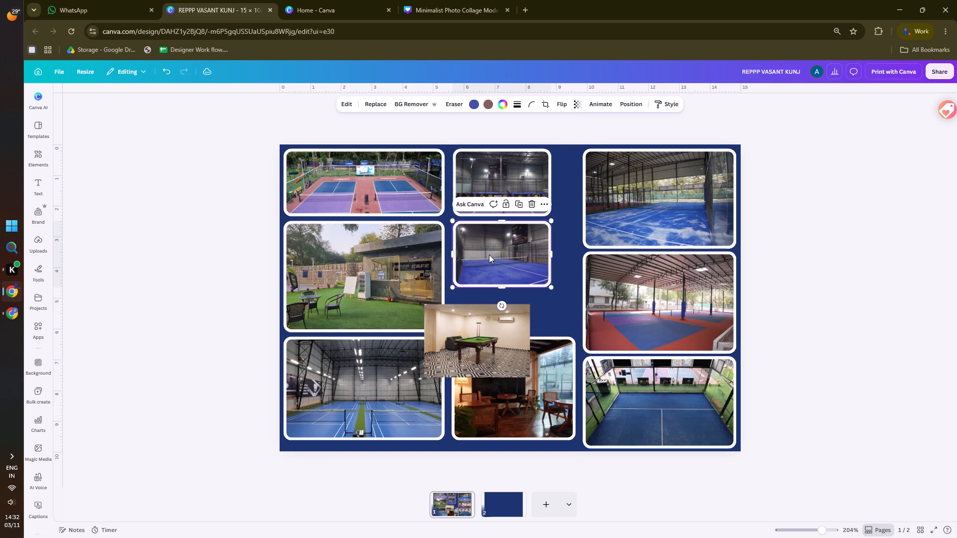
left_click(452, 288)
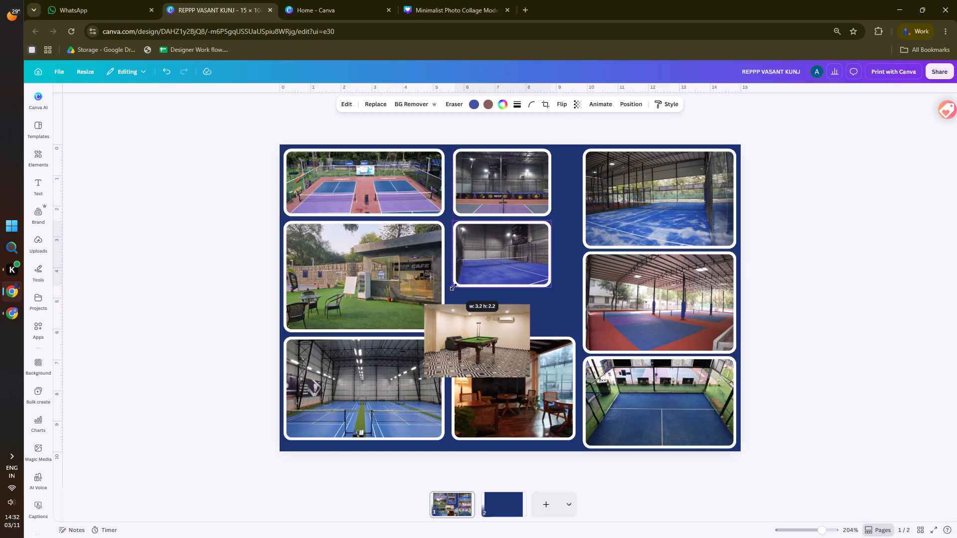
left_click(242, 288)
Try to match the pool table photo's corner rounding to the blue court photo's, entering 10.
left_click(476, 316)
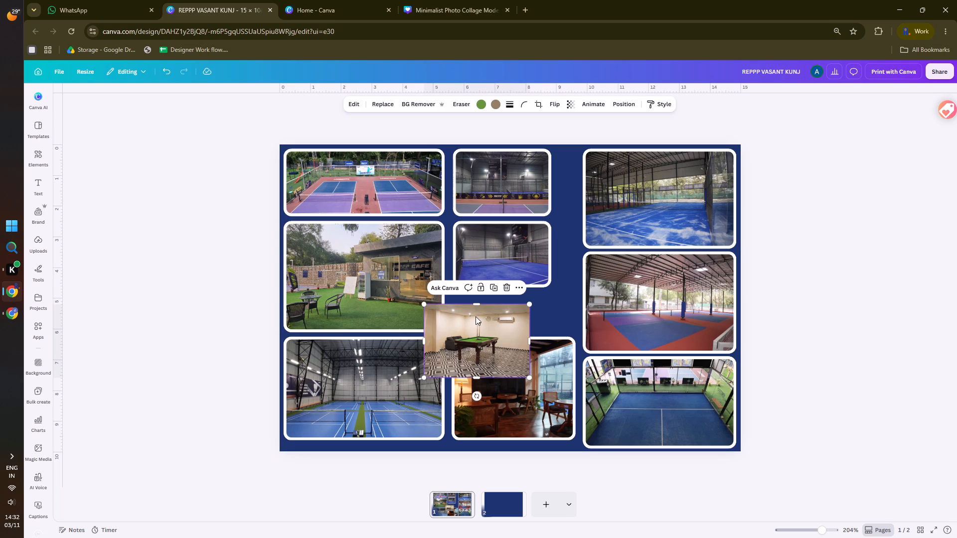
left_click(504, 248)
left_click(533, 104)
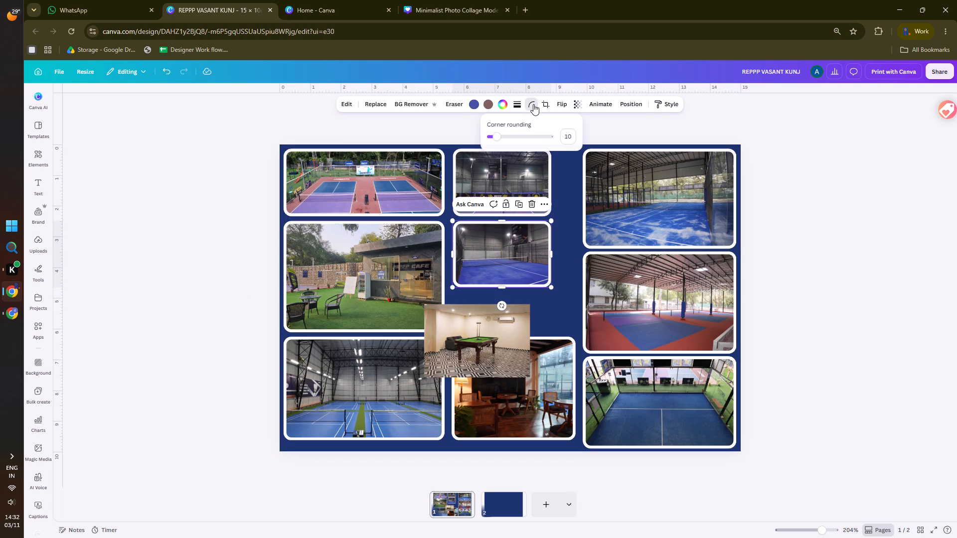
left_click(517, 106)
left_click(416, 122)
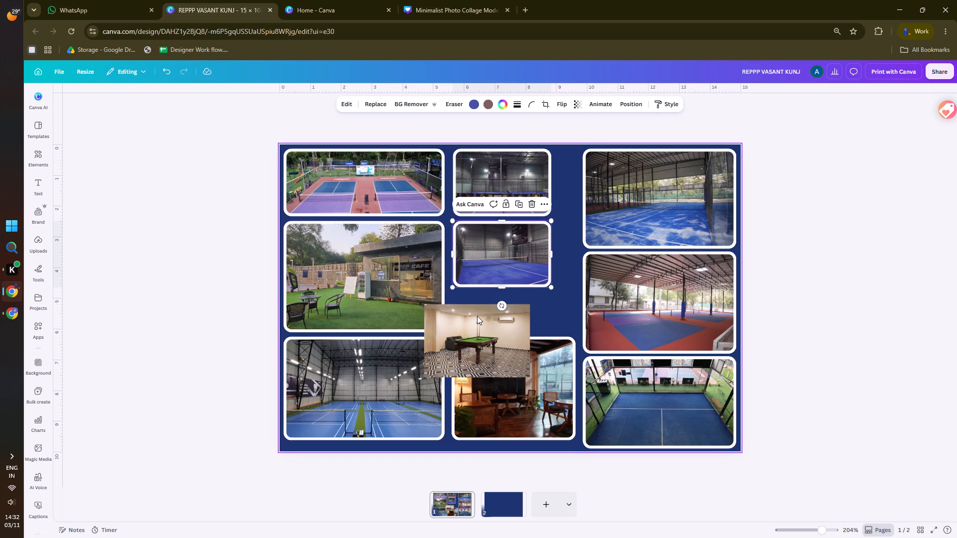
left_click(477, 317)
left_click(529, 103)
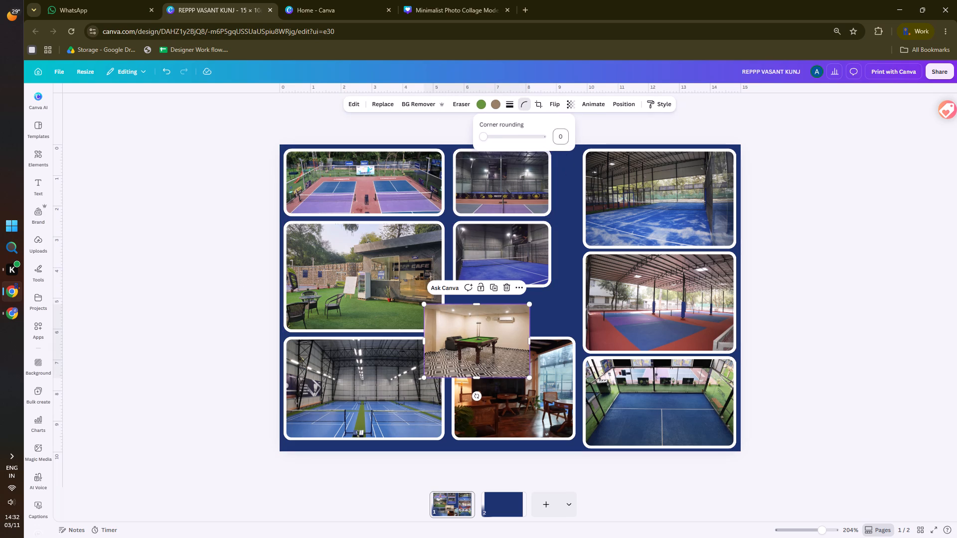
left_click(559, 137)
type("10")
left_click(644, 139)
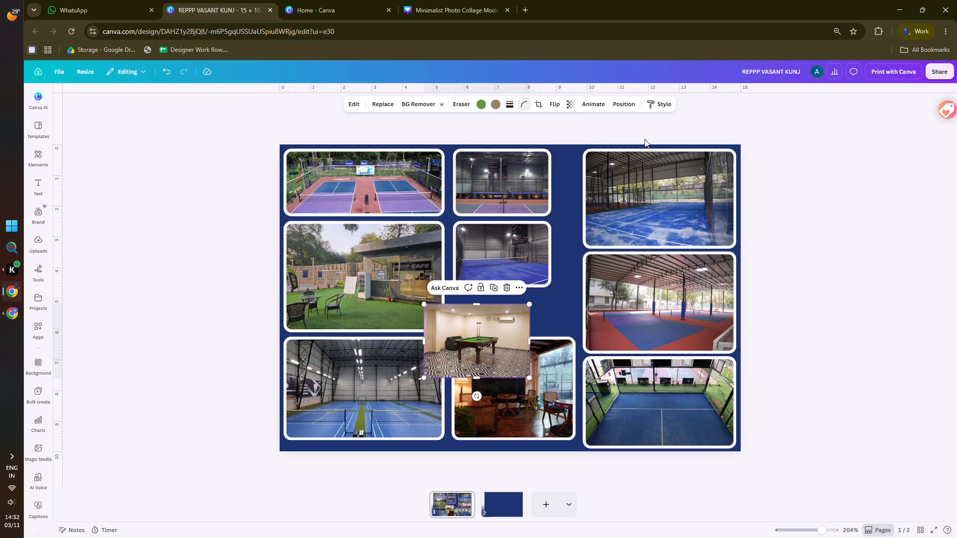
Give the pool table photo a solid white border of weight 3 and corner rounding of 10.
left_click(507, 104)
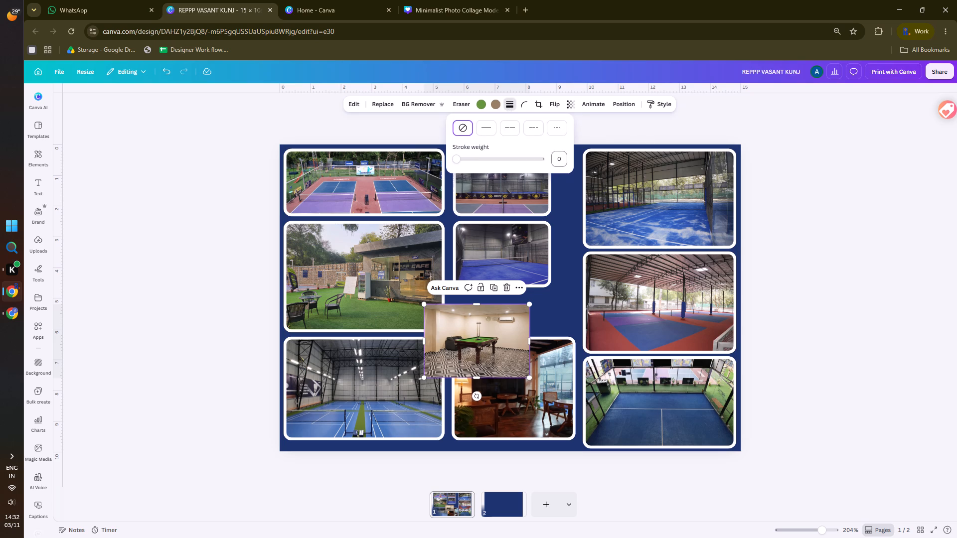
left_click(563, 163)
key("3")
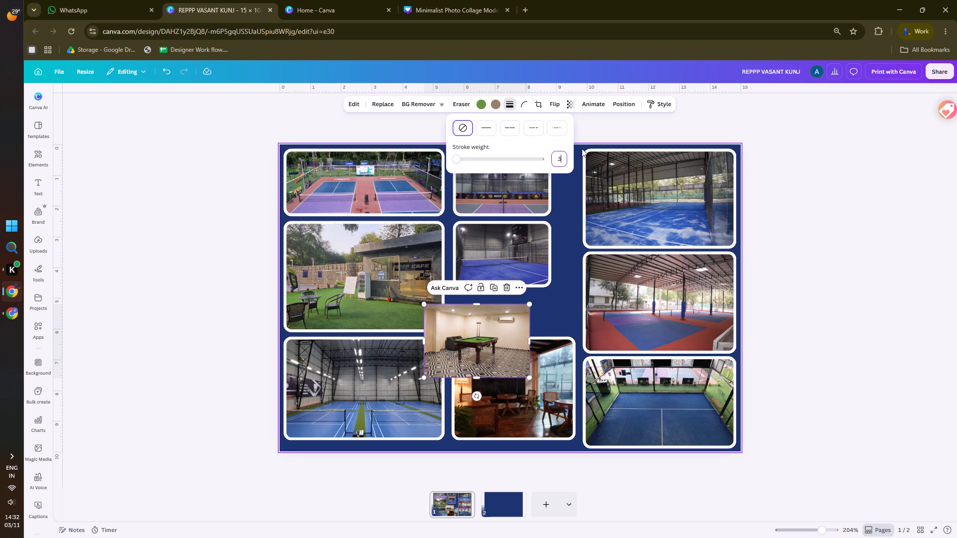
key("Return")
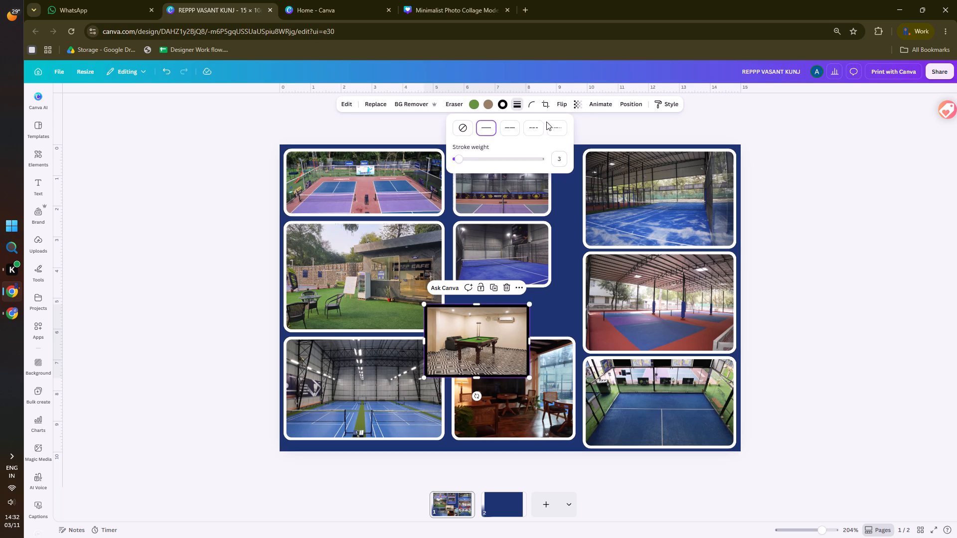
left_click(523, 105)
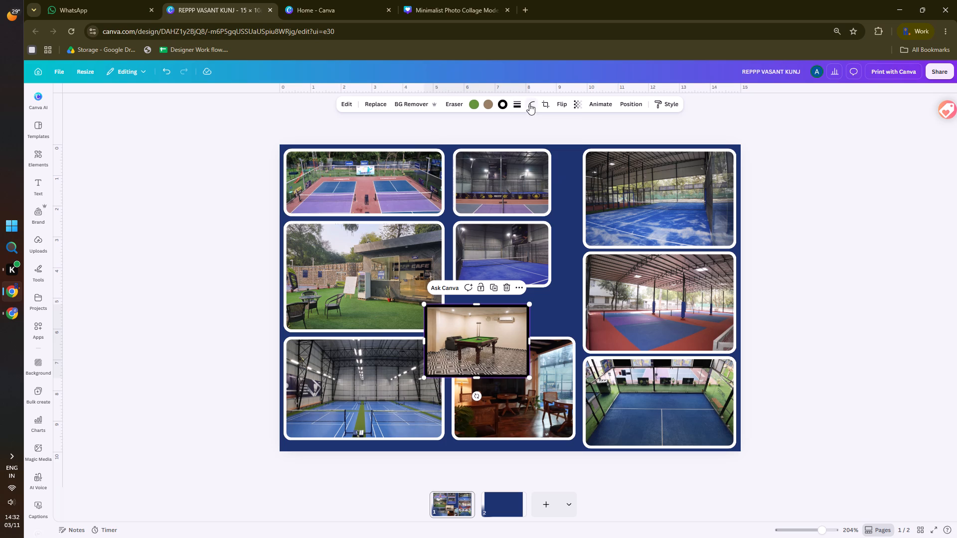
left_click(532, 104)
left_click(567, 137)
type("10")
key("Return")
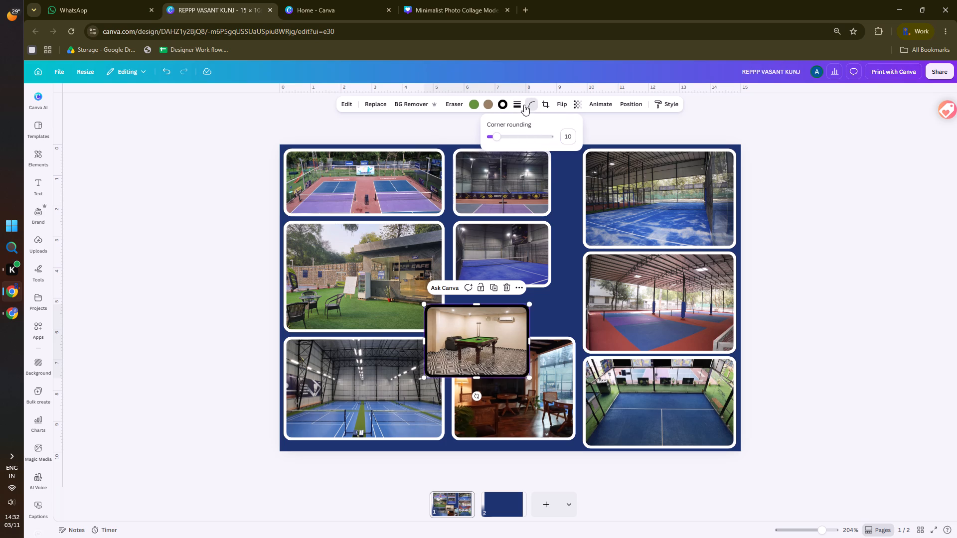
left_click(501, 103)
left_click(103, 158)
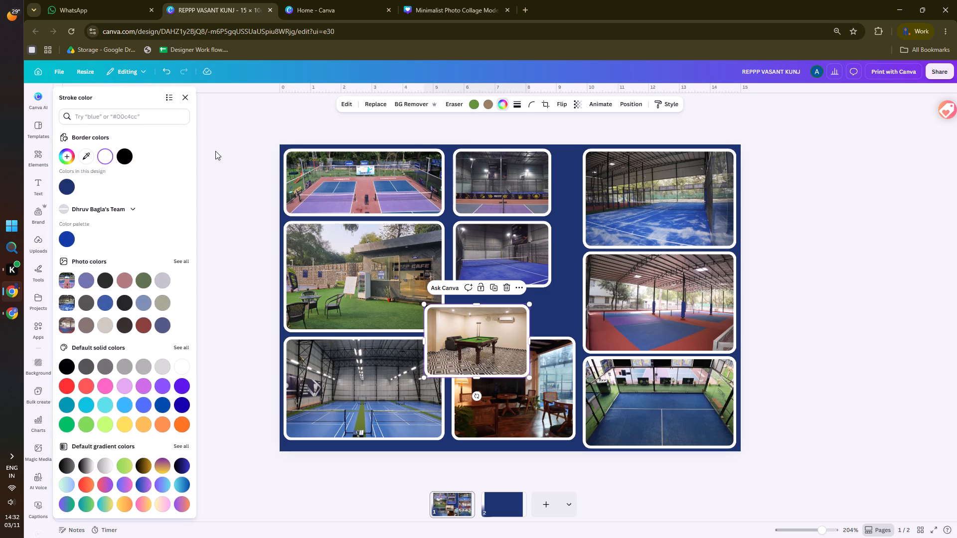
double_click(215, 151)
Place the pool table photo beneath the middle column's blue court photo, scaled to the column width with a matching narrow gap.
left_click_drag(490, 327, 511, 320)
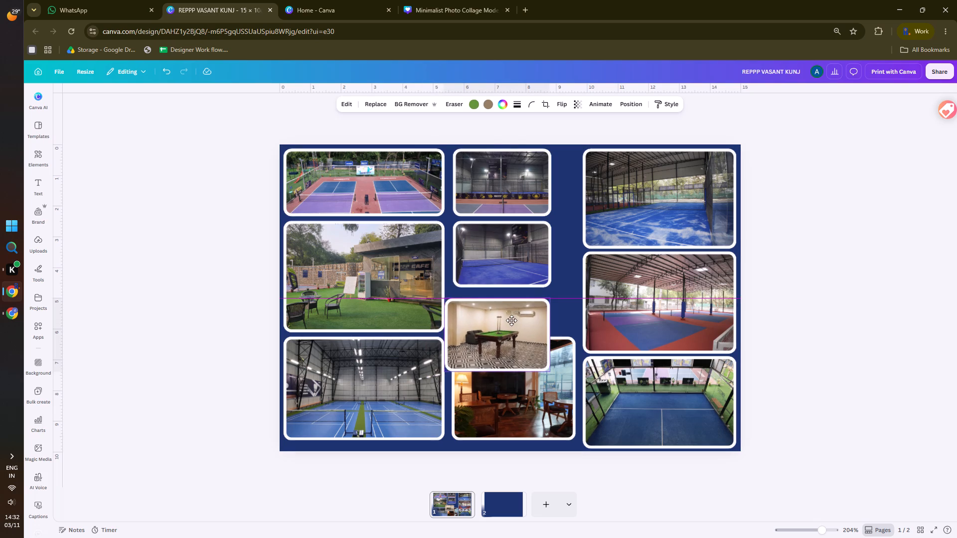
left_click_drag(511, 320, 519, 315)
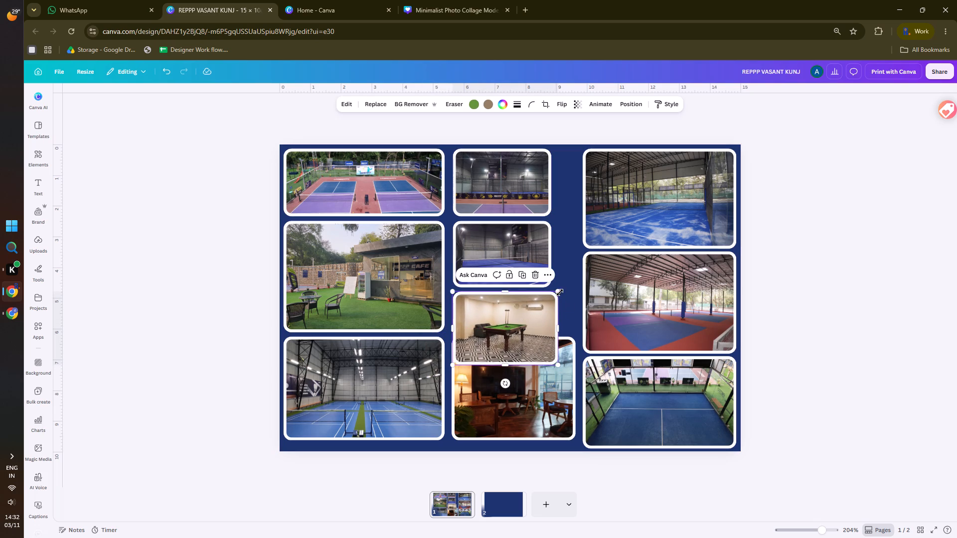
left_click_drag(560, 292, 552, 297)
left_click(497, 320)
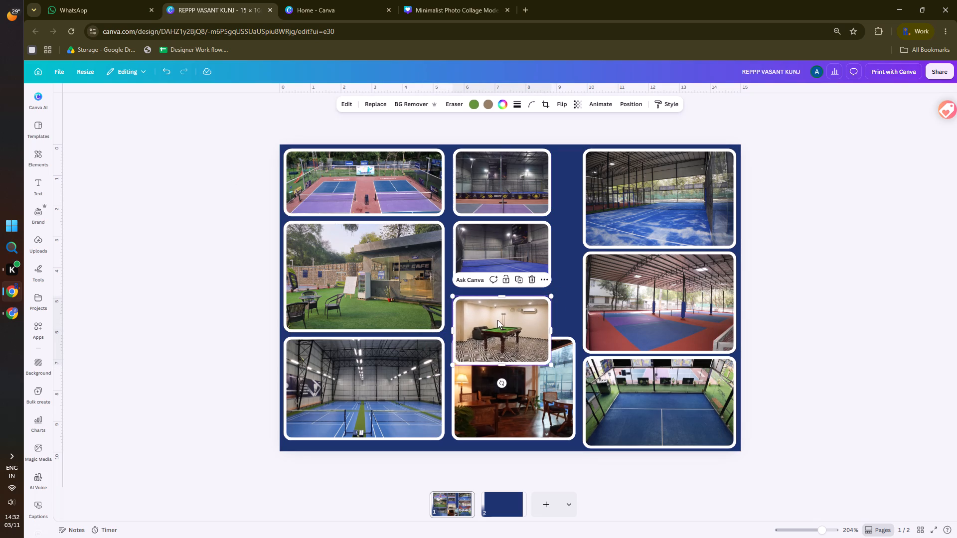
left_click(228, 310)
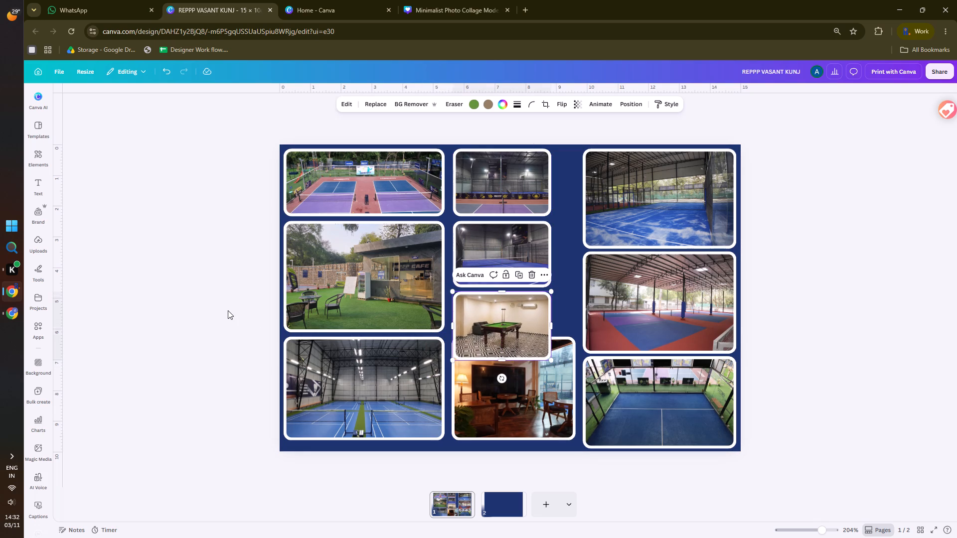
Shrink the café photo to about 3.3 × 2.5 cm so it fits beneath the pool table photo.
left_click(511, 395)
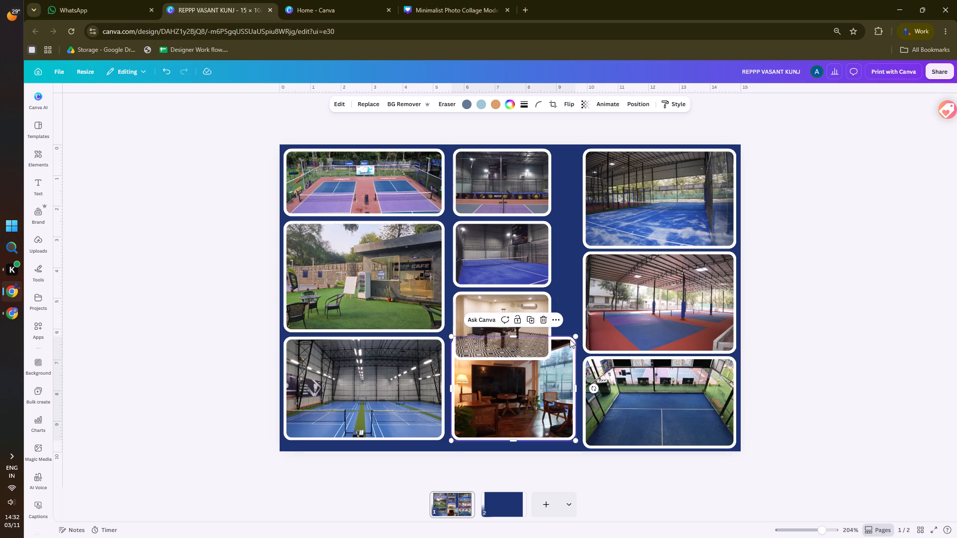
left_click_drag(574, 337, 550, 373)
left_click_drag(543, 405, 547, 404)
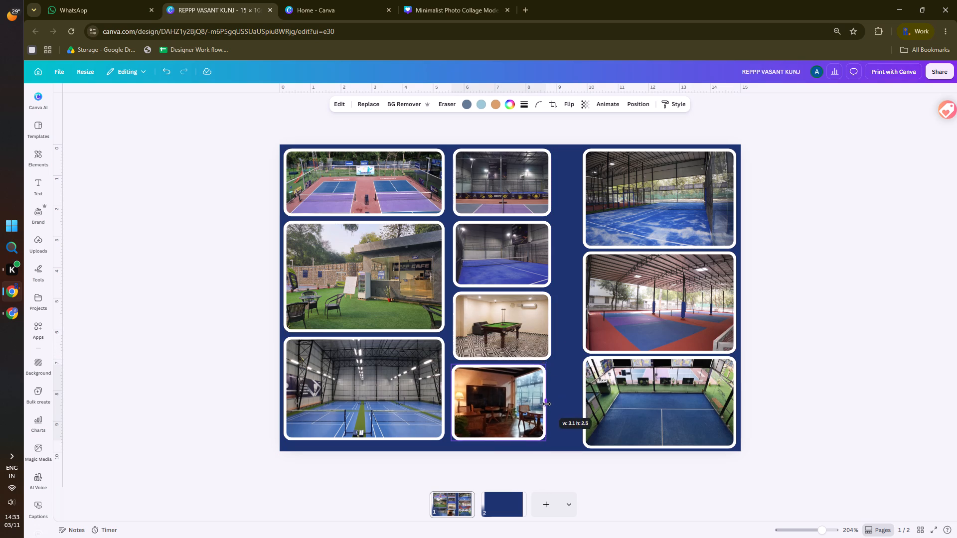
left_click_drag(547, 404, 553, 403)
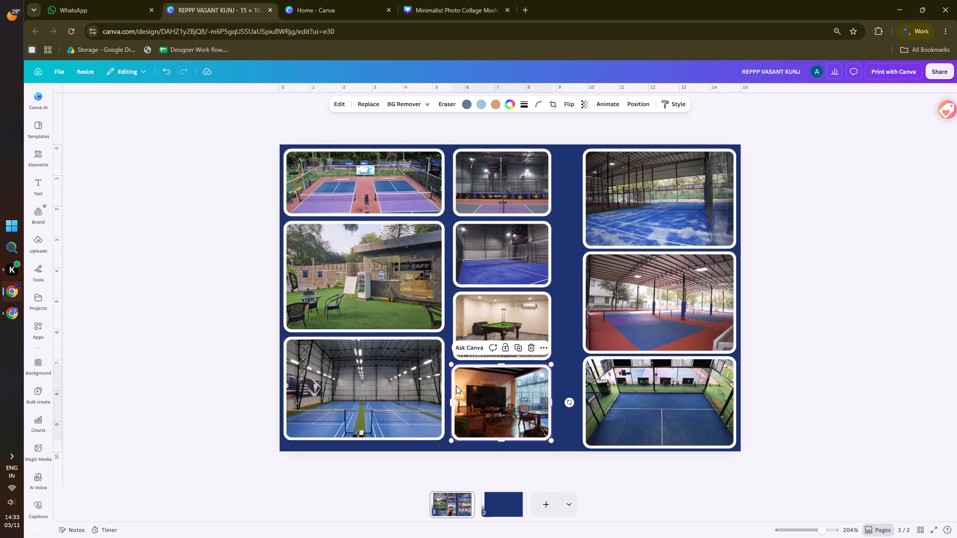
left_click(455, 366)
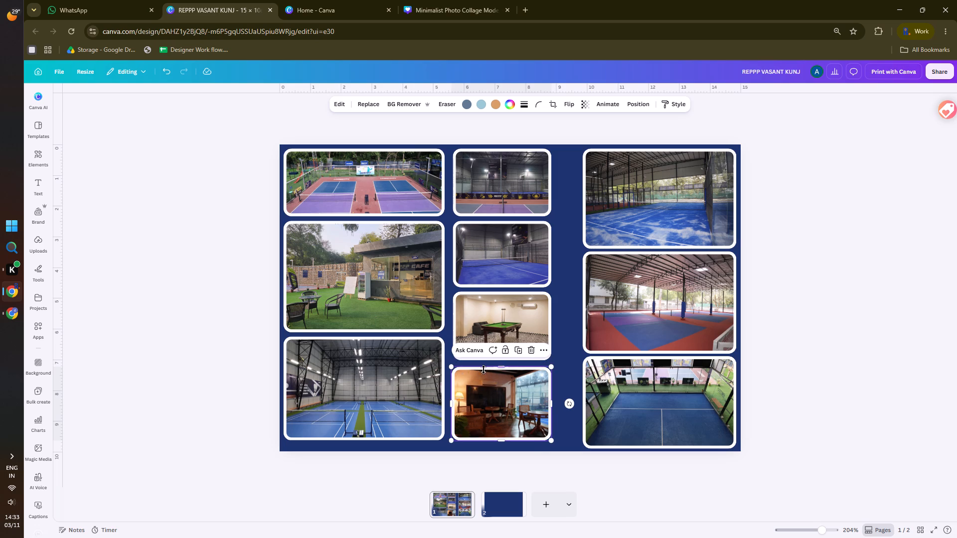
left_click(500, 368)
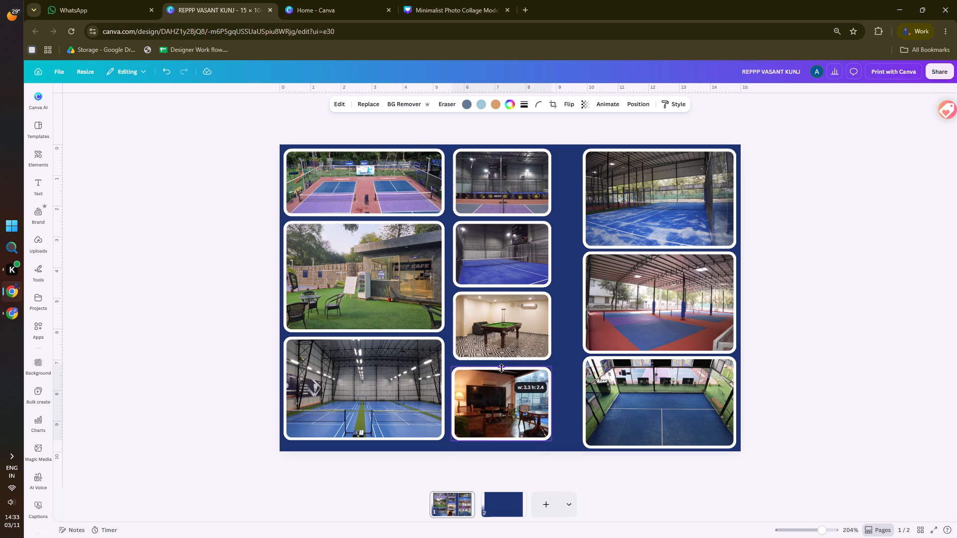
left_click(166, 376)
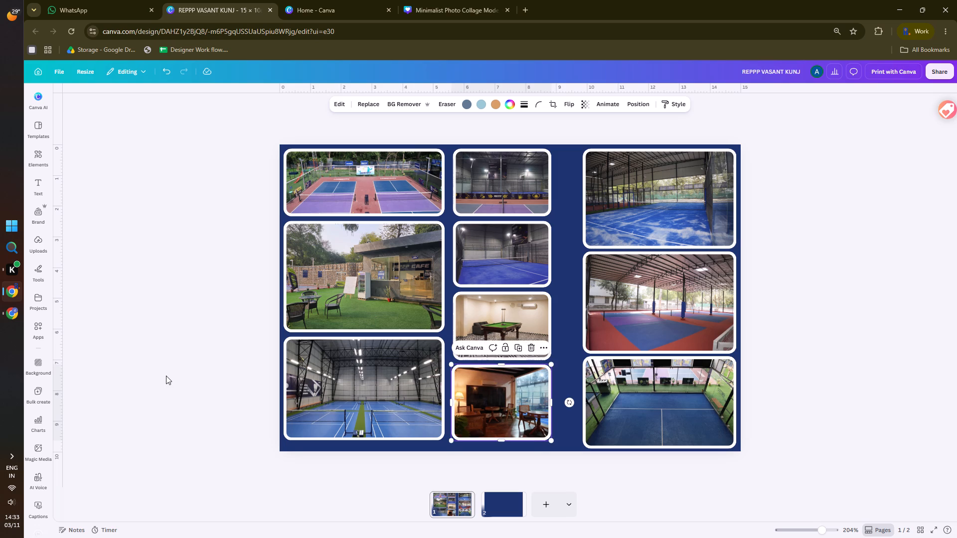
Scale the café photo to the pool table photo's height beside it, return it beneath that photo, and widen it to the column width.
left_click_drag(478, 418, 583, 344)
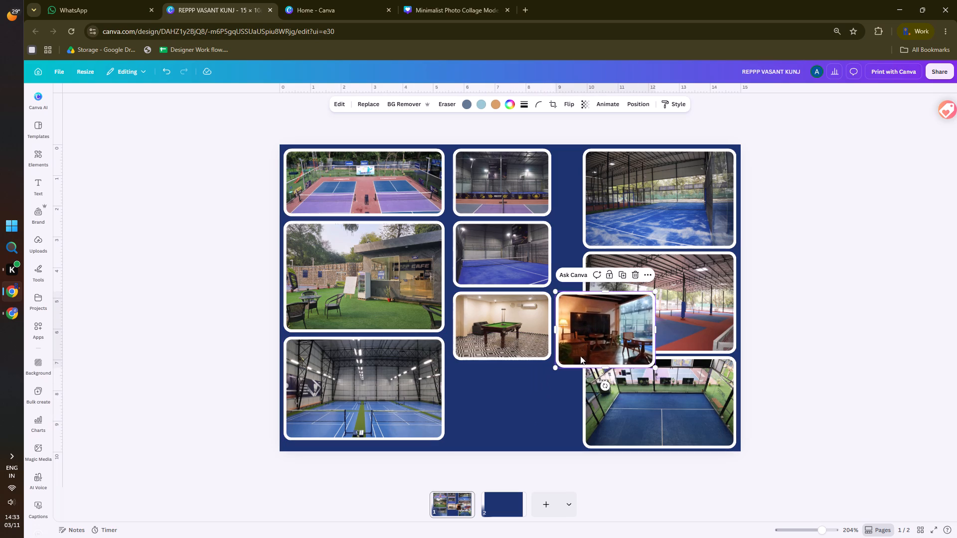
left_click_drag(655, 369, 652, 361)
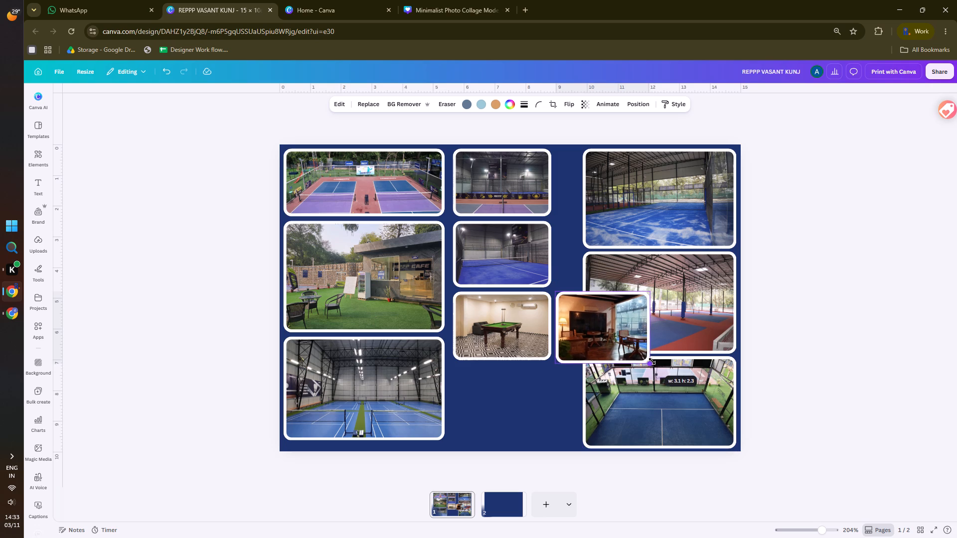
left_click_drag(652, 361, 647, 358)
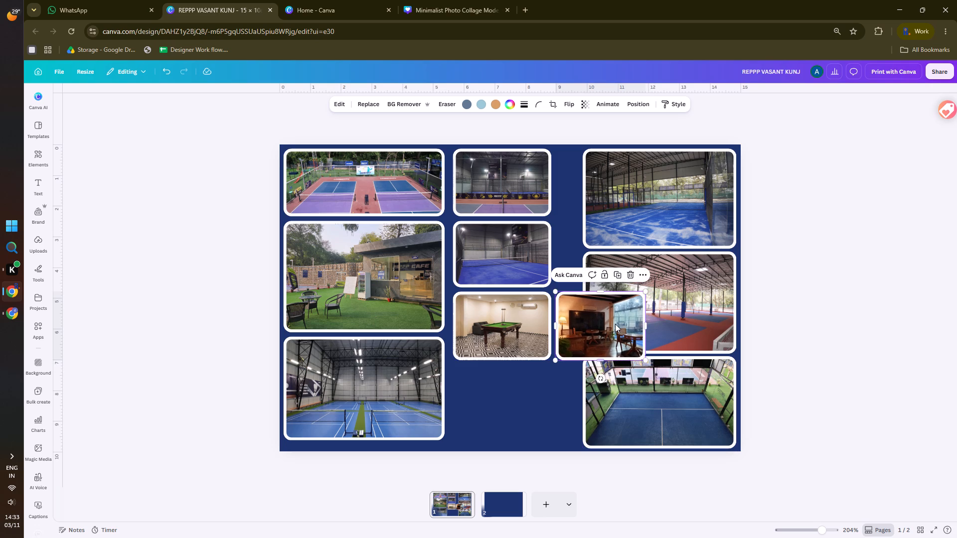
left_click_drag(614, 323, 510, 398)
left_click_drag(543, 402, 550, 402)
left_click(199, 336)
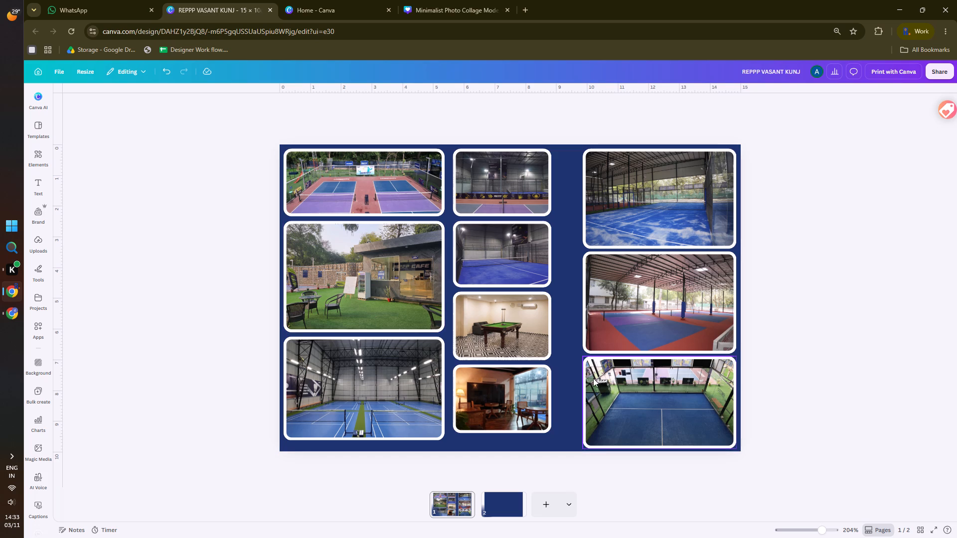
Shrink the third column's top blue court photo proportionally to about 3.9 cm wide.
left_click(643, 203)
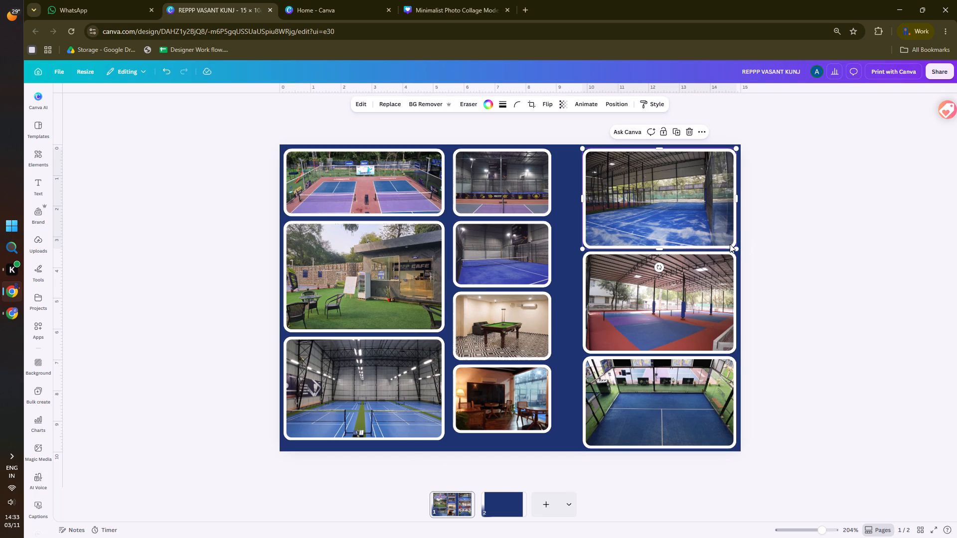
left_click_drag(737, 248, 704, 225)
Scale the red-and-blue covered court photo to the top photo's width and place it directly beneath, edge-aligned with a narrow gap.
left_click(689, 282)
left_click_drag(736, 352, 712, 336)
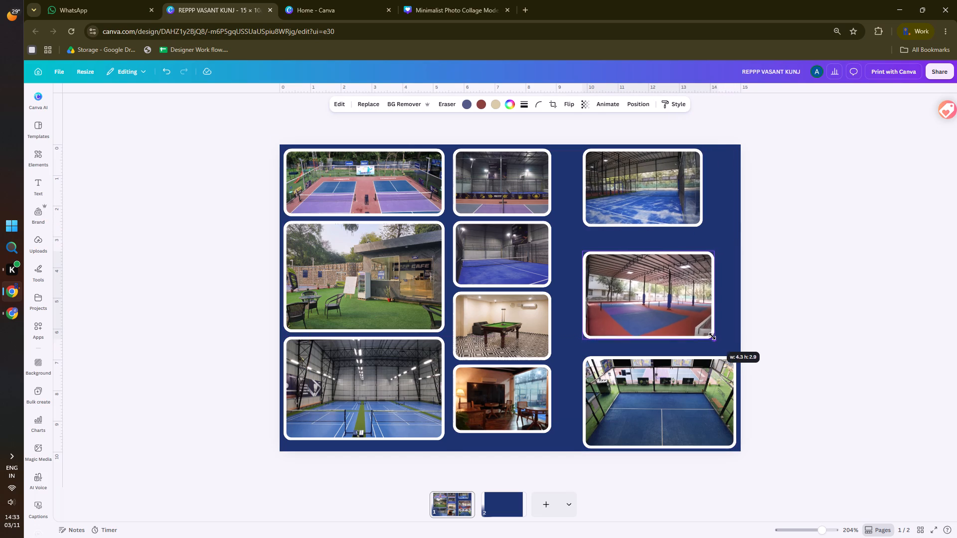
left_click_drag(712, 336, 706, 328)
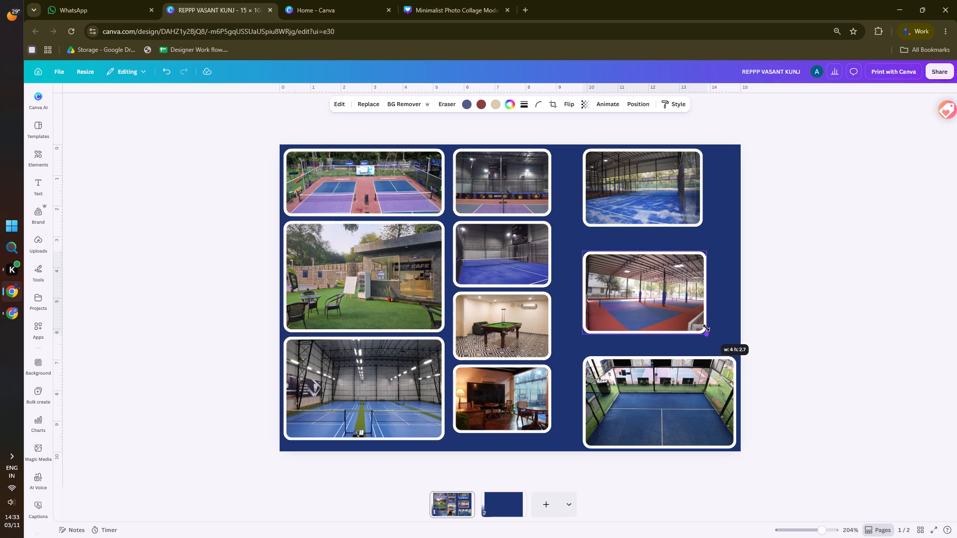
left_click_drag(706, 328, 705, 326)
left_click_drag(640, 282, 640, 263)
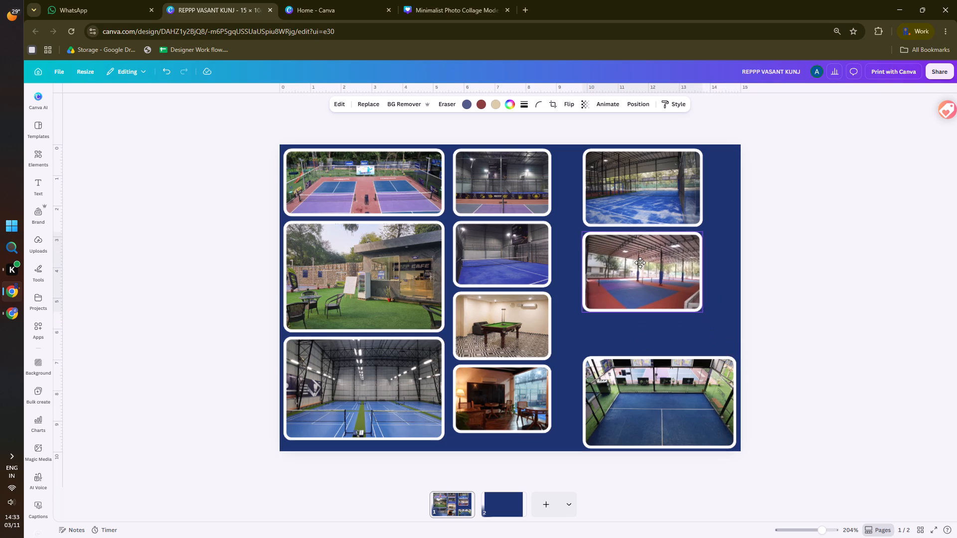
left_click_drag(640, 263, 643, 262)
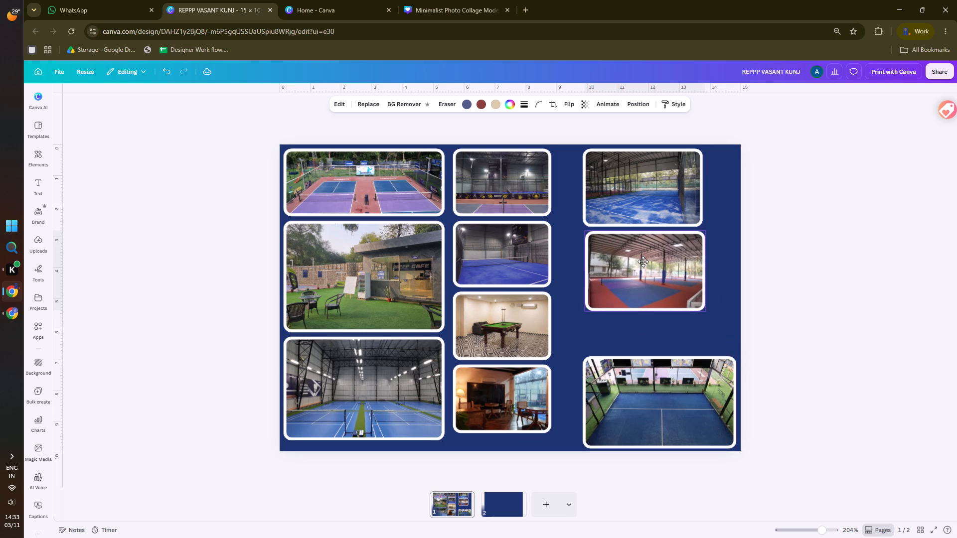
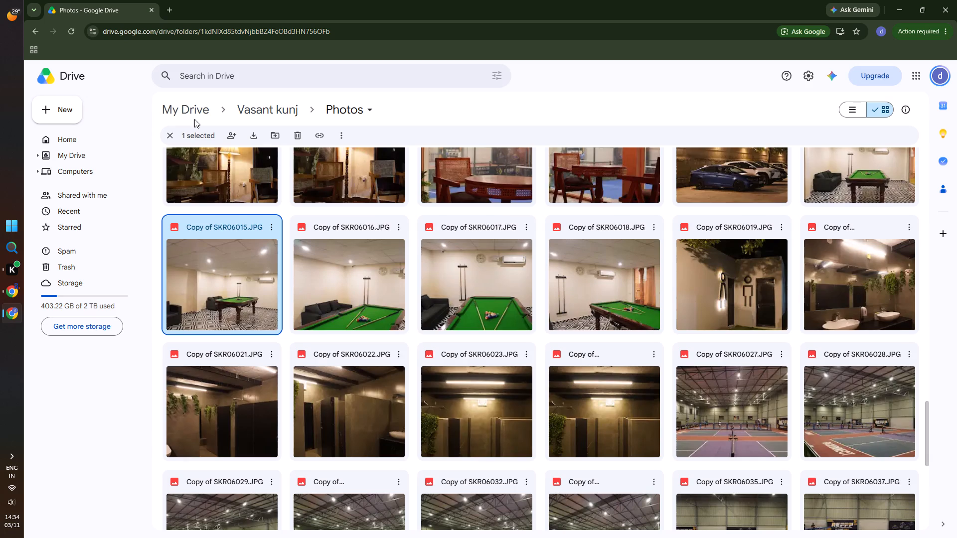
Look through the South Extension folder's 20th Feb - Nemo Shoot footage and its first subfolders for a usable venue photo.
left_click(195, 114)
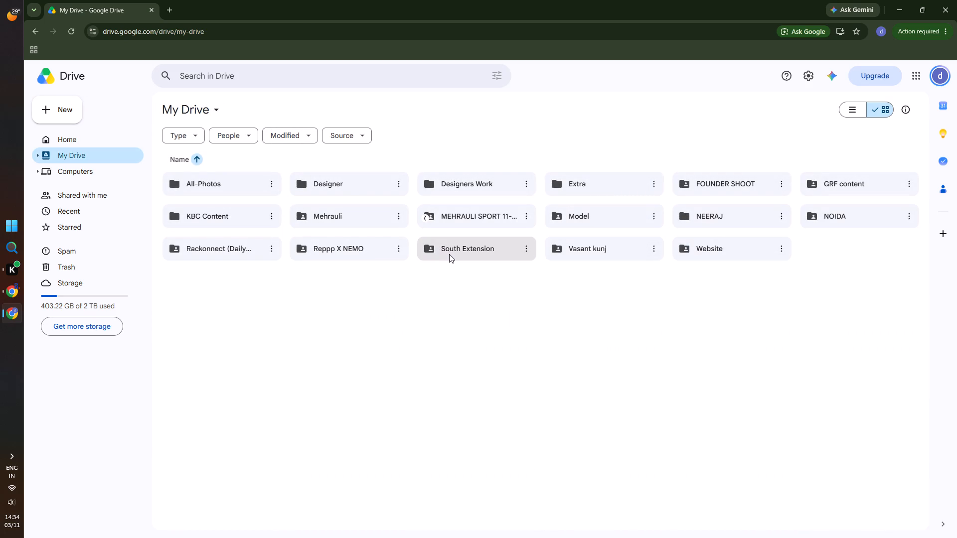
double_click(450, 251)
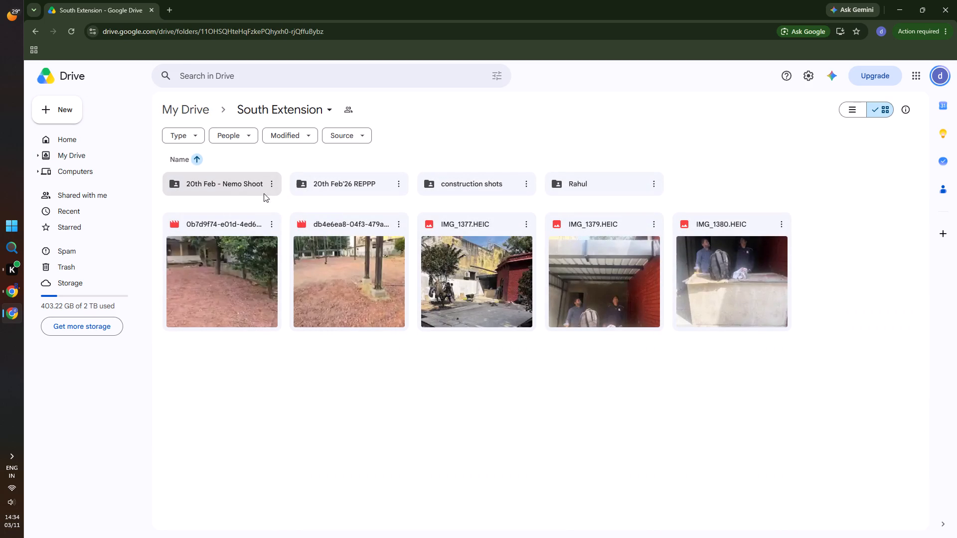
double_click(239, 185)
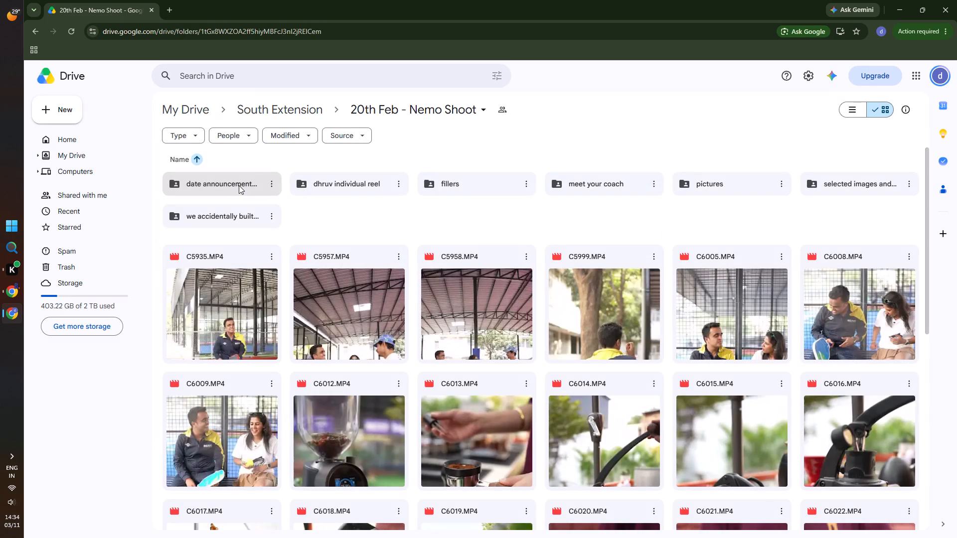
scroll(427, 388, "down", 7)
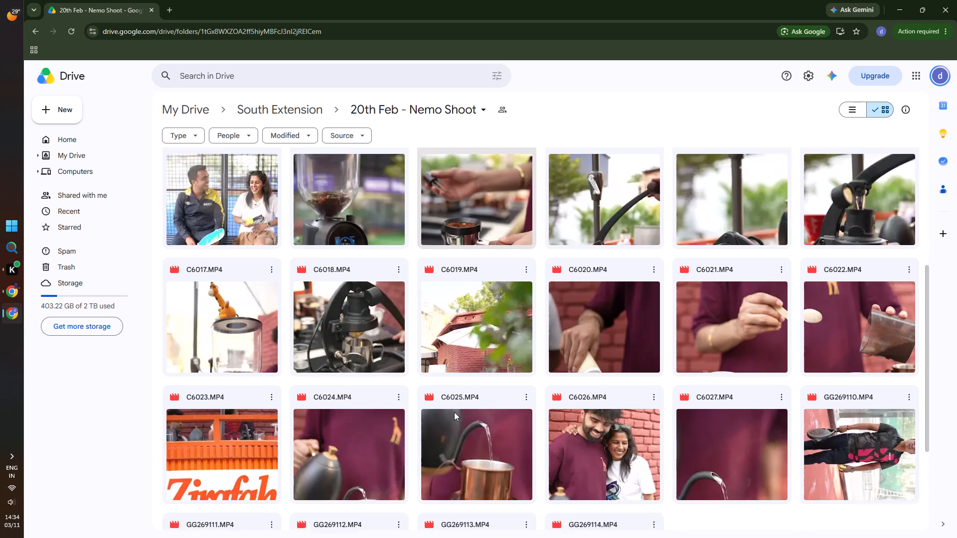
scroll(454, 412, "down", 6)
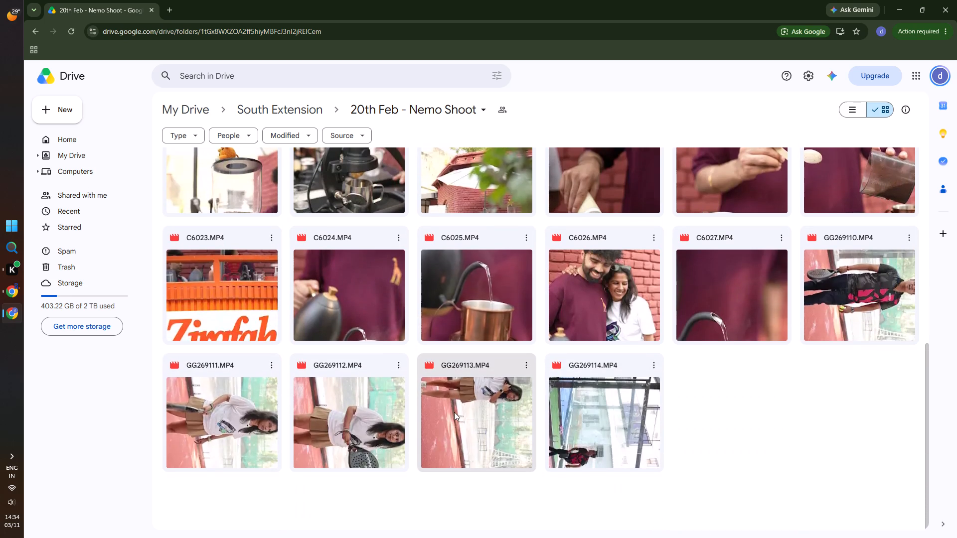
scroll(454, 412, "up", 9)
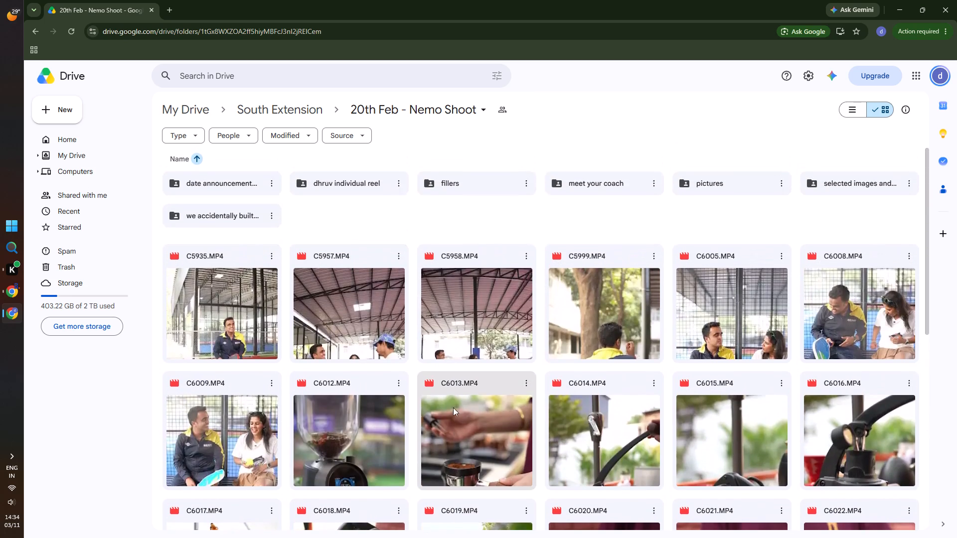
left_click(331, 184)
double_click(332, 184)
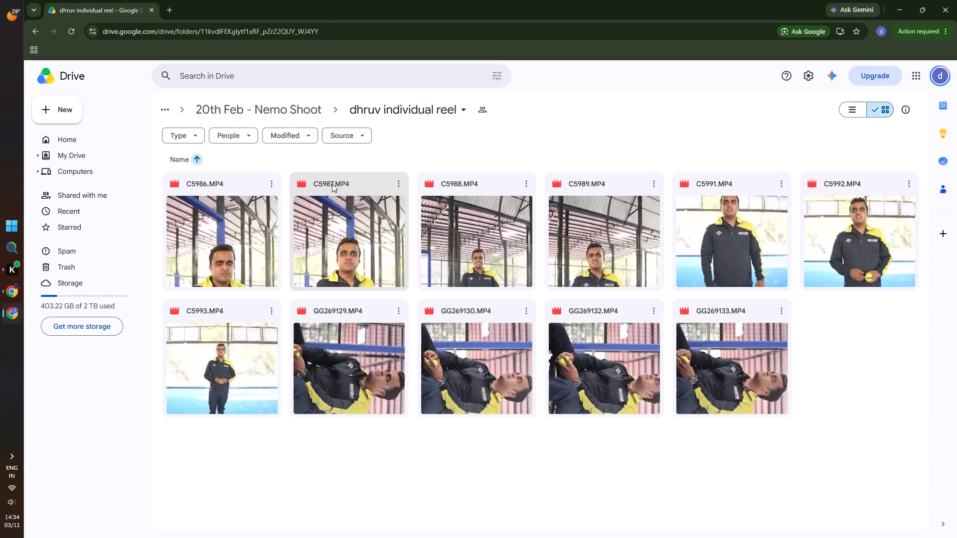
left_click(279, 109)
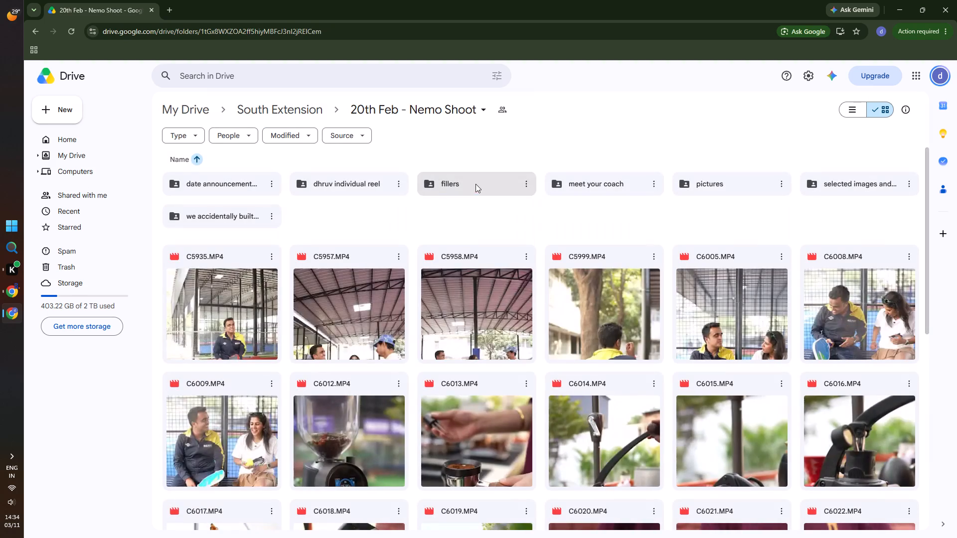
double_click(476, 185)
left_click(268, 112)
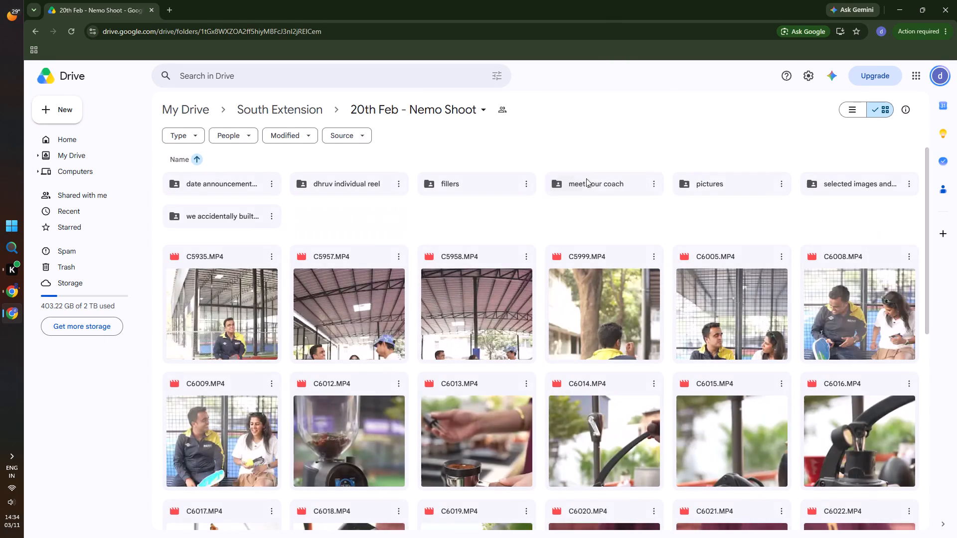
double_click(596, 184)
left_click(251, 109)
From the Nemo Shoot pictures folder, open DSC05581.JPG and copy a landscape screen snip of the Zirafah stall and brick building.
double_click(764, 190)
scroll(566, 458, "down", 6)
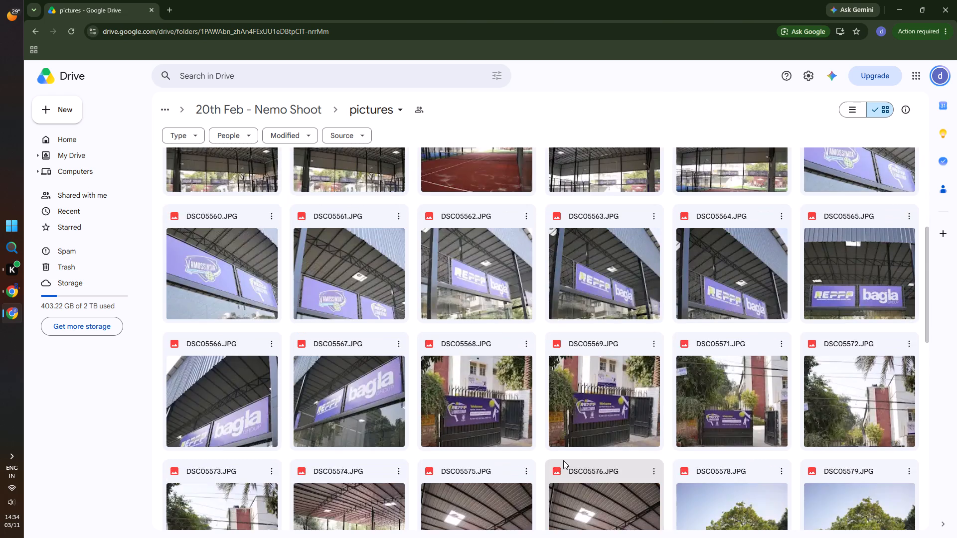
scroll(563, 460, "down", 6)
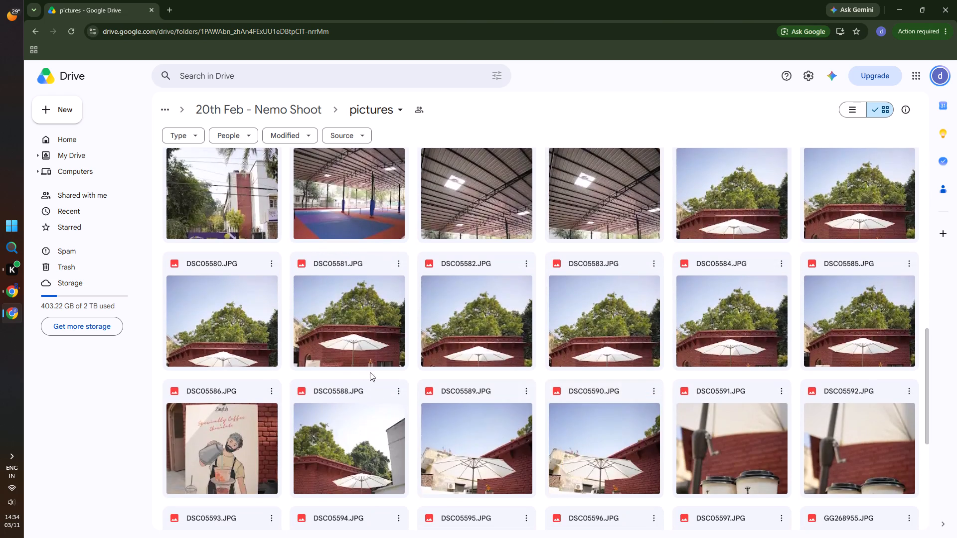
double_click(366, 357)
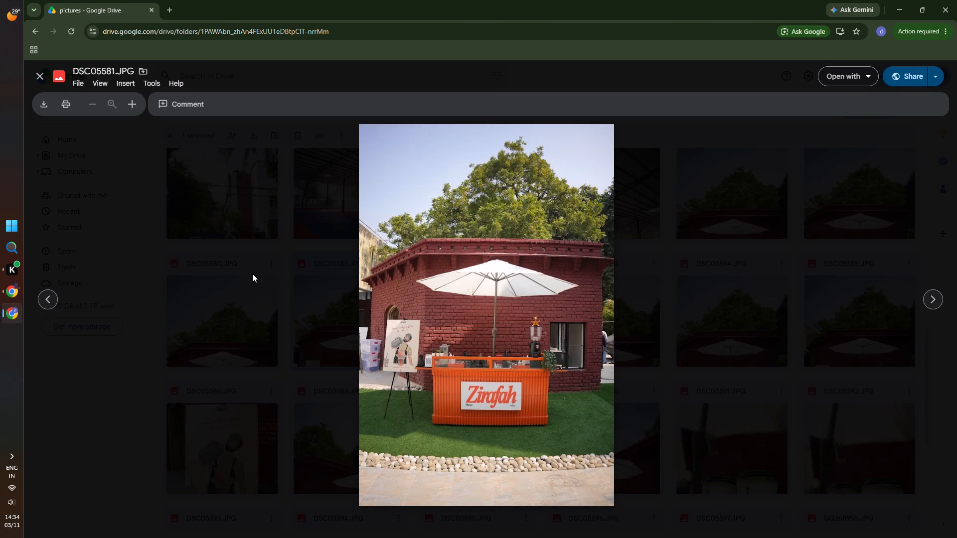
key("shift+super+s")
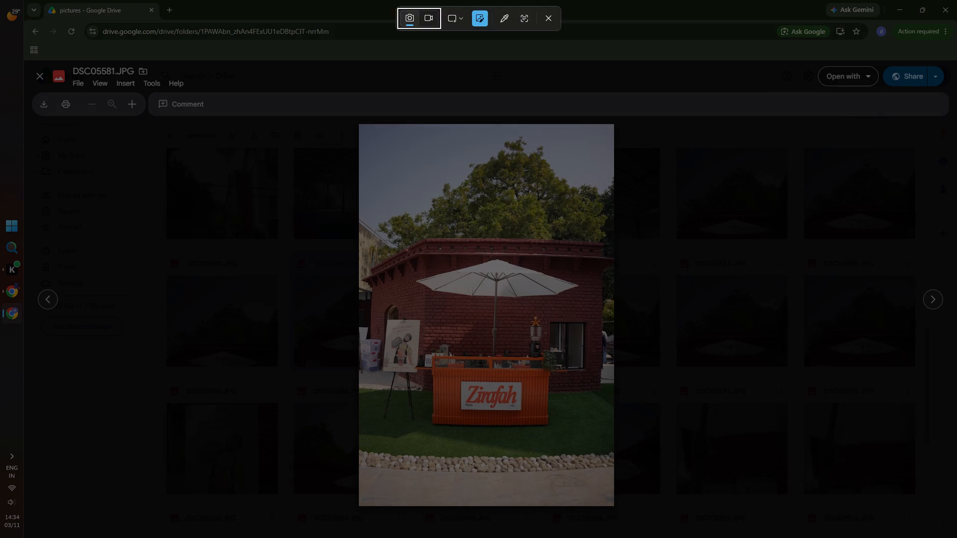
left_click_drag(300, 213, 681, 439)
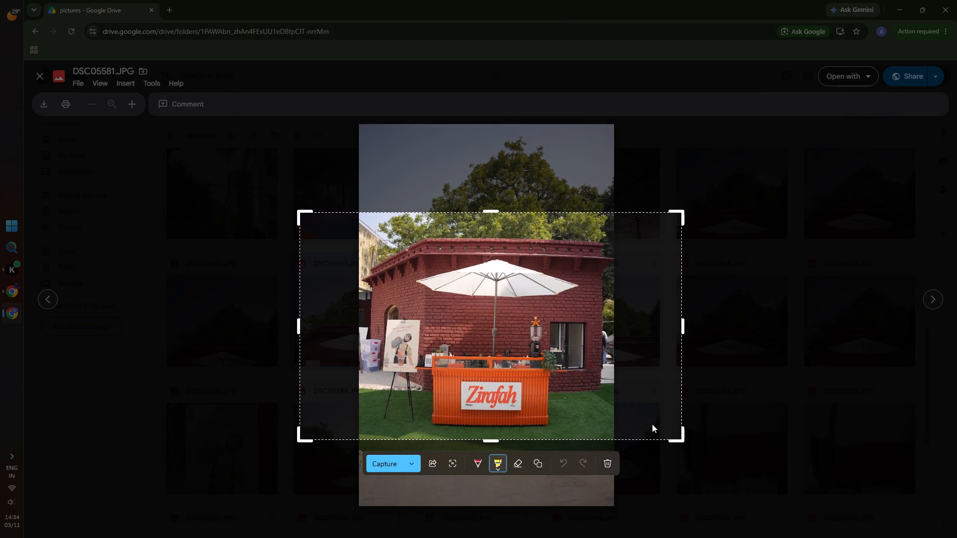
key("ctrl+c")
Paste the Zirafah stall snip onto the first page of the REPPP VASANT KUNJ design in Canva.
left_click(7, 280)
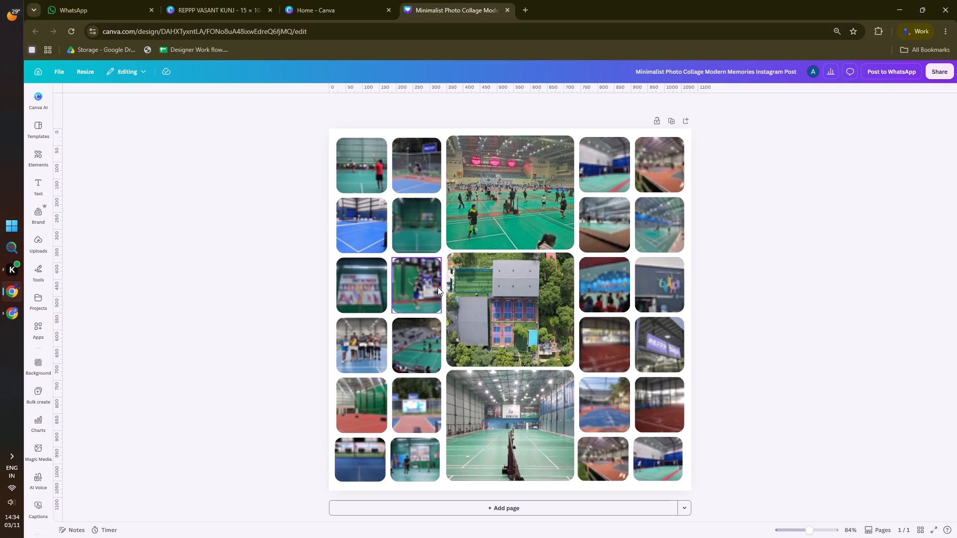
left_click(185, 4)
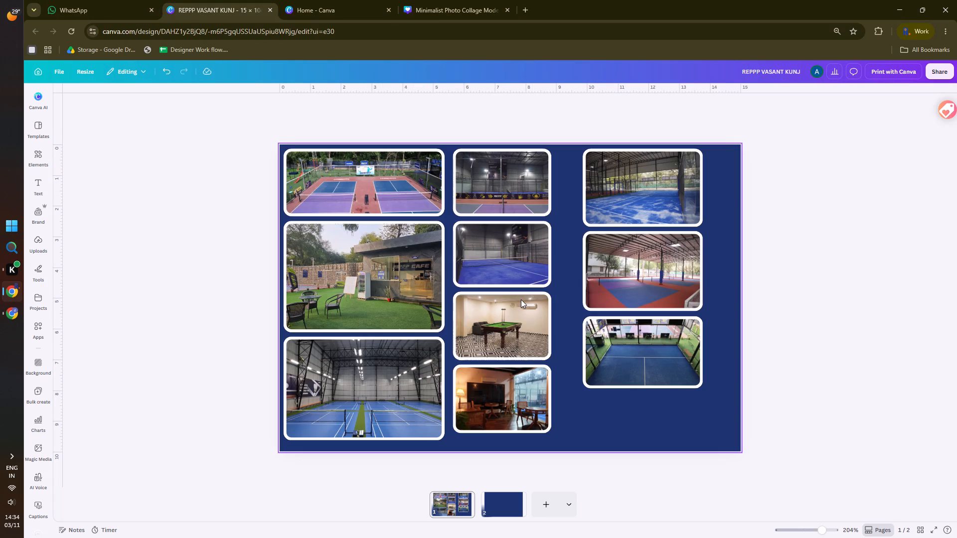
key("ctrl+v")
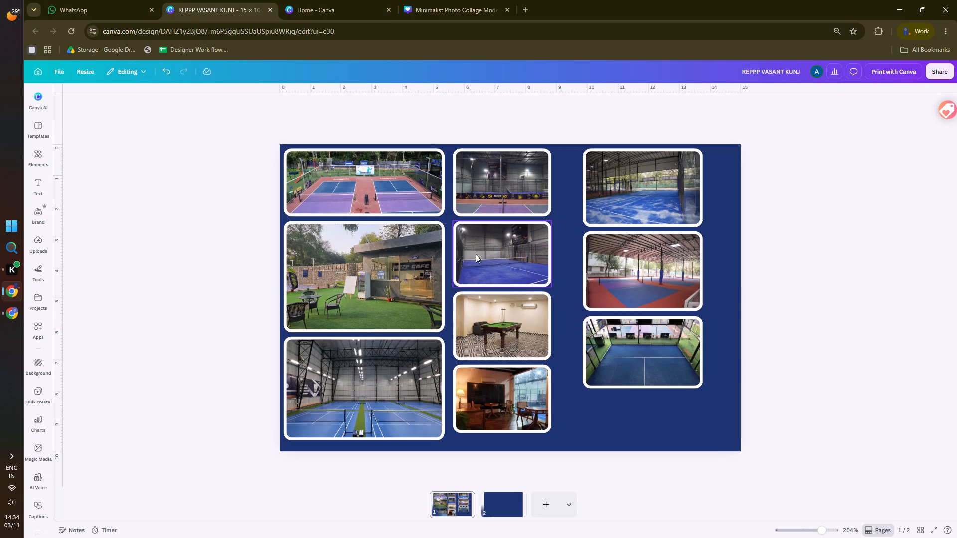
left_click(206, 269)
key("ctrl+v")
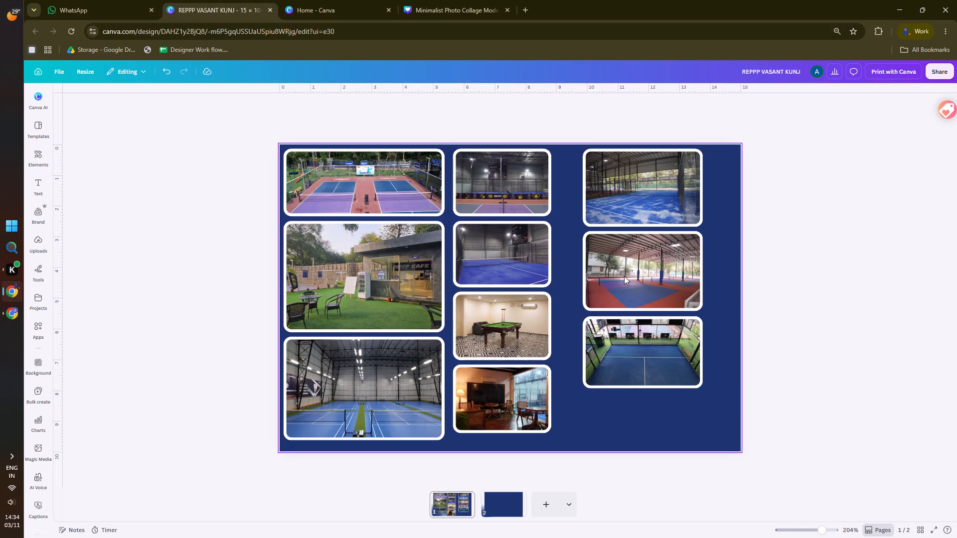
left_click(564, 268)
key("ctrl+v")
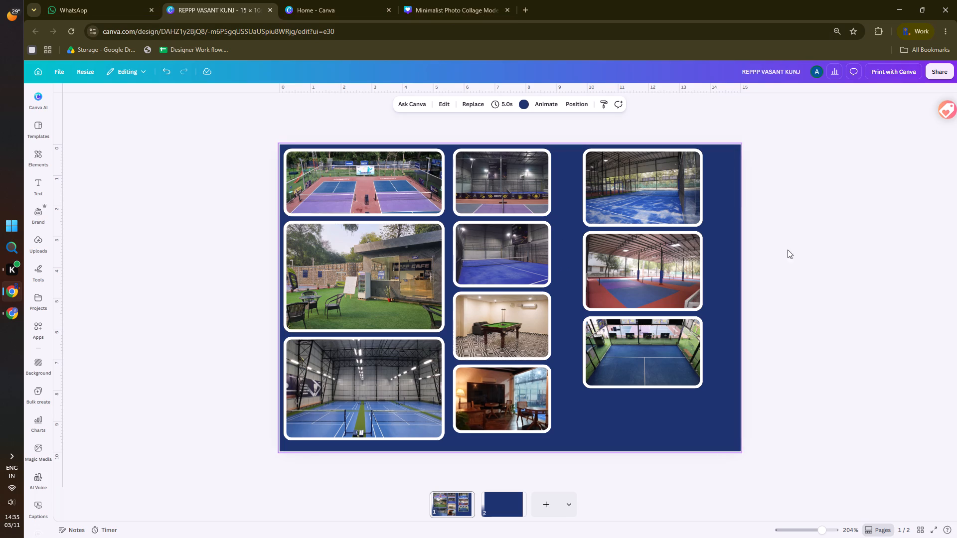
left_click(811, 237)
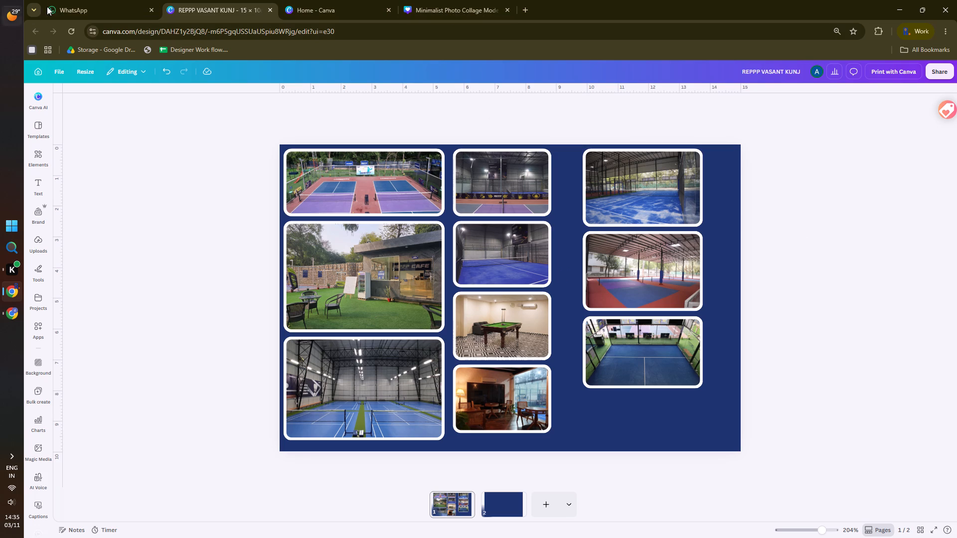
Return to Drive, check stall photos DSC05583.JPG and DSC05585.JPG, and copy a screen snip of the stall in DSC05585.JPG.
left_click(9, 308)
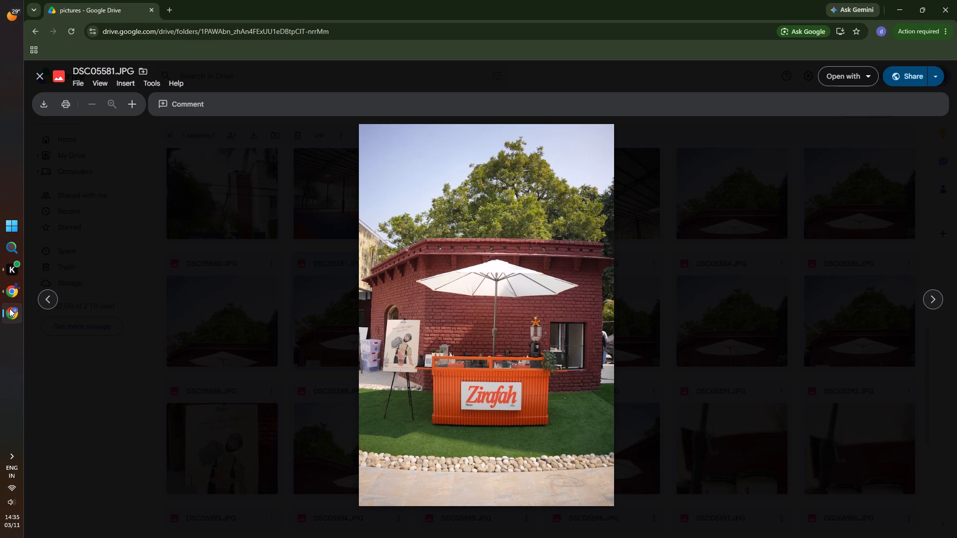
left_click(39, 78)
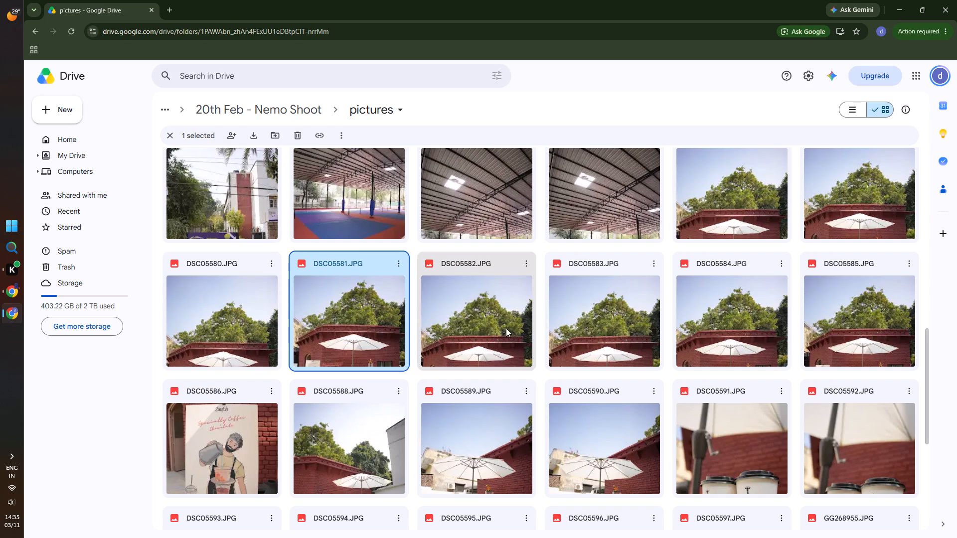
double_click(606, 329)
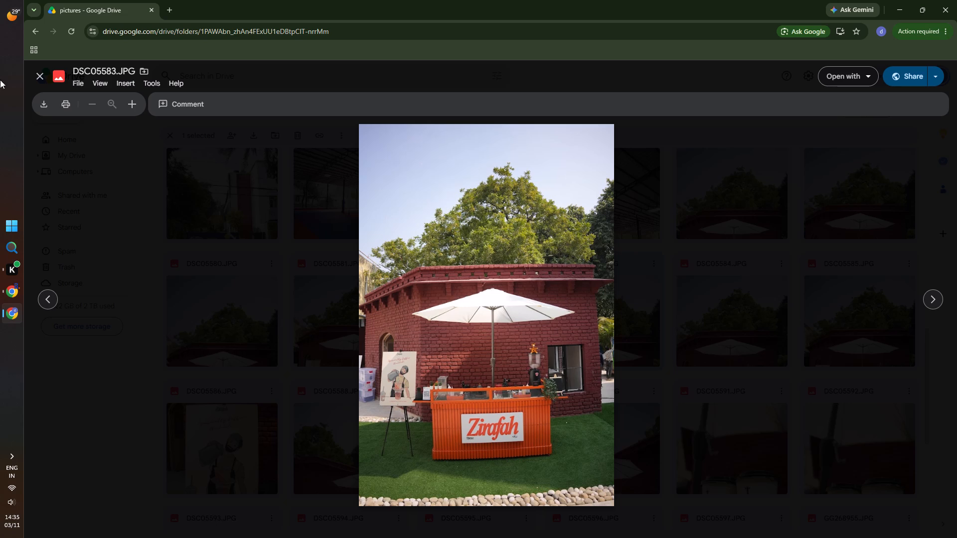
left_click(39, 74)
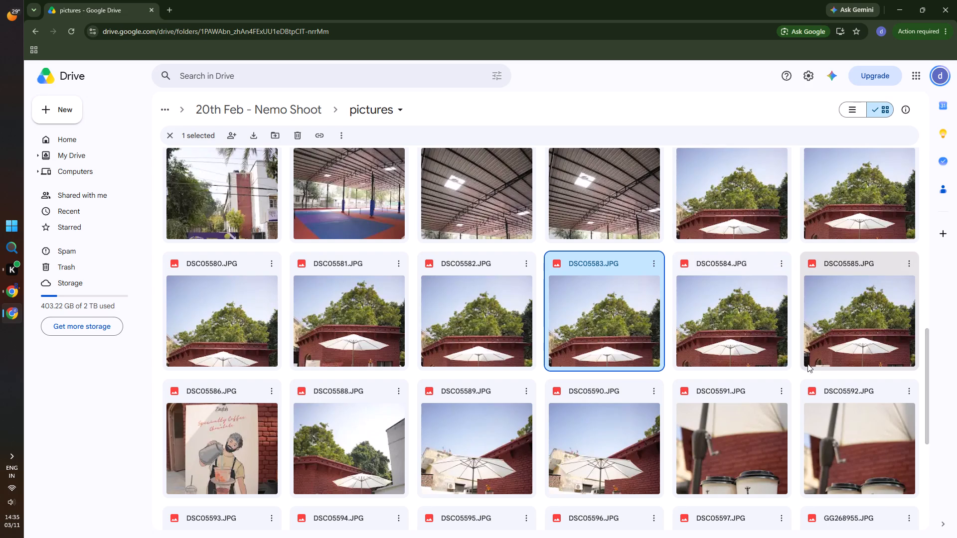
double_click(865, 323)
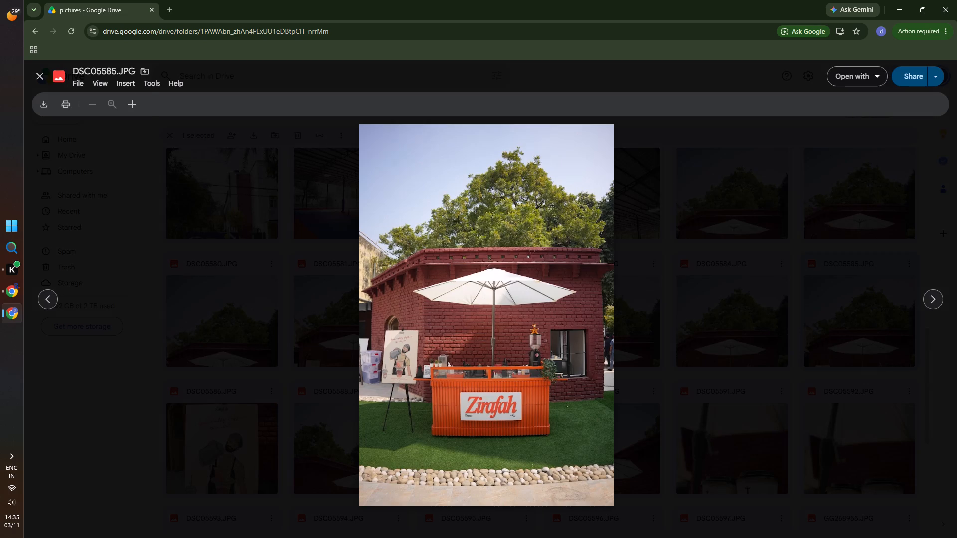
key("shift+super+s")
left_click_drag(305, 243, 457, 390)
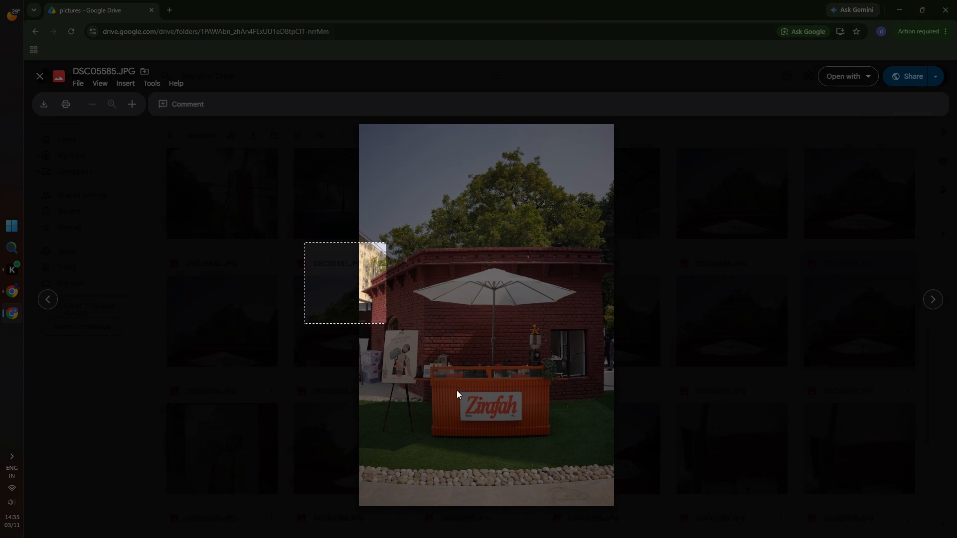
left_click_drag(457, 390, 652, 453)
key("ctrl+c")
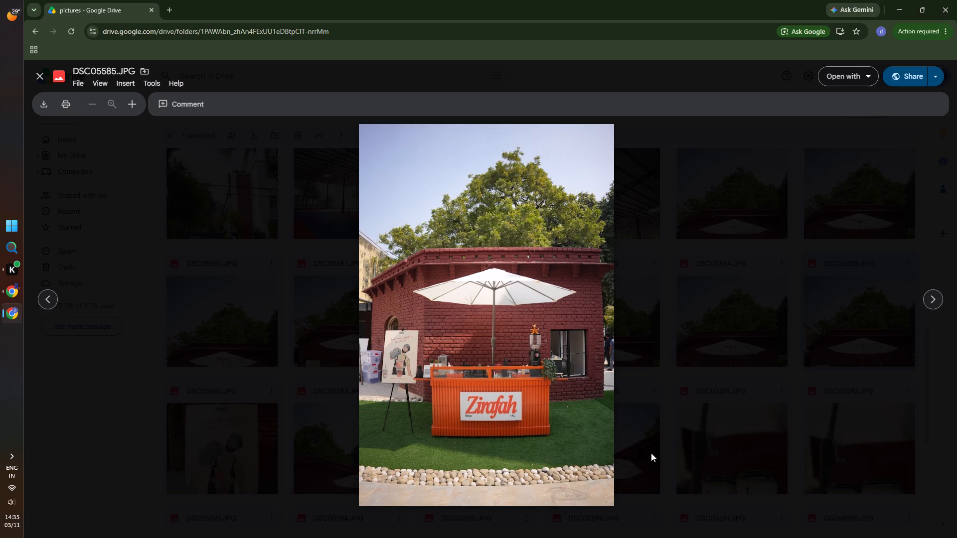
Back in the Canva design, delete the two extra copies of the Zirafah stall photo, keeping one.
left_click(11, 295)
left_click_drag(539, 324, 559, 322)
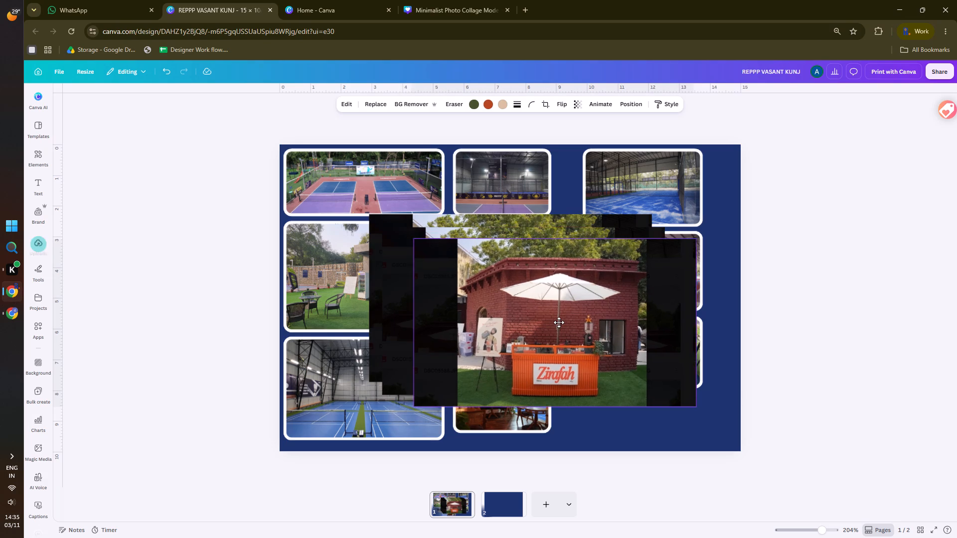
left_click_drag(559, 322, 559, 322)
key("Delete")
left_click(550, 314)
key("Delete")
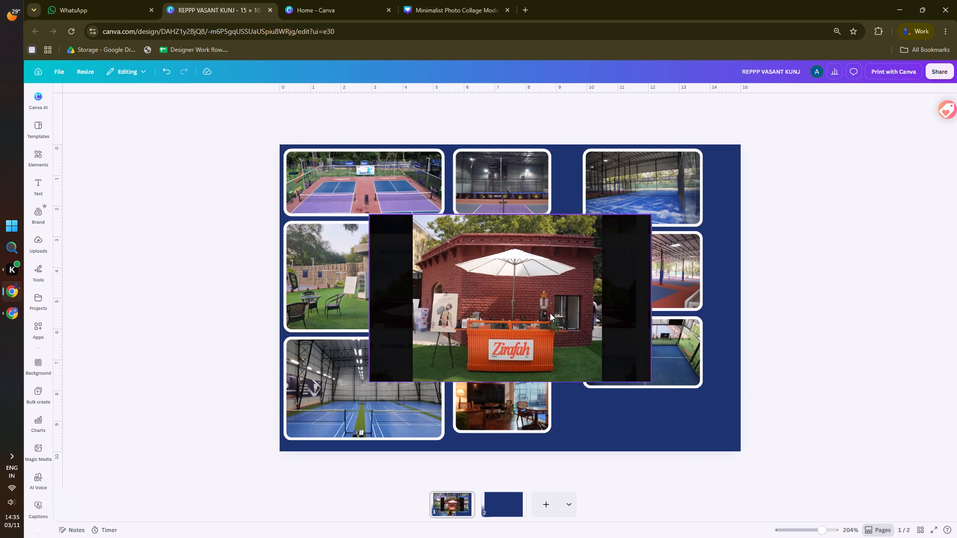
Crop the dark margins off both sides of the Zirafah stall photo.
left_click(550, 313)
left_click_drag(652, 296, 607, 301)
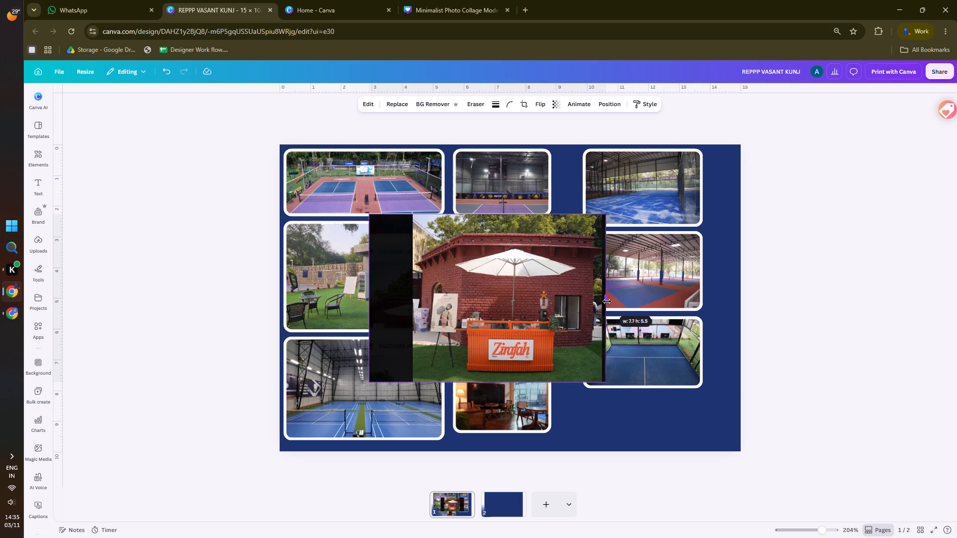
left_click_drag(607, 301, 605, 301)
left_click_drag(369, 296, 394, 296)
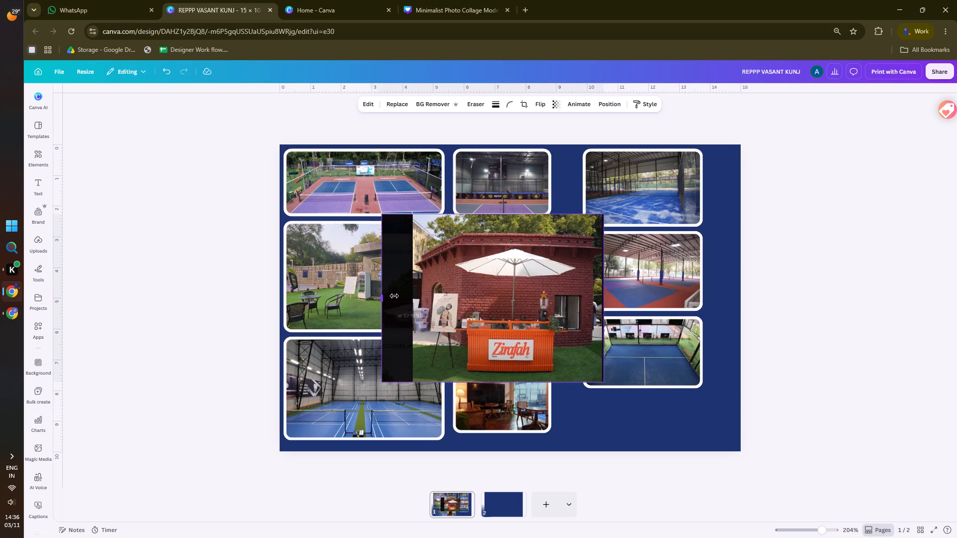
left_click_drag(394, 296, 413, 297)
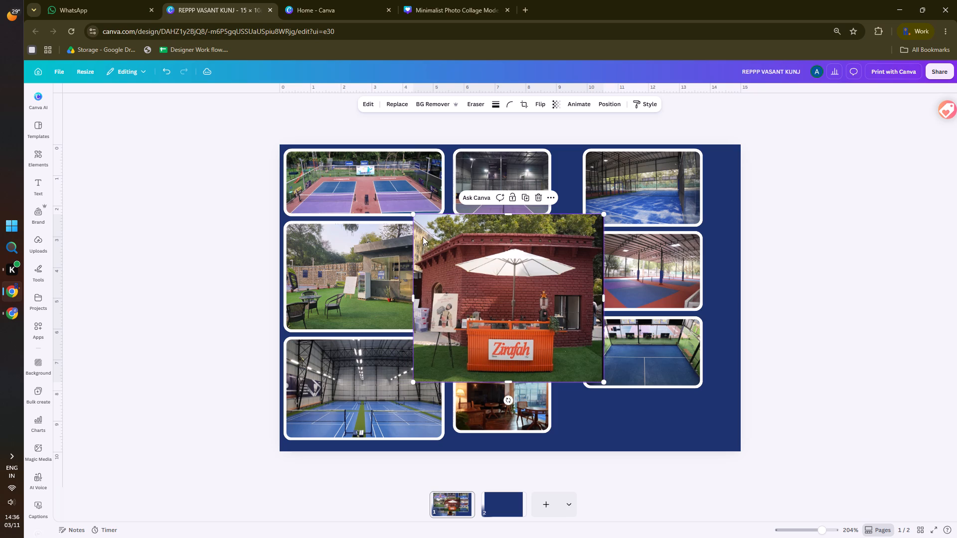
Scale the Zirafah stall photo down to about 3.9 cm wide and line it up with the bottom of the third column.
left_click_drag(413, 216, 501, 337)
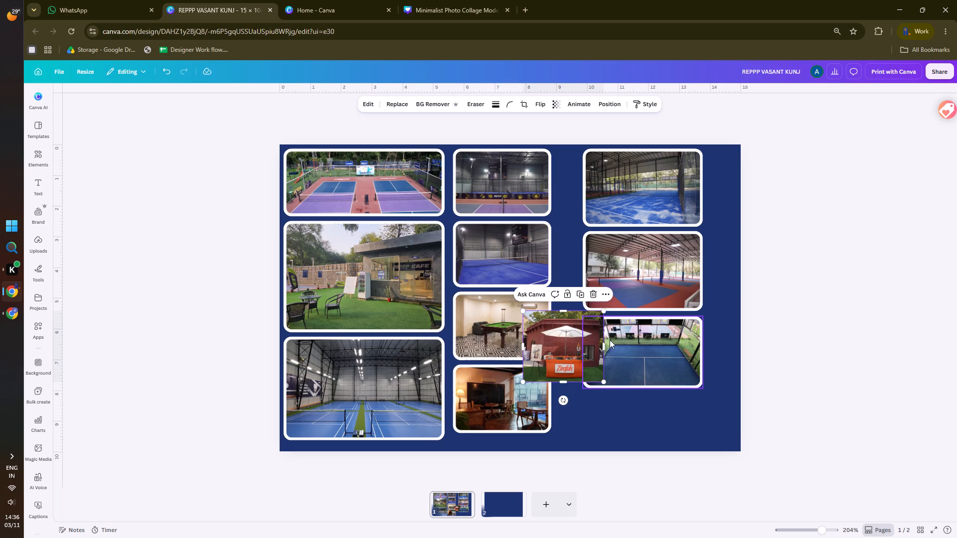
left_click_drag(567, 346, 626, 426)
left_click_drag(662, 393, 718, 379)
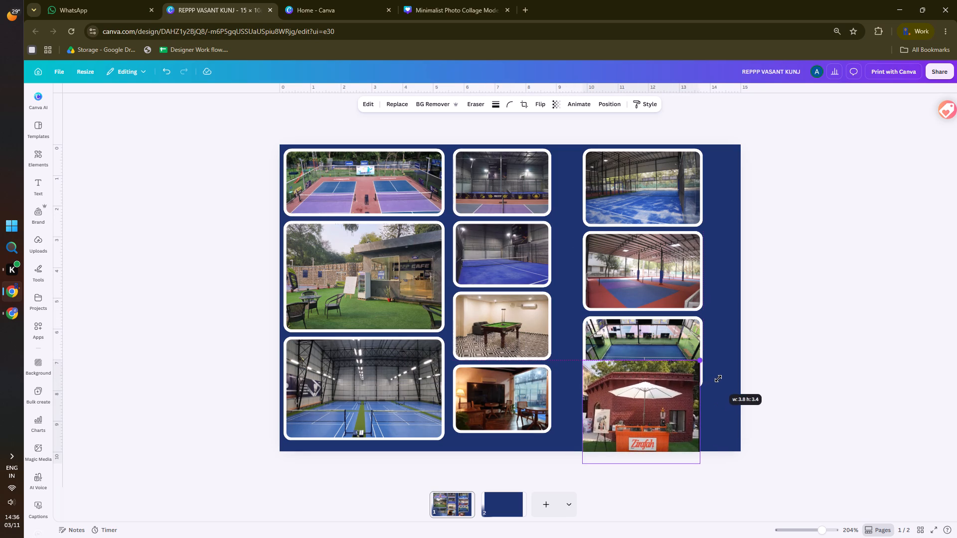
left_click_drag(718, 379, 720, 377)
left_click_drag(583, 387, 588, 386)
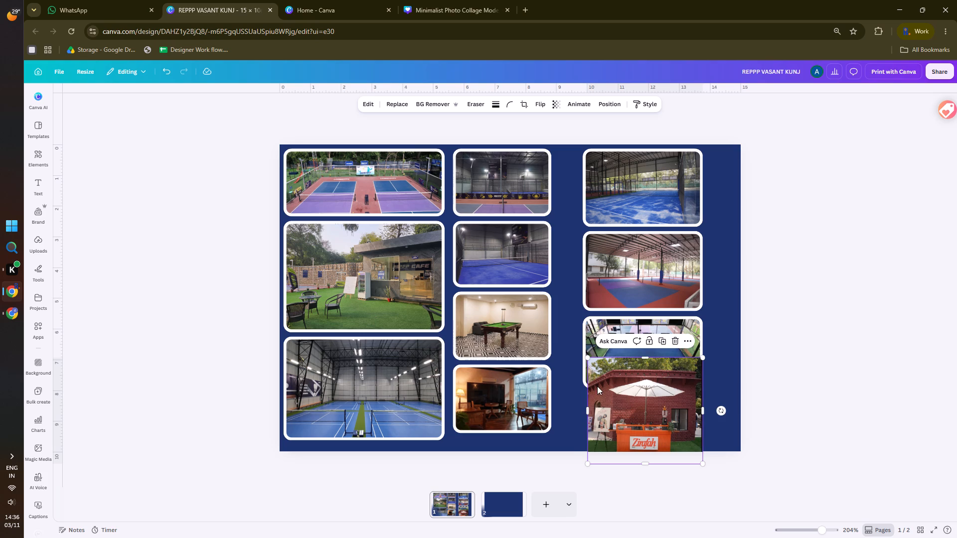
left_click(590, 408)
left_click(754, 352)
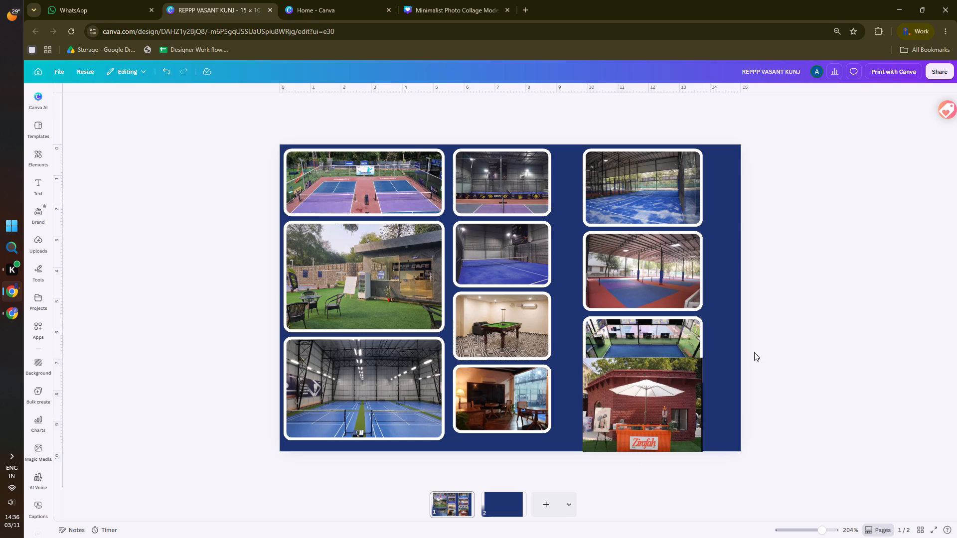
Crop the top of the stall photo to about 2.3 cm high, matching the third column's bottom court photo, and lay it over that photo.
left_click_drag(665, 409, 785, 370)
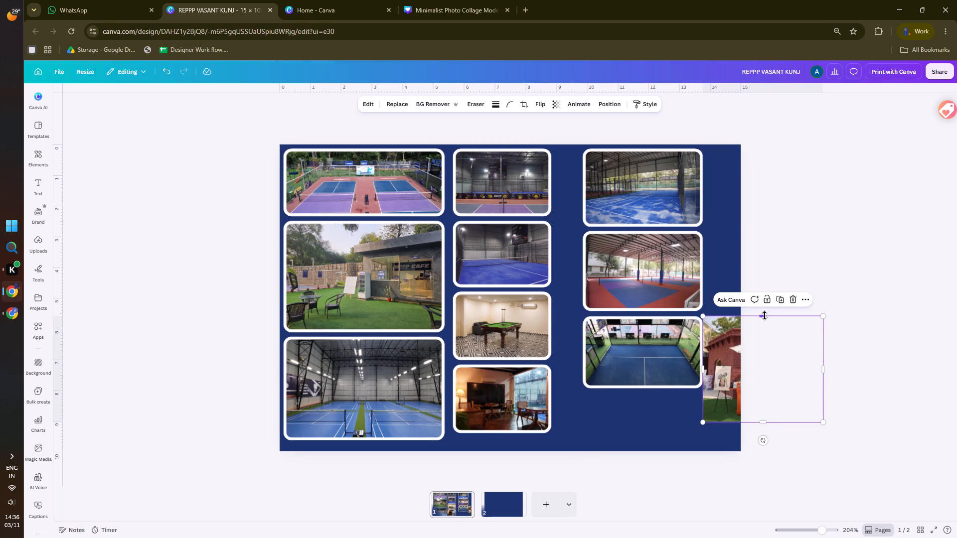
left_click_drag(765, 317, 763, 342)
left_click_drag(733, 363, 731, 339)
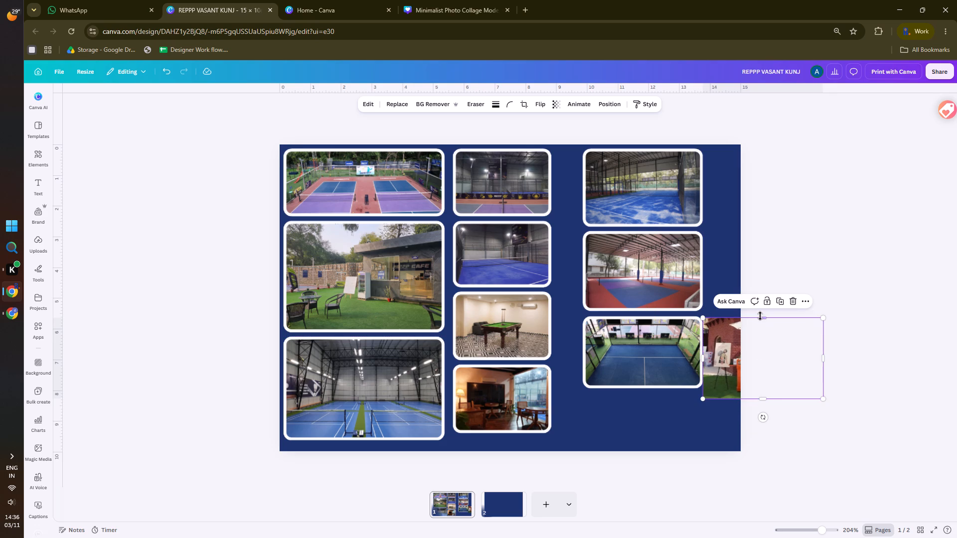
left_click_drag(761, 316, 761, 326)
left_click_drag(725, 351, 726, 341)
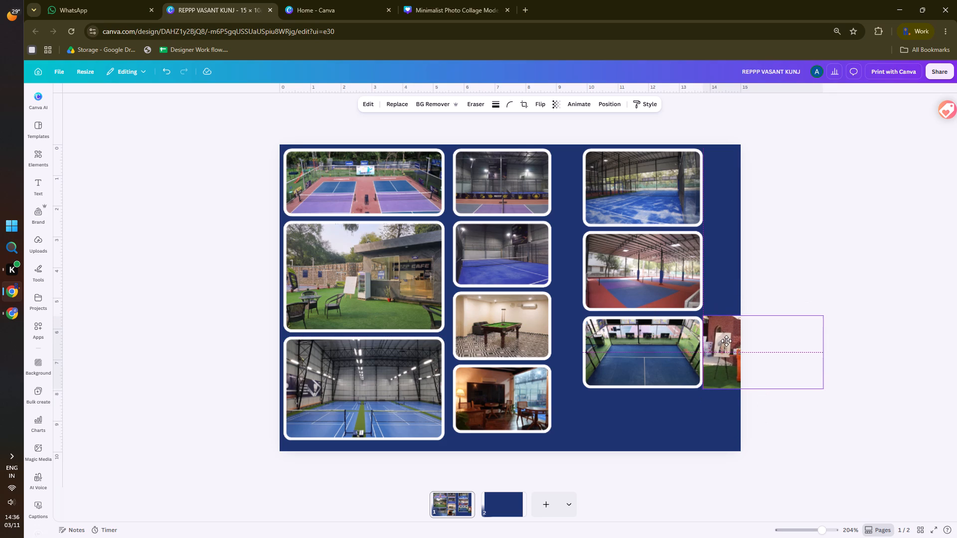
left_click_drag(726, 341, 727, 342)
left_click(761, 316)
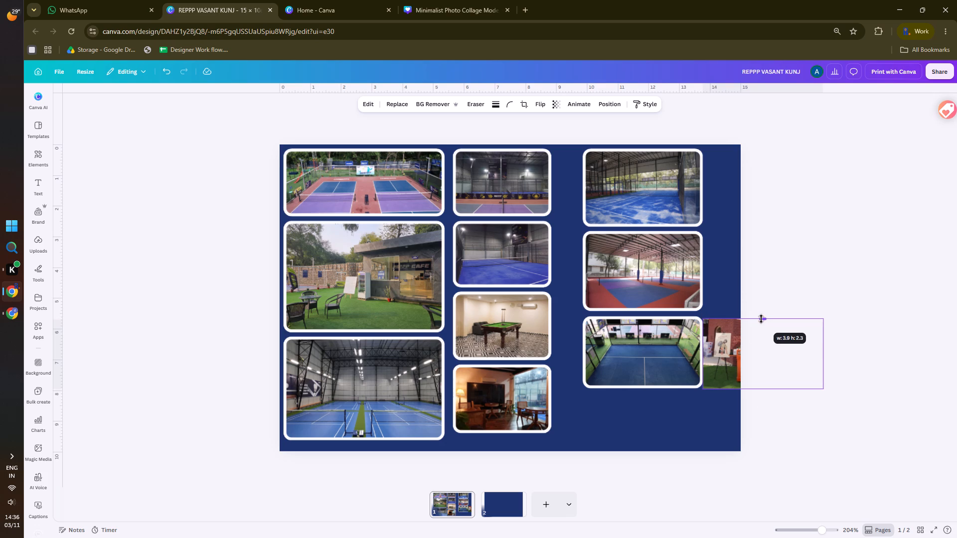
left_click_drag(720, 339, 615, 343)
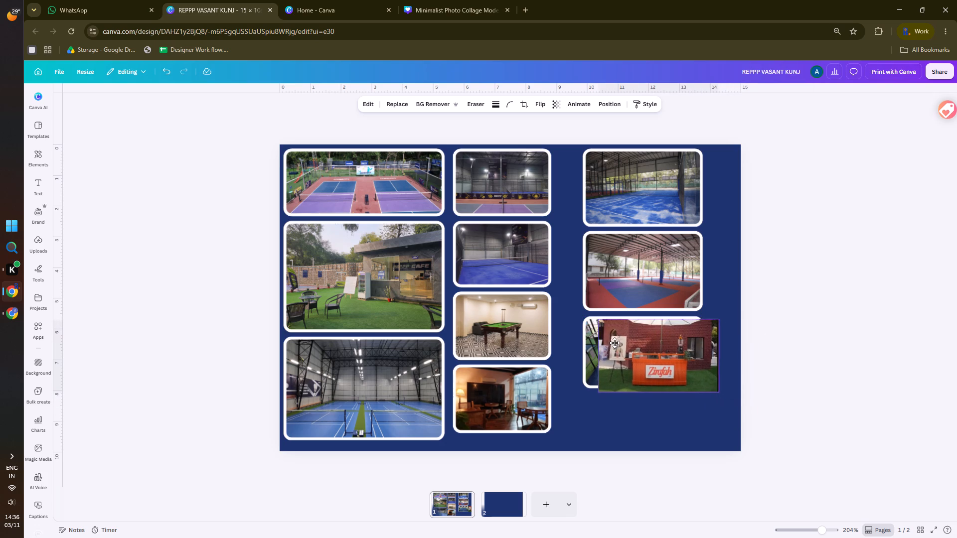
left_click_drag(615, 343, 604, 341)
Delete the cropped Zirafah stall photo from the collage.
key("Delete")
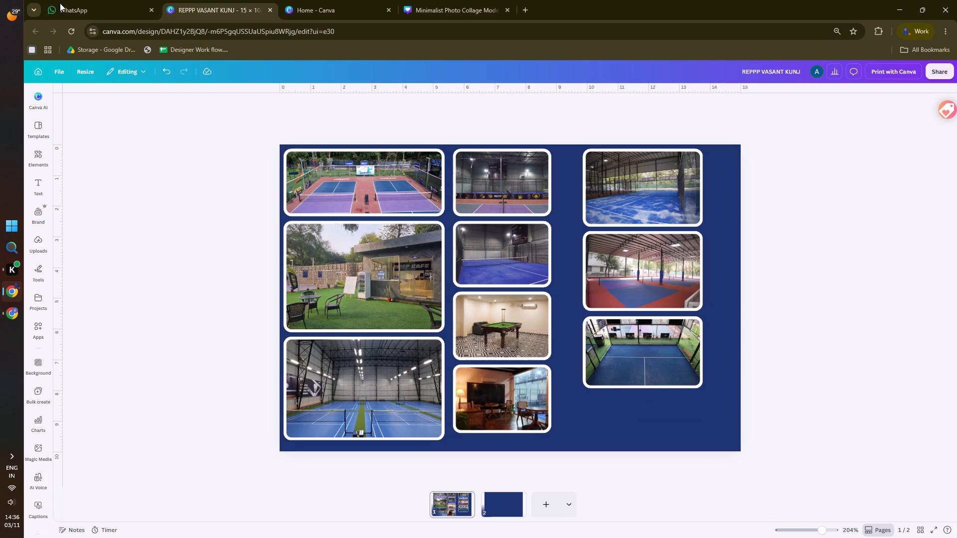
Switch back to Drive, close the DSC05585.JPG preview, and browse the pictures folder for another stall photo.
left_click(6, 315)
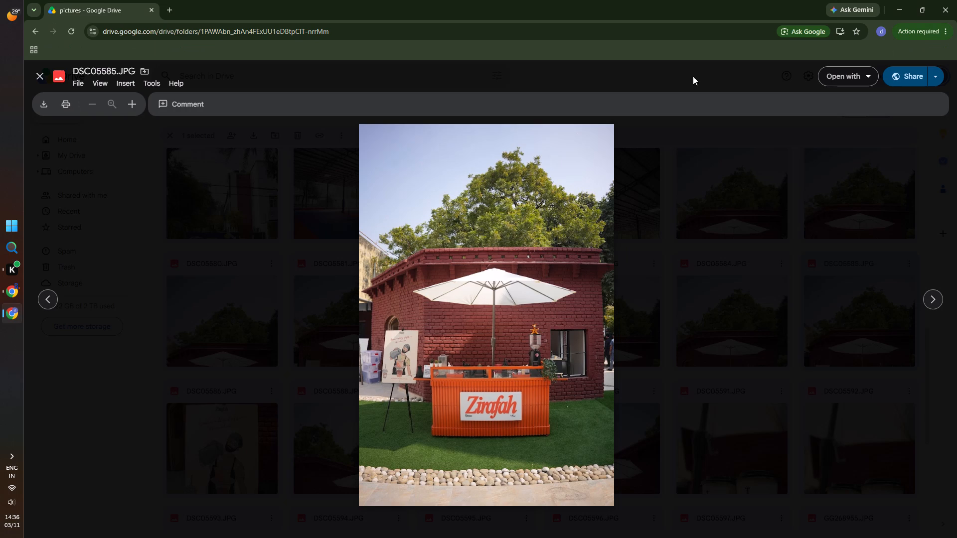
left_click(43, 79)
scroll(590, 391, "down", 5)
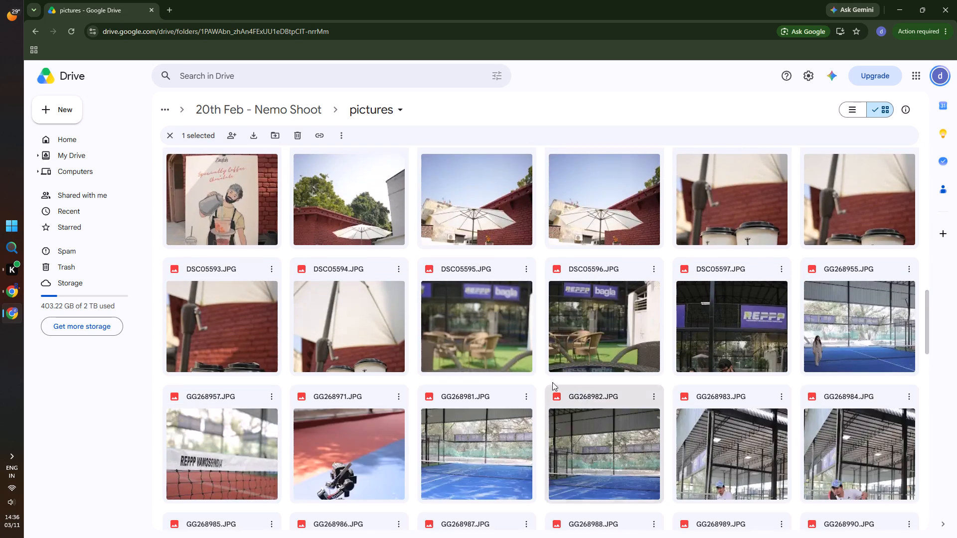
scroll(510, 355, "down", 7)
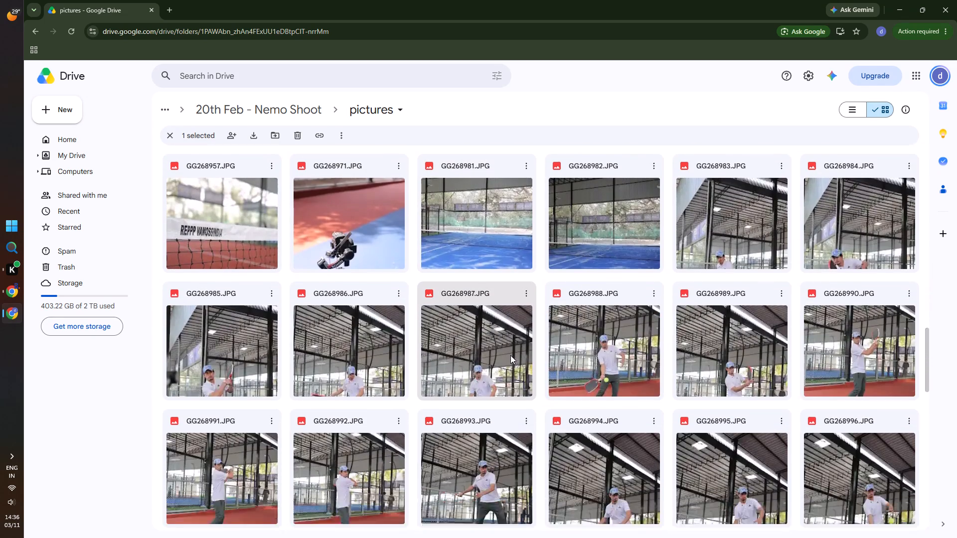
scroll(510, 355, "up", 5)
scroll(204, 317, "up", 6)
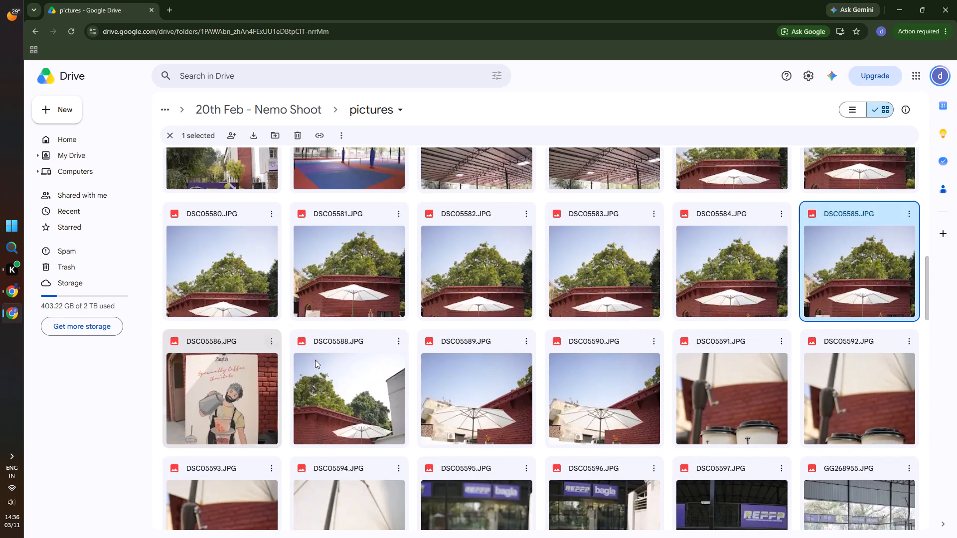
Preview the photos from DSC05588.JPG through DSC05596.JPG and back to DSC05585.JPG, looking for a better view of the stall.
double_click(370, 392)
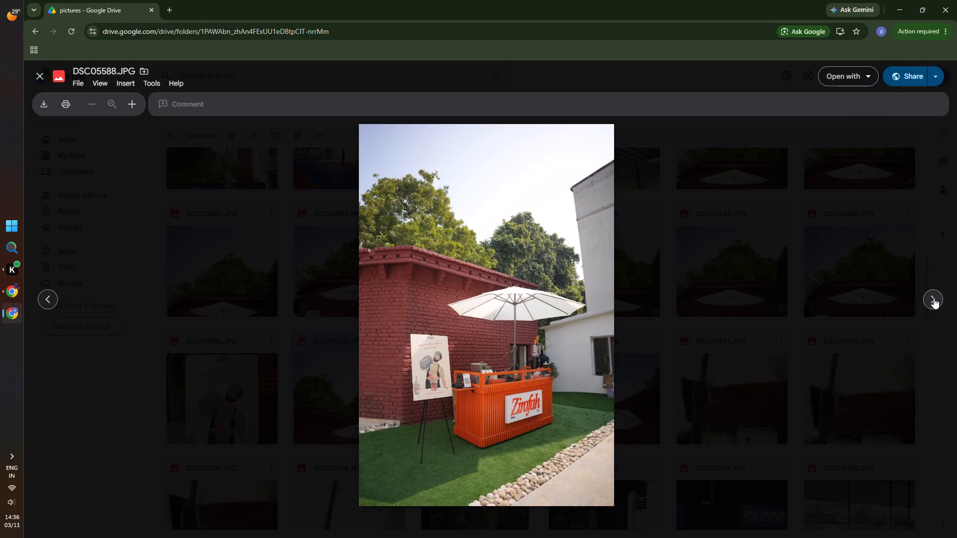
left_click(934, 298)
left_click(934, 298)
left_click(934, 298)
left_click(934, 298)
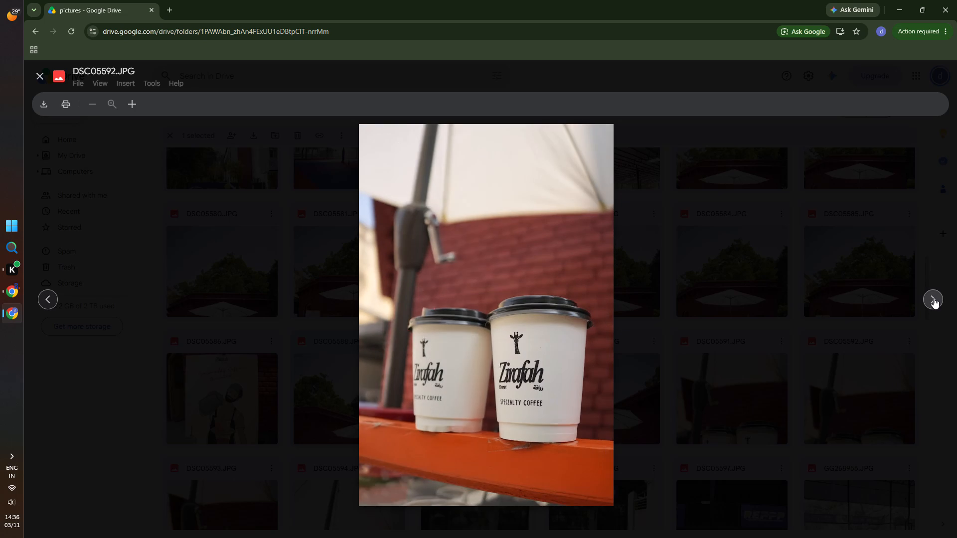
left_click(934, 298)
double_click(934, 298)
left_click(934, 298)
left_click(934, 298)
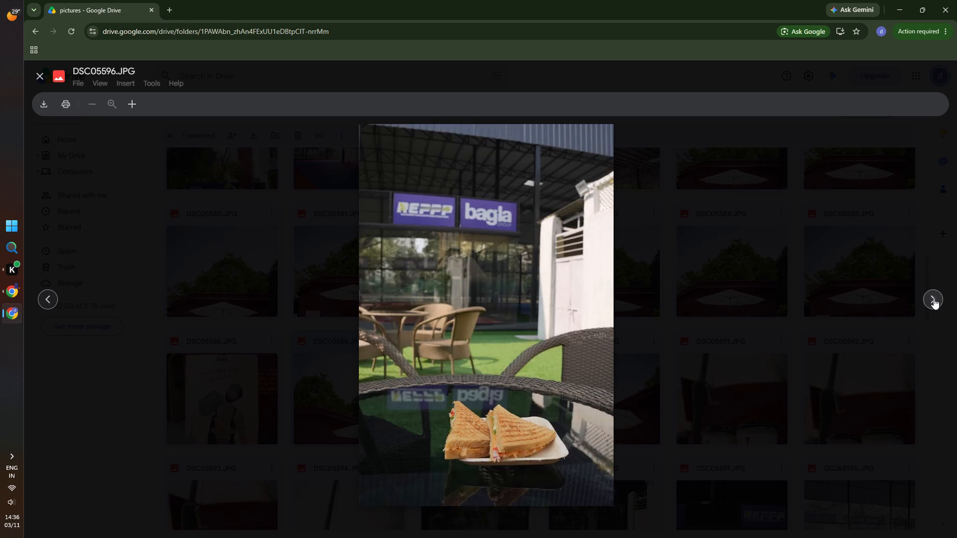
triple_click(44, 298)
triple_click(44, 298)
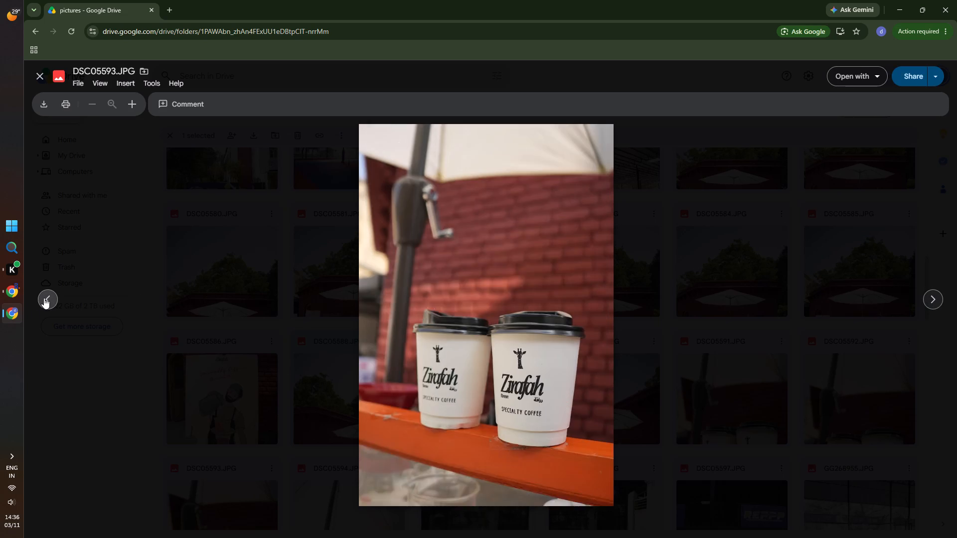
triple_click(44, 298)
double_click(44, 298)
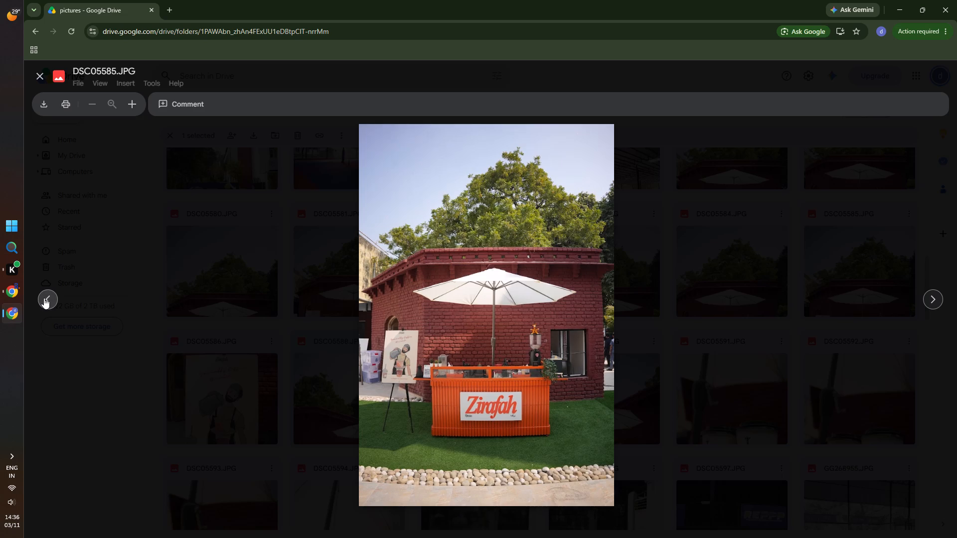
Go back through the stall photos to DSC05579.JPG and copy a screen snip spanning the tree, the full stall and the lawn.
left_click(44, 298)
left_click(44, 298)
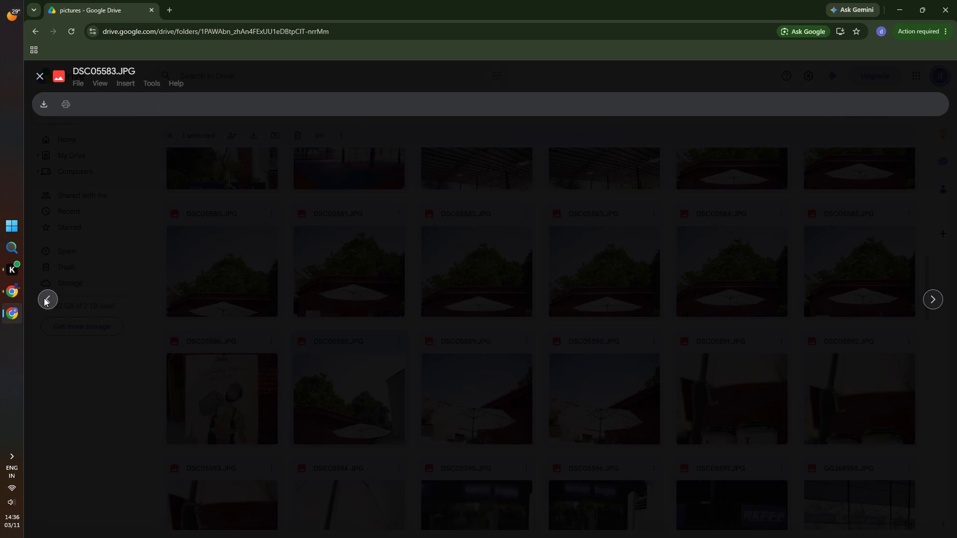
left_click(44, 298)
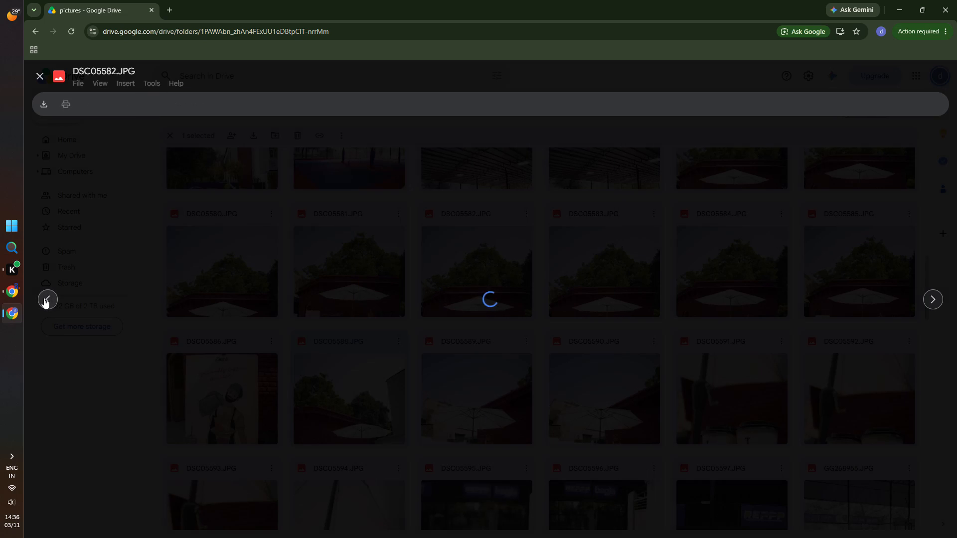
left_click(44, 298)
left_click(44, 298)
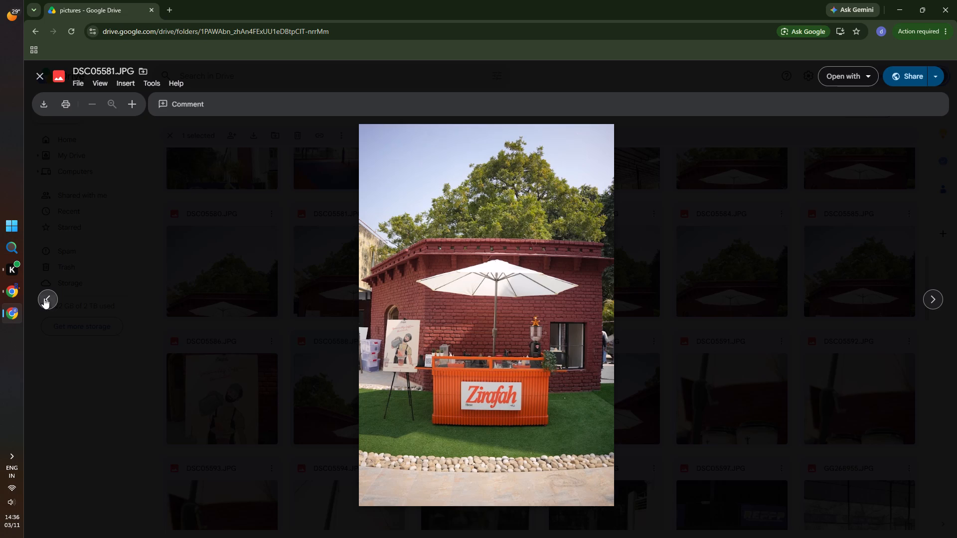
left_click(44, 298)
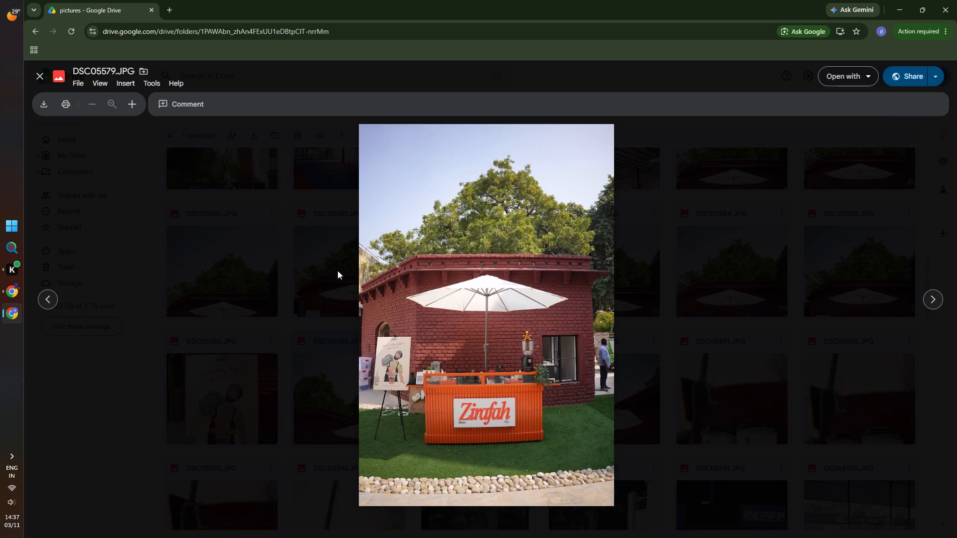
key("shift+super+s")
left_click_drag(328, 232, 483, 404)
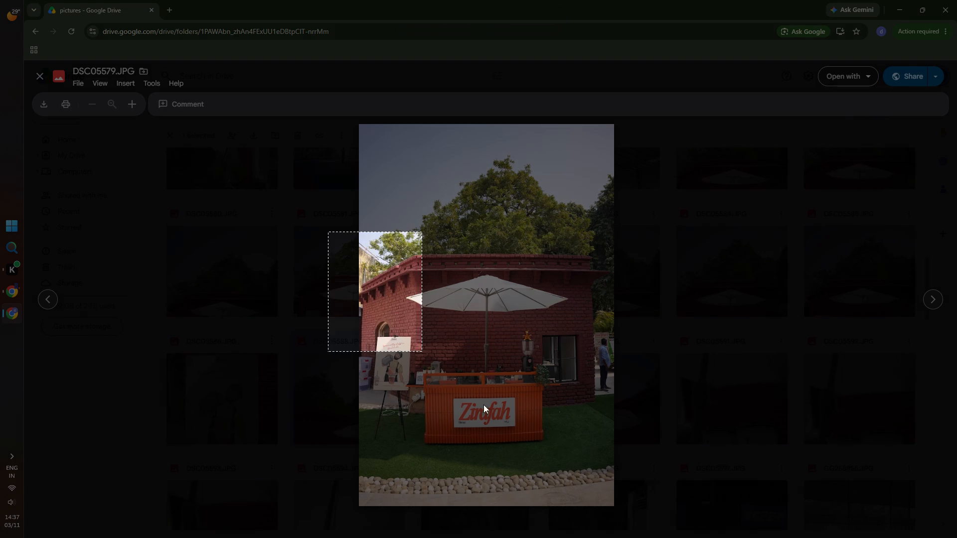
left_click_drag(483, 404, 643, 464)
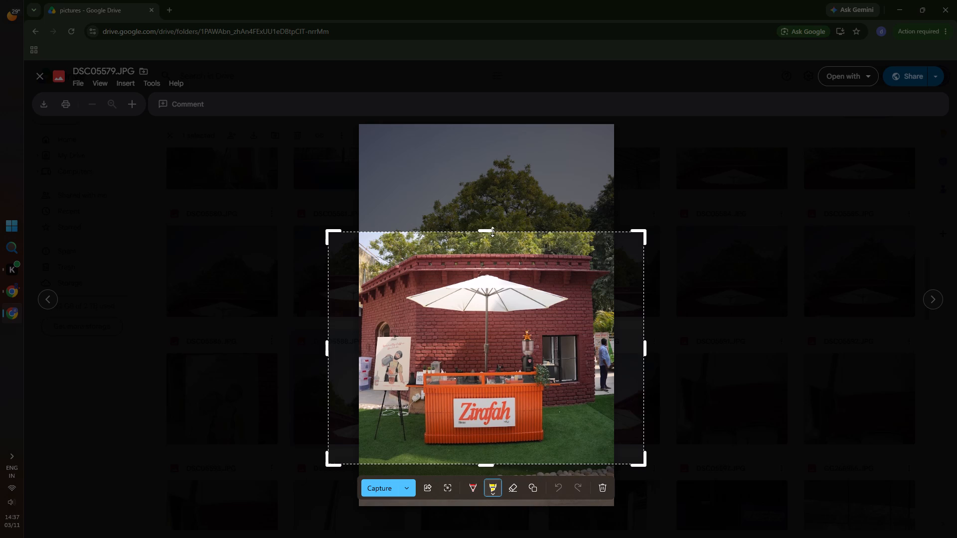
left_click_drag(491, 230, 486, 168)
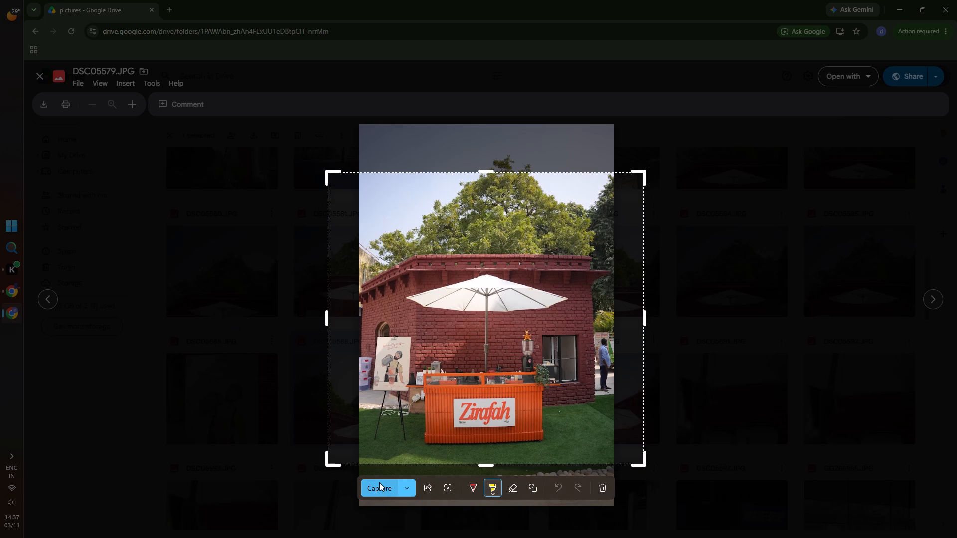
key("ctrl+c")
Switch back to the Canva design and paste the new Zirafah stall snip onto the first page.
left_click(3, 312)
left_click(10, 287)
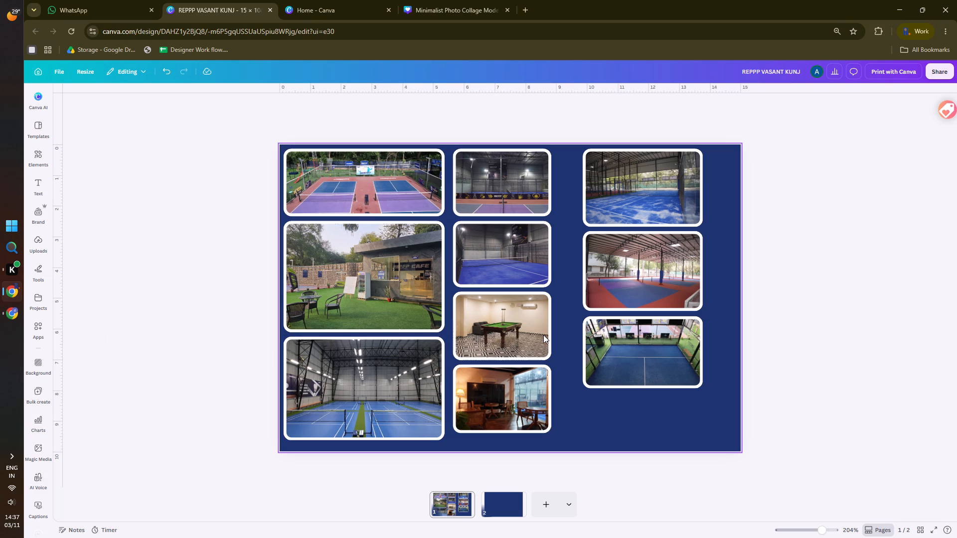
key("ctrl+v")
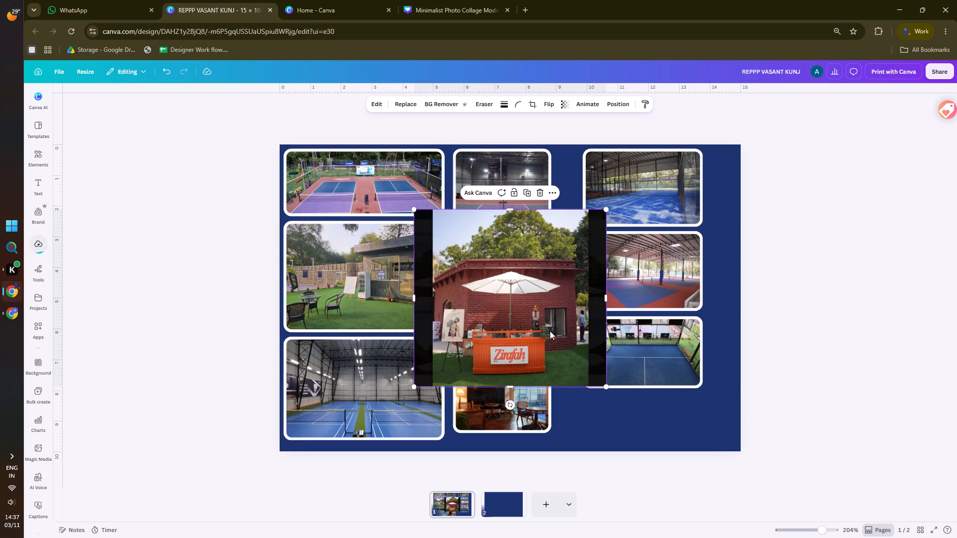
Crop the sky and most of the tree off the top of the pasted stall photo.
left_click_drag(512, 208, 512, 227)
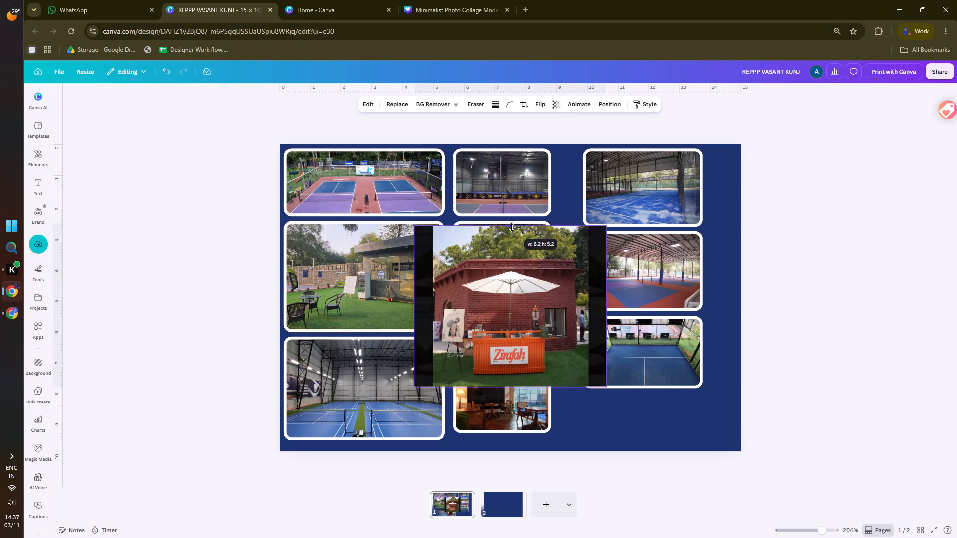
left_click_drag(512, 227, 514, 257)
Scale the new stall photo down to about 4 cm wide and place it below the last court photo in the third column.
left_click_drag(517, 321, 748, 334)
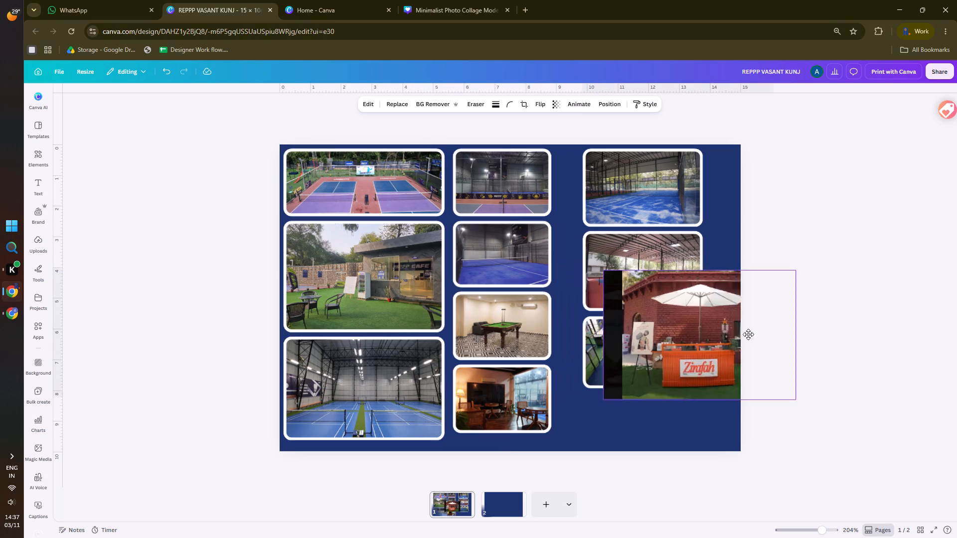
left_click_drag(748, 334, 687, 297)
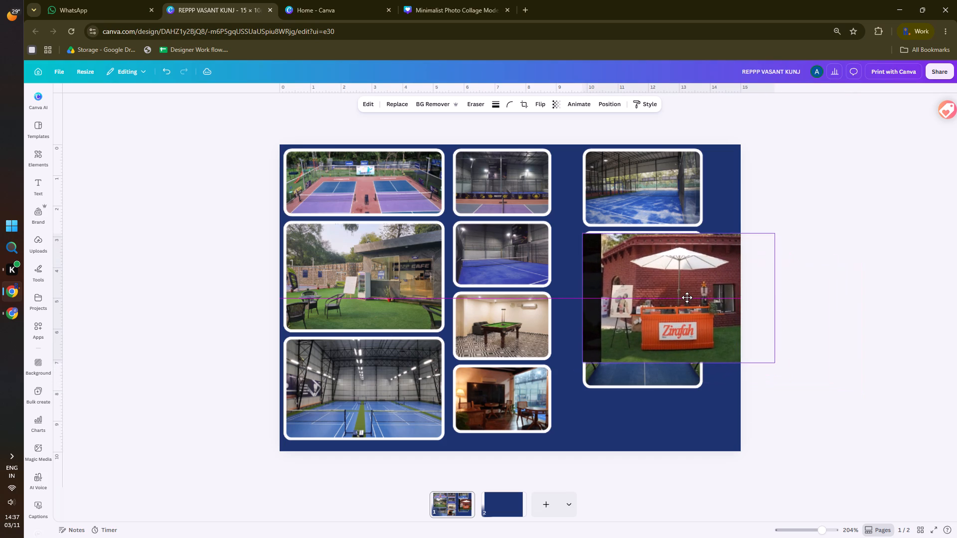
left_click_drag(687, 297, 591, 348)
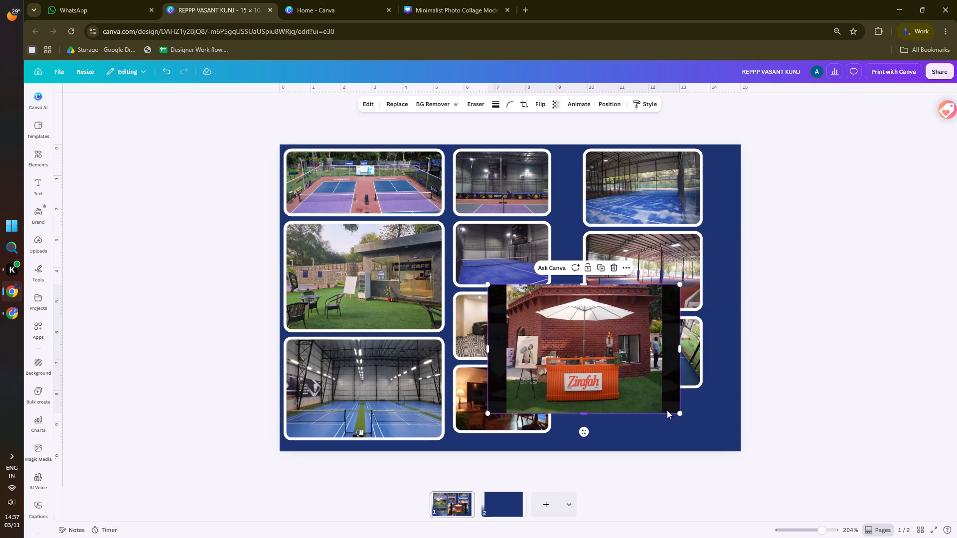
left_click_drag(679, 414, 611, 359)
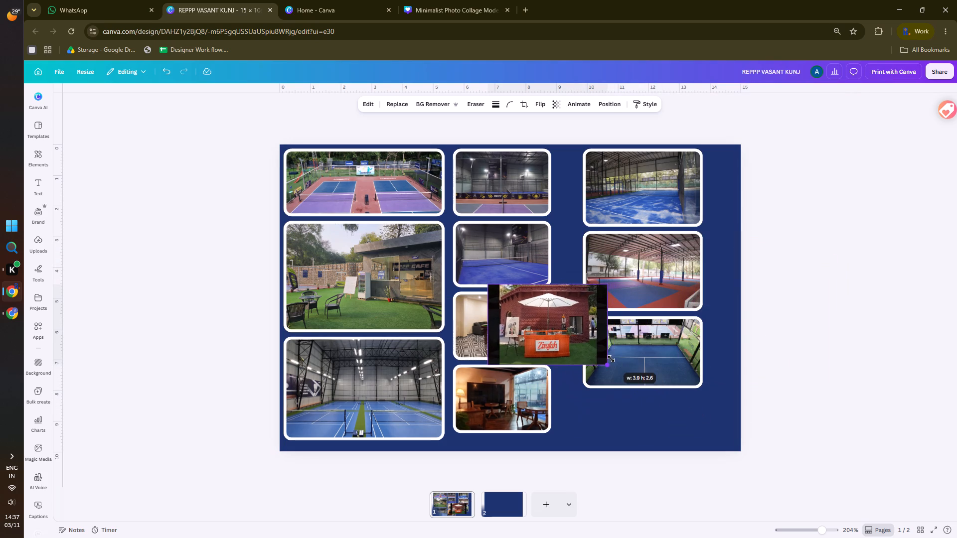
left_click_drag(611, 359, 614, 361)
left_click_drag(532, 319, 629, 424)
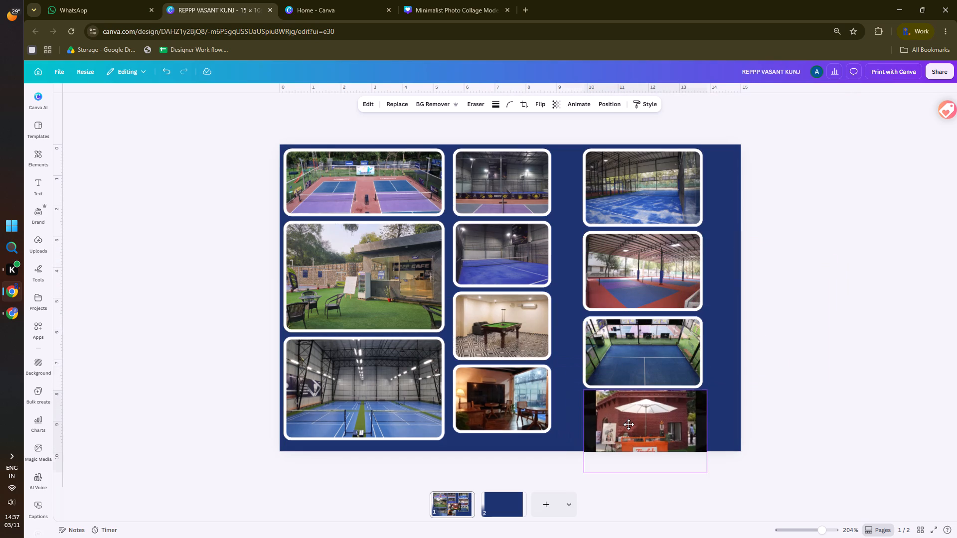
left_click_drag(629, 424, 624, 424)
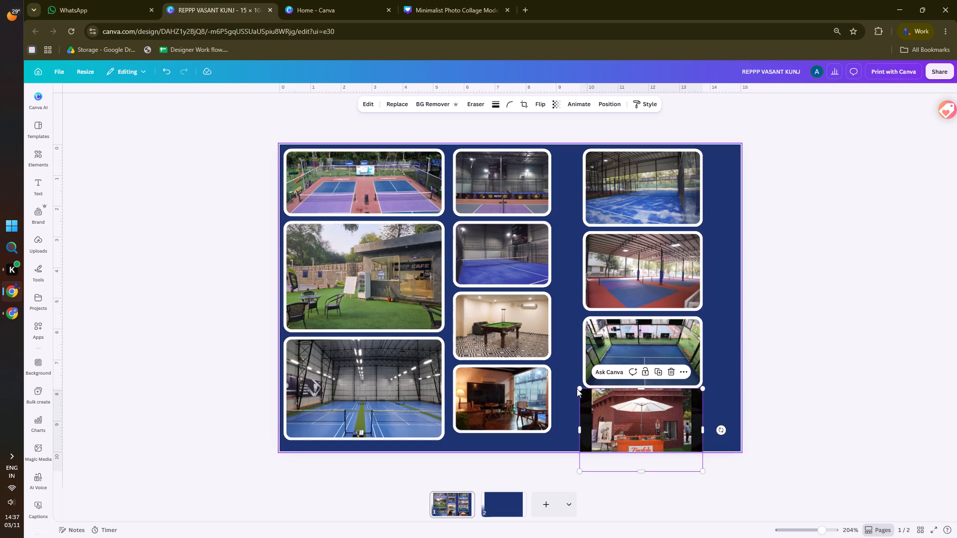
Align the stall photo with the third column and add a vertical guide at about 9.8 cm along the column's left edge.
left_click_drag(578, 386, 581, 390)
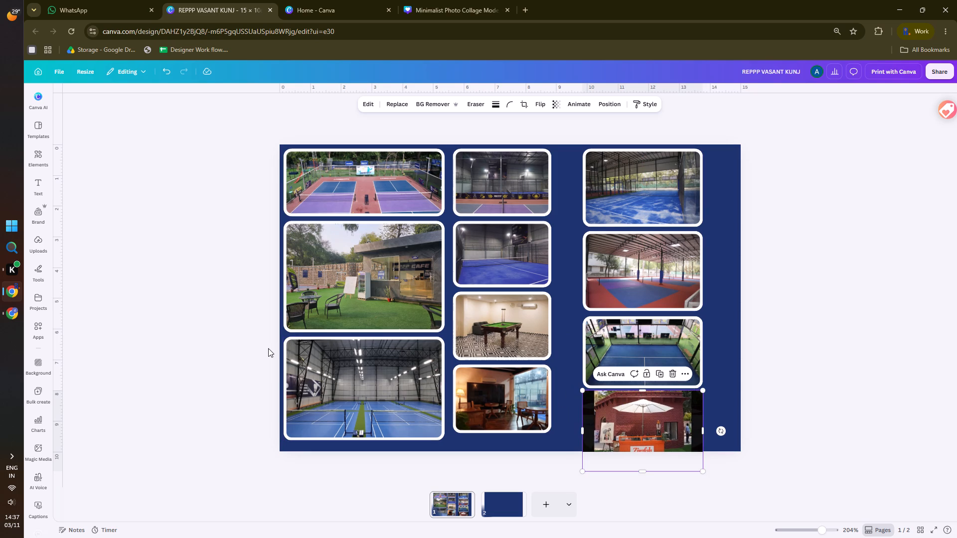
left_click(263, 347)
left_click_drag(58, 292, 578, 409)
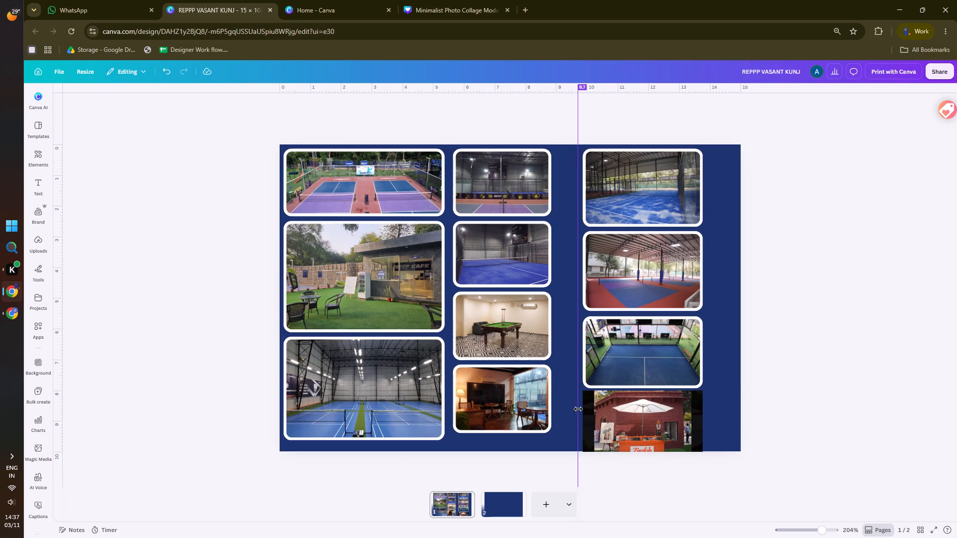
left_click_drag(578, 409, 581, 406)
left_click(114, 368)
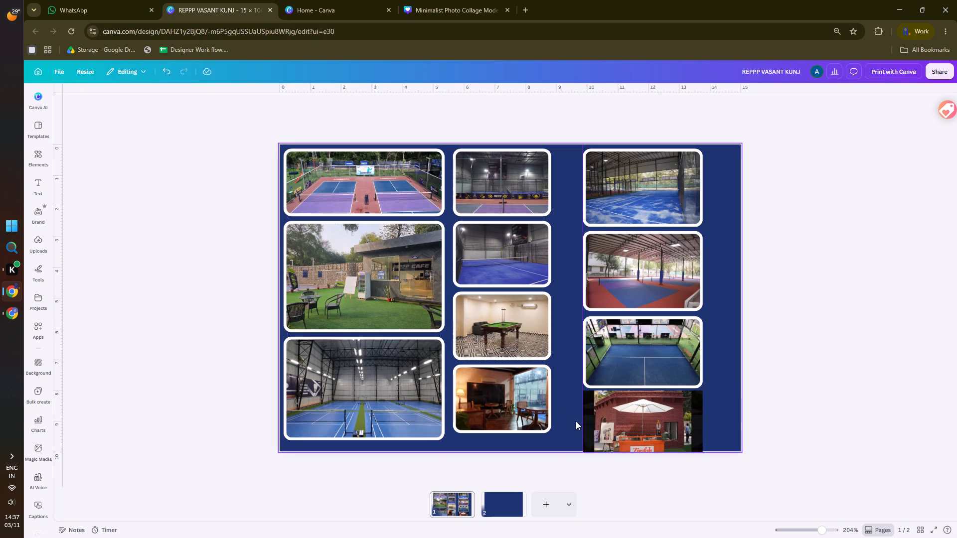
Round the corners of the new Zirafah stall photo to 10.
left_click(646, 418)
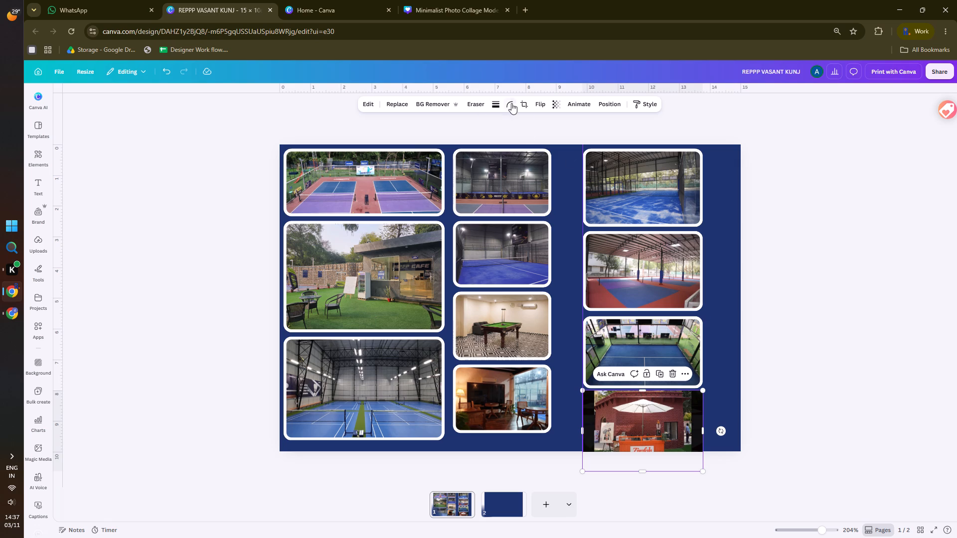
left_click(511, 103)
left_click(550, 136)
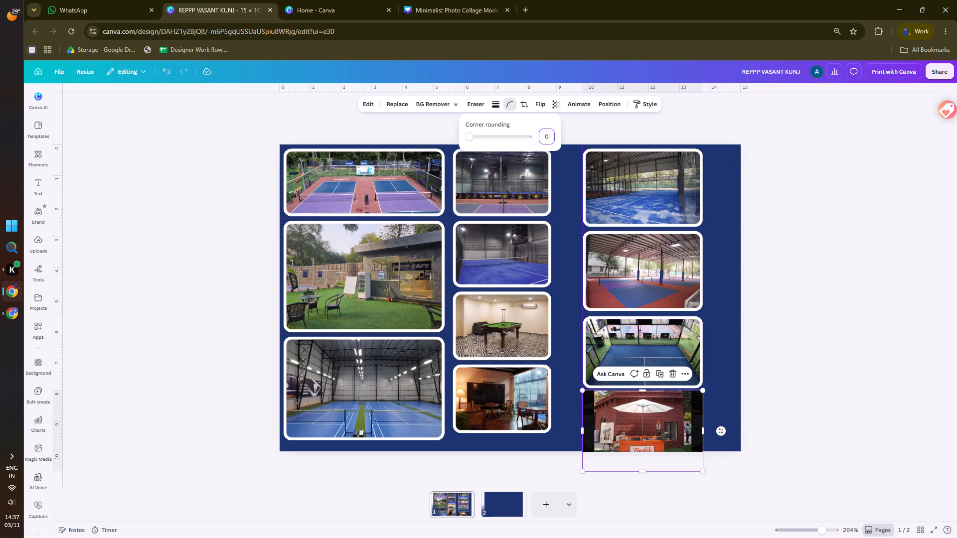
type("10")
key("Return")
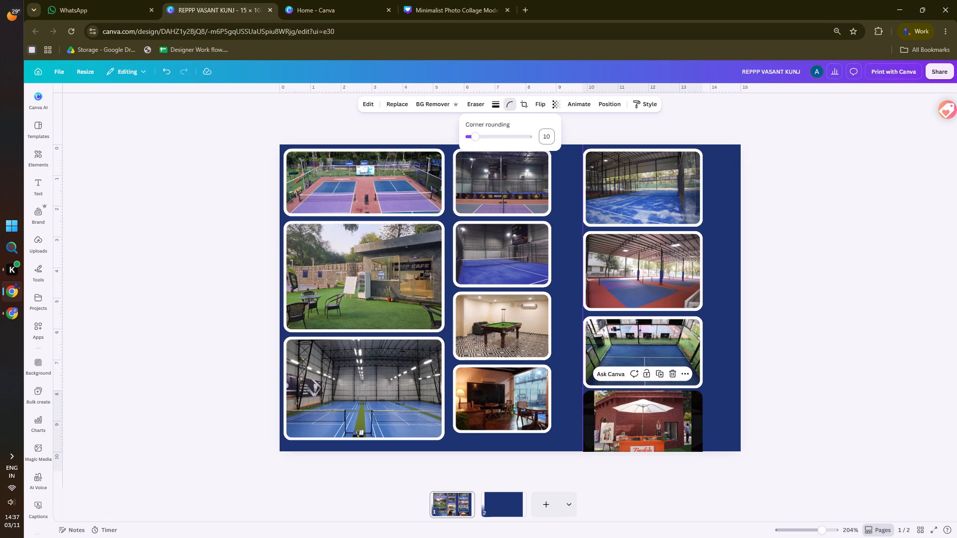
Give the stall photo a solid white border with a stroke weight of 3.
left_click(492, 102)
left_click(544, 157)
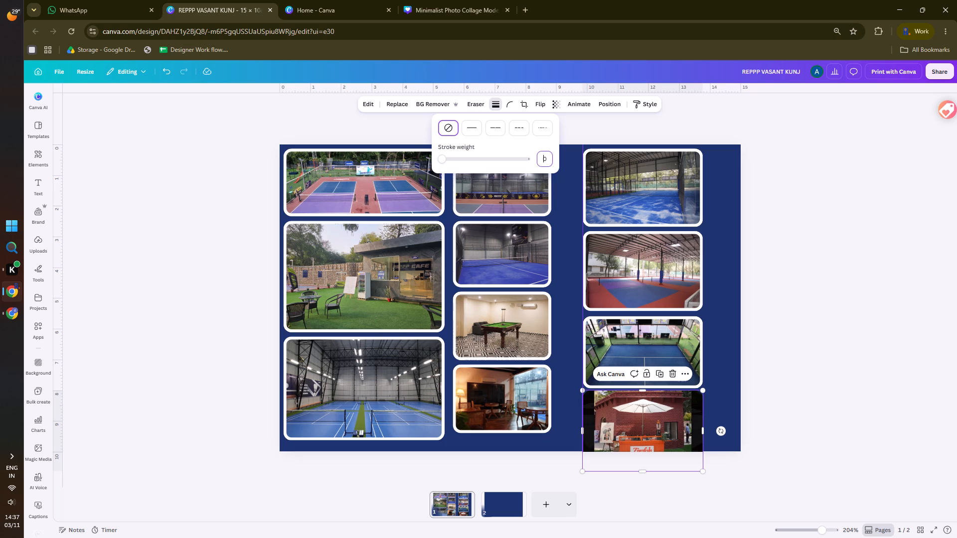
key("3")
key("Return")
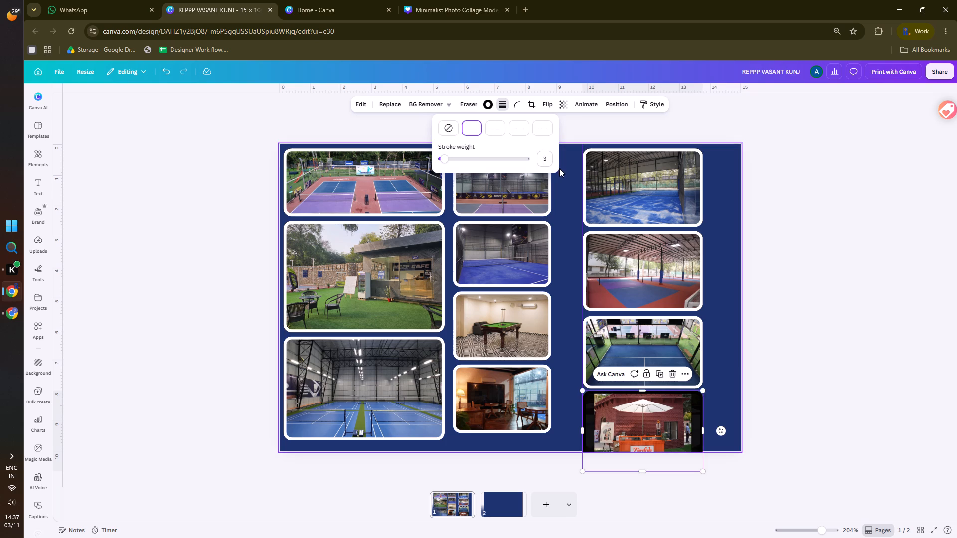
left_click(490, 104)
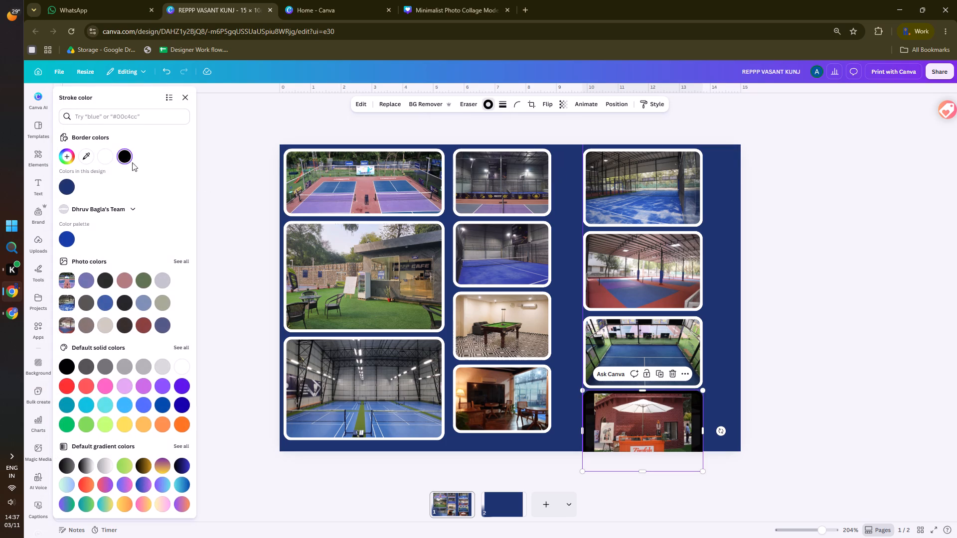
left_click(107, 157)
double_click(806, 309)
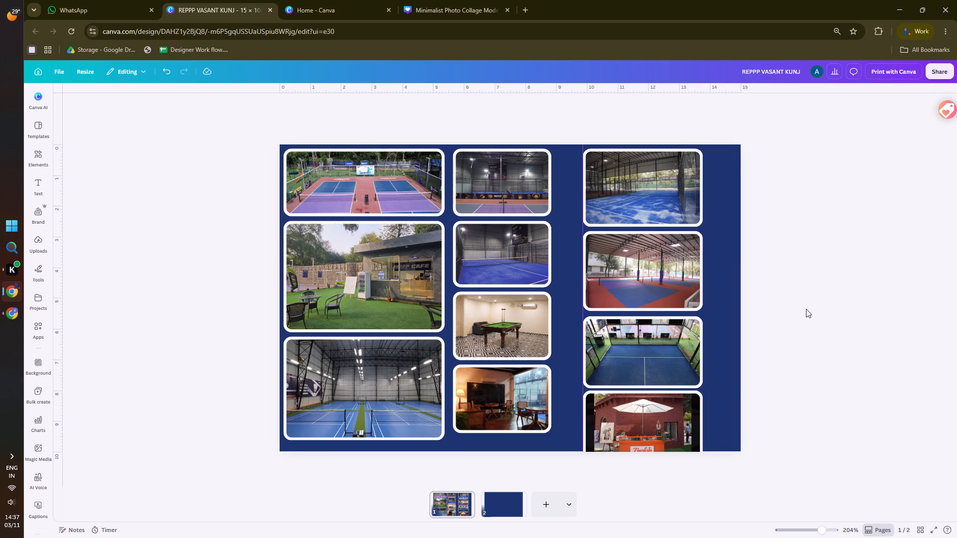
Scale the stall photo down to the height of the last court photo in the third column and place it back below that photo.
left_click_drag(653, 425, 771, 352)
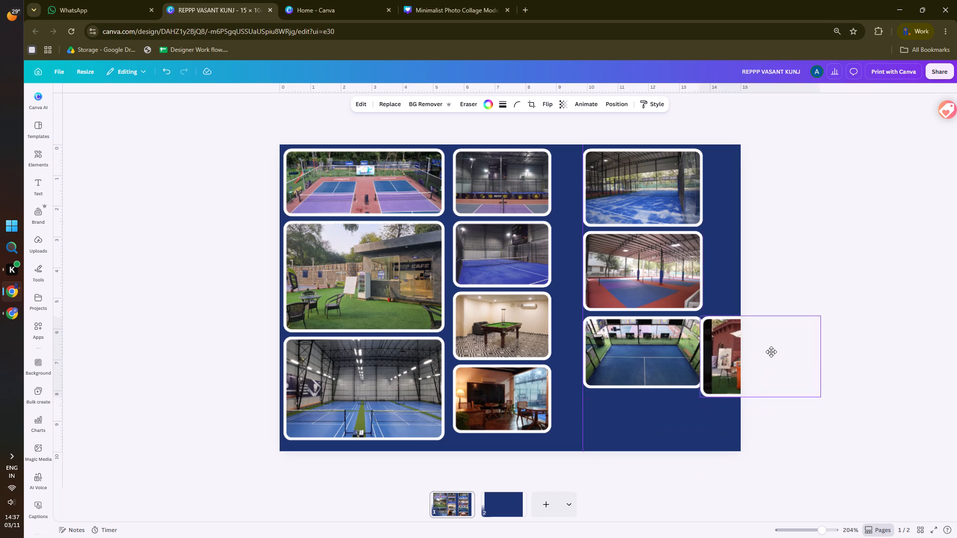
left_click_drag(771, 352, 775, 350)
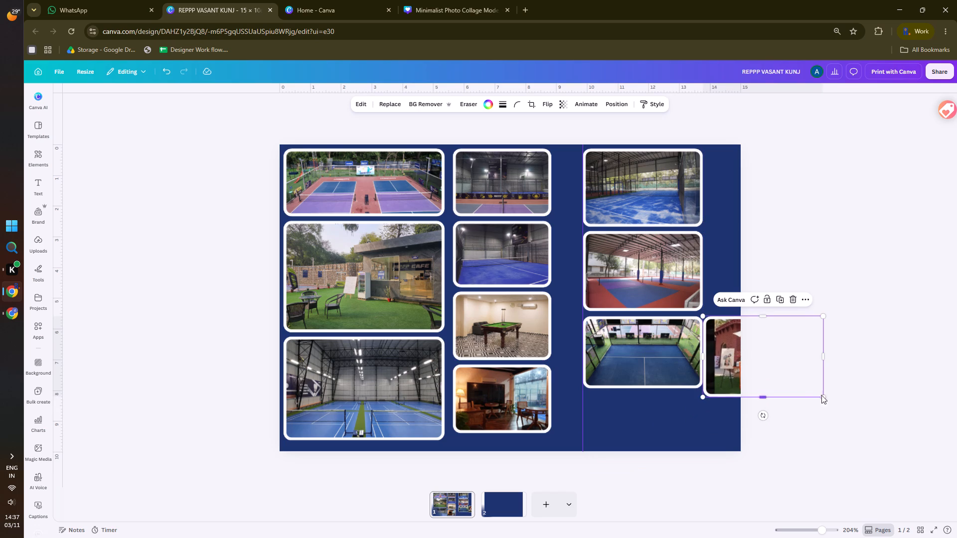
left_click_drag(822, 395, 809, 386)
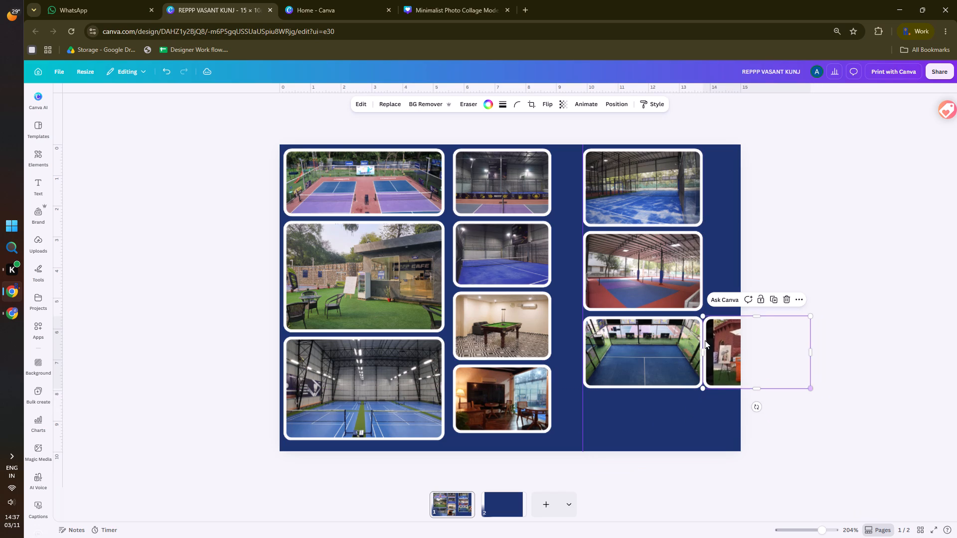
left_click_drag(727, 333, 604, 410)
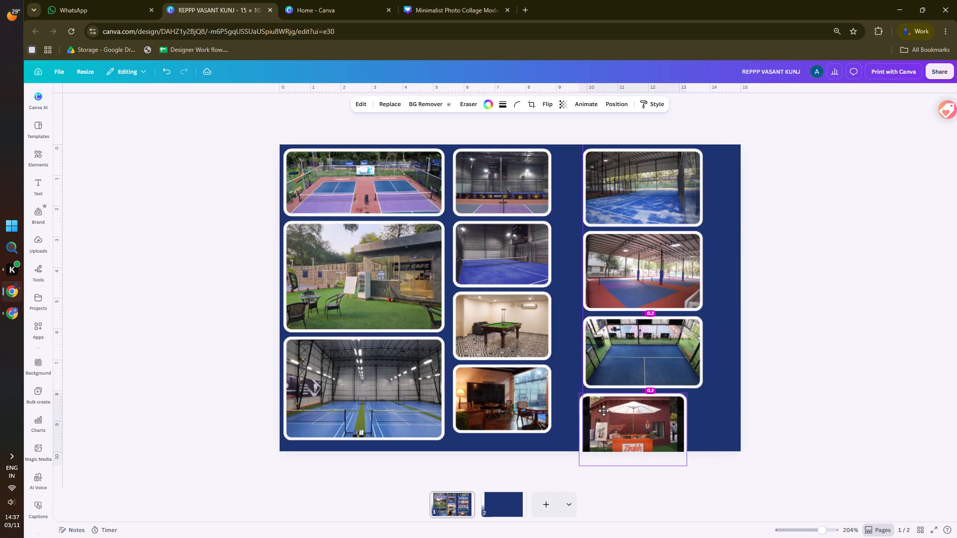
left_click_drag(604, 410, 607, 410)
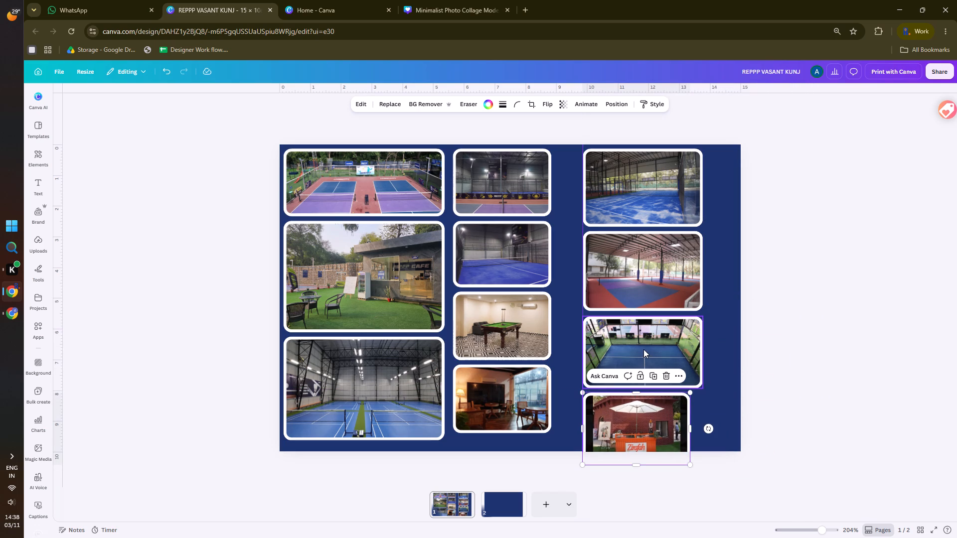
Overlay the stall photo on the court photo above to widen it to the same width, and move it back below.
left_click_drag(643, 418, 700, 340)
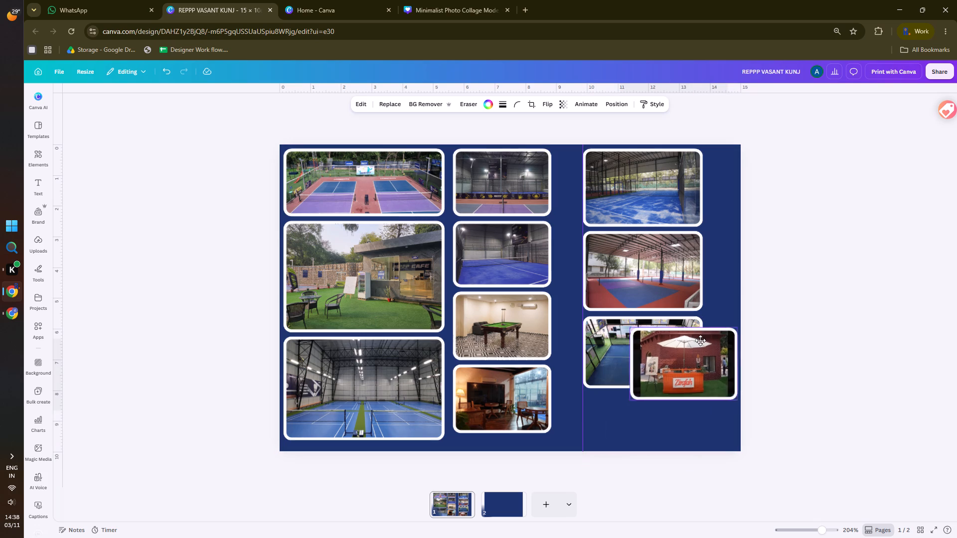
left_click_drag(700, 340, 647, 342)
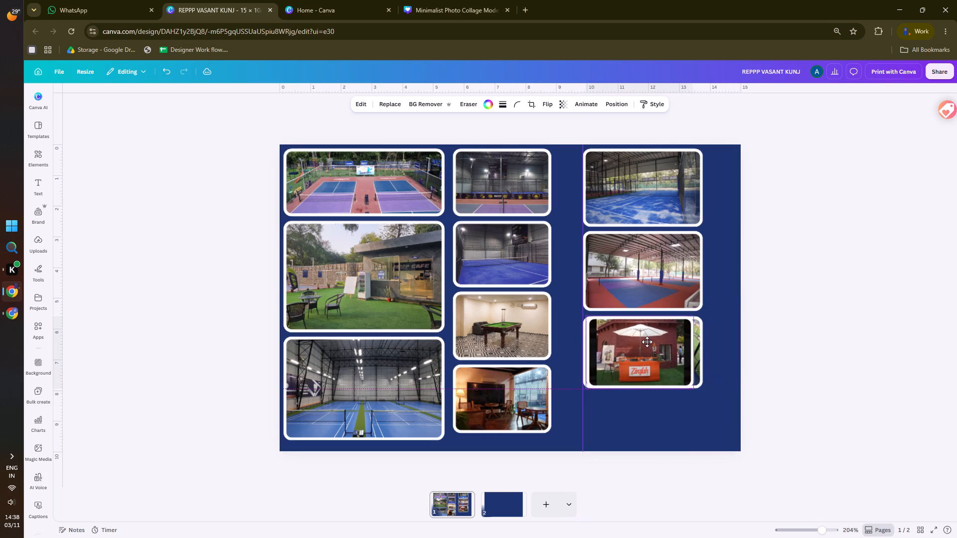
left_click_drag(647, 342, 644, 341)
left_click_drag(690, 354, 690, 354)
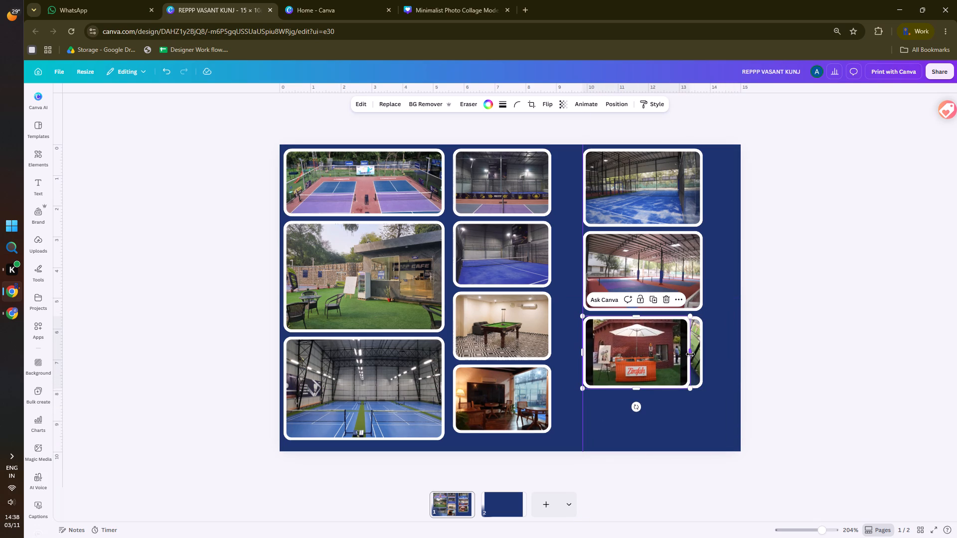
left_click_drag(690, 354, 700, 354)
left_click(793, 303)
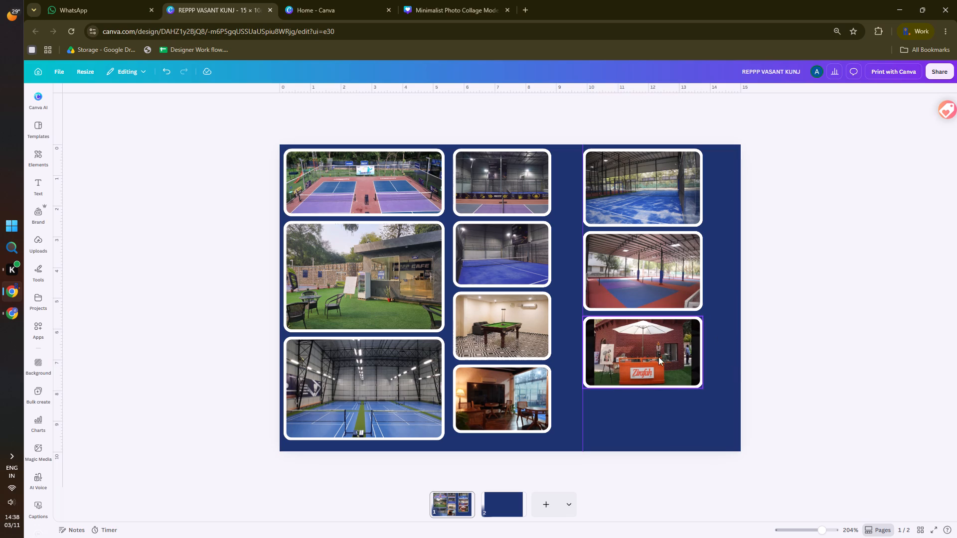
left_click_drag(637, 347, 637, 416)
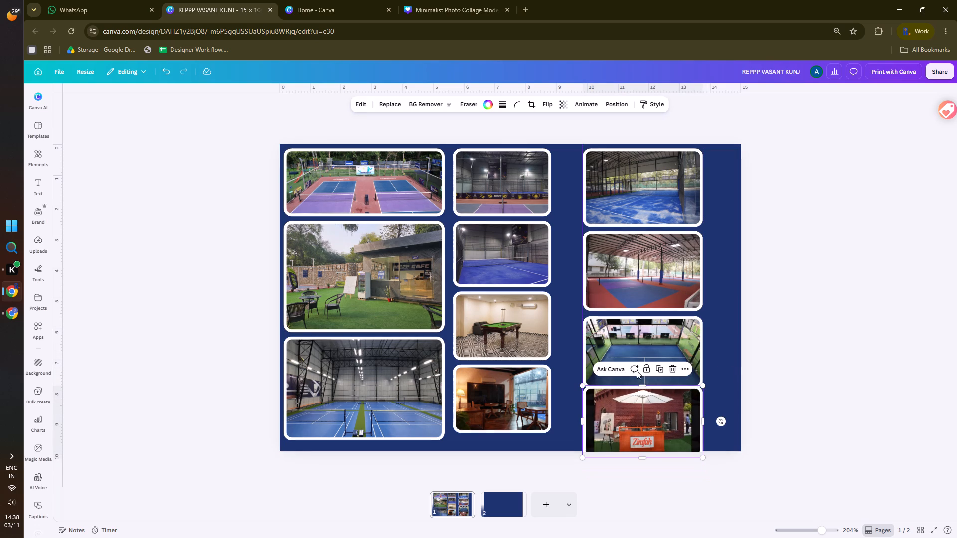
Nudge the third column's two lower court photos and the stall photo up, tightening the gaps so the whole stall fits on the page.
left_click(630, 263)
key("Up")
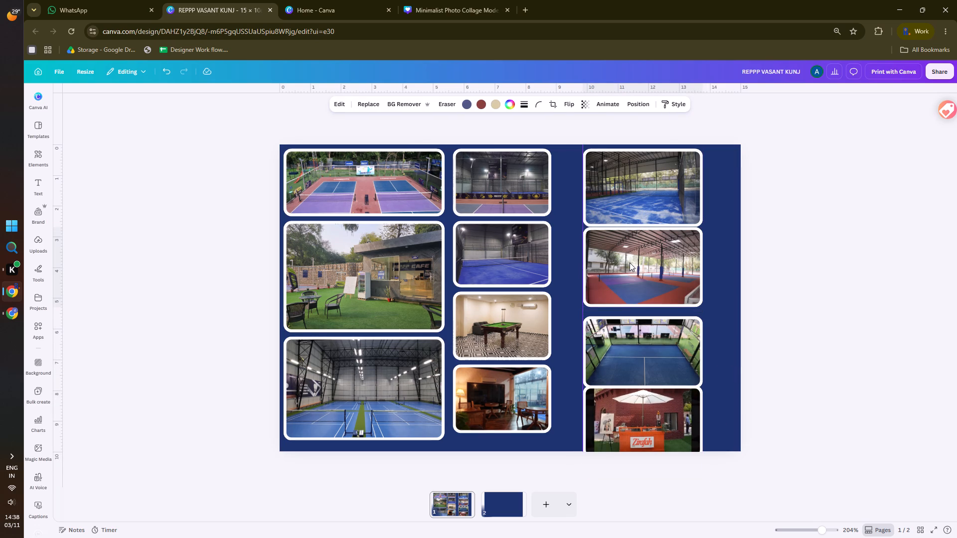
key("Up")
key("Down")
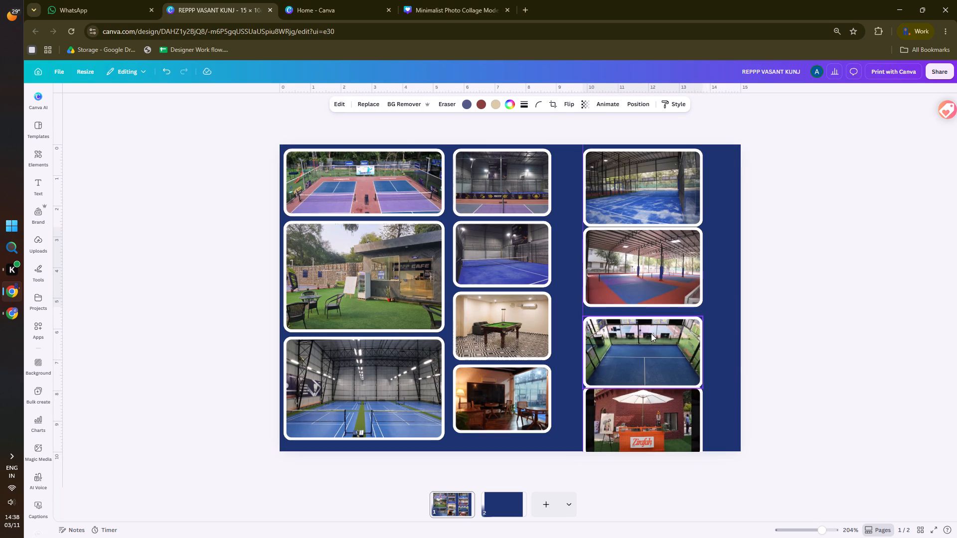
left_click(651, 334)
key("Down")
key("Down")
key("Up")
key("Up")
key("Up")
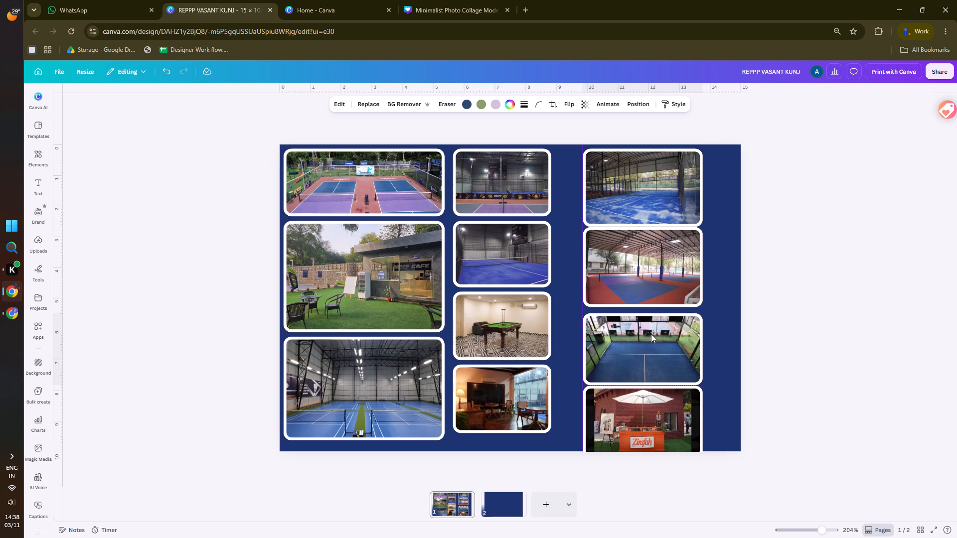
key("Up")
key("Up")
left_click(649, 405)
key("Up")
key("Up")
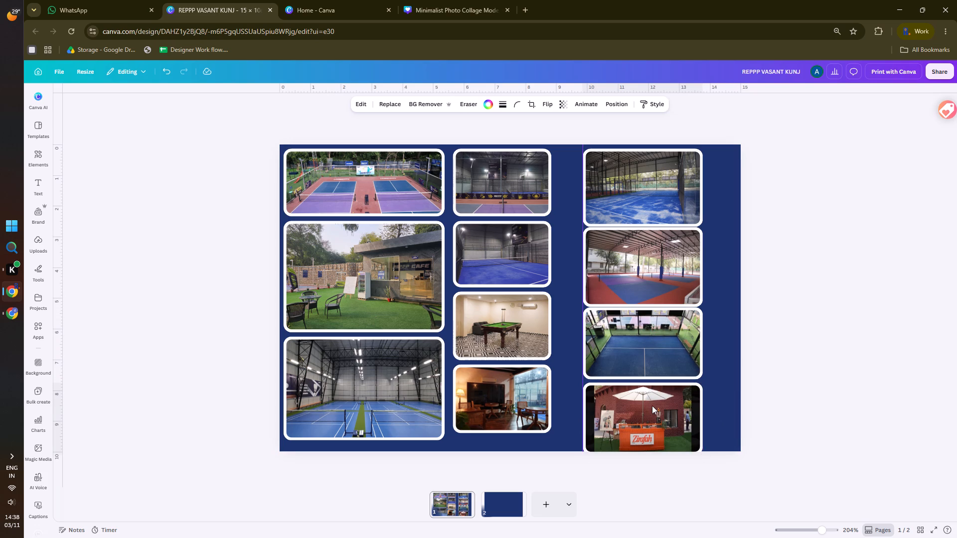
left_click(817, 272)
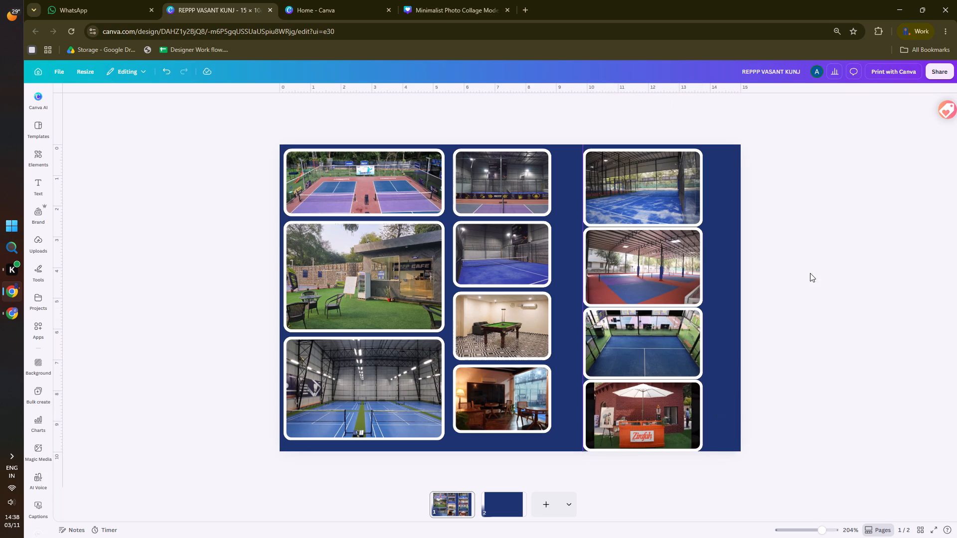
left_click(798, 276)
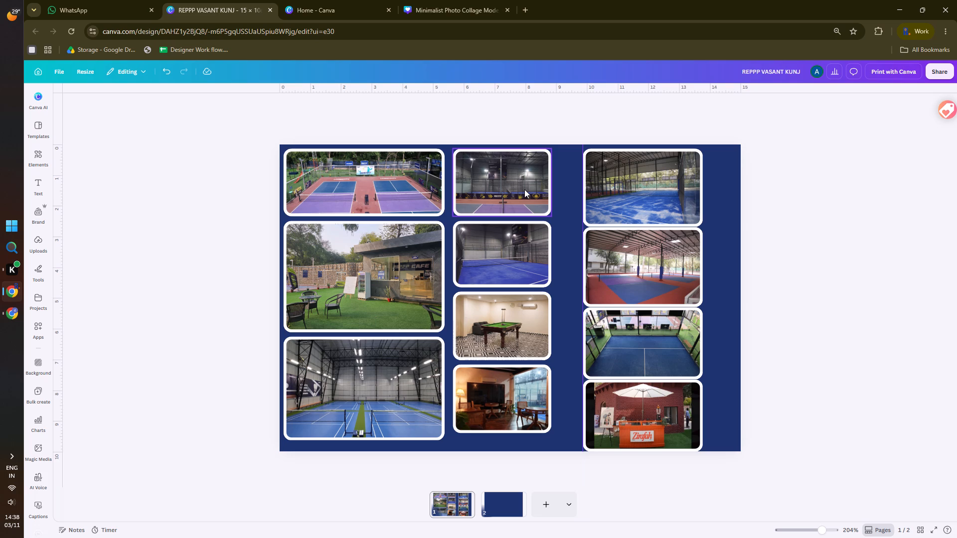
Swap the top photos of the second and third columns, putting the indoor court photo against the guide.
left_click_drag(519, 187, 886, 223)
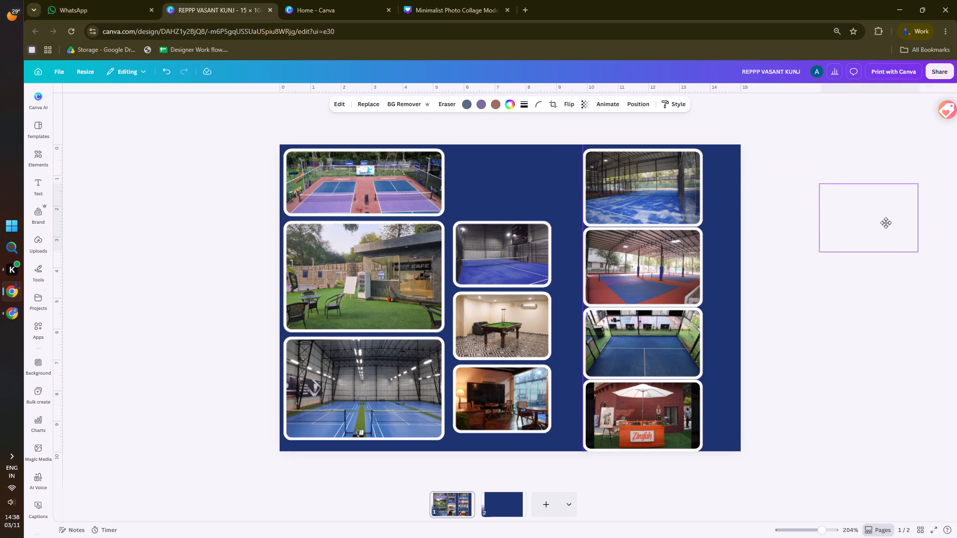
left_click_drag(886, 223, 783, 218)
left_click_drag(672, 190, 539, 188)
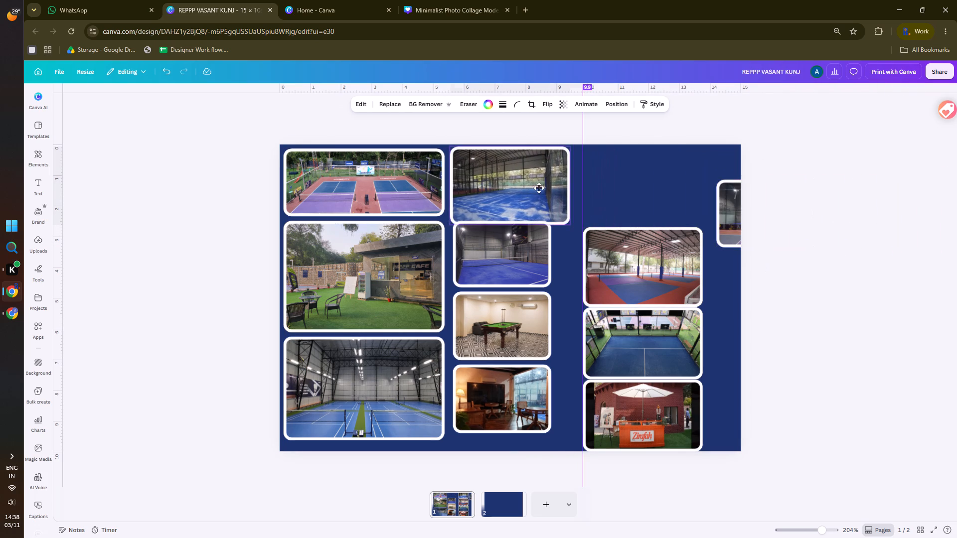
left_click_drag(539, 188, 540, 191)
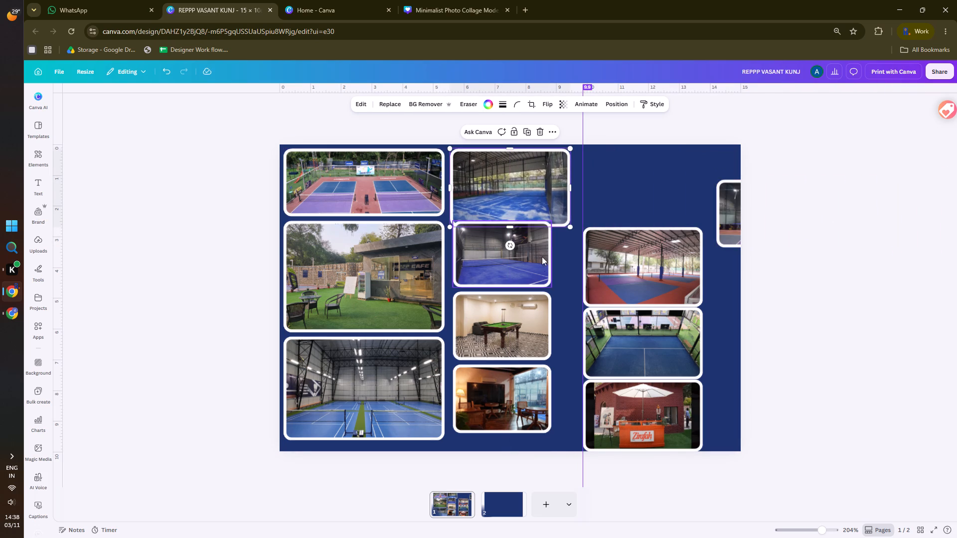
left_click_drag(724, 216, 590, 189)
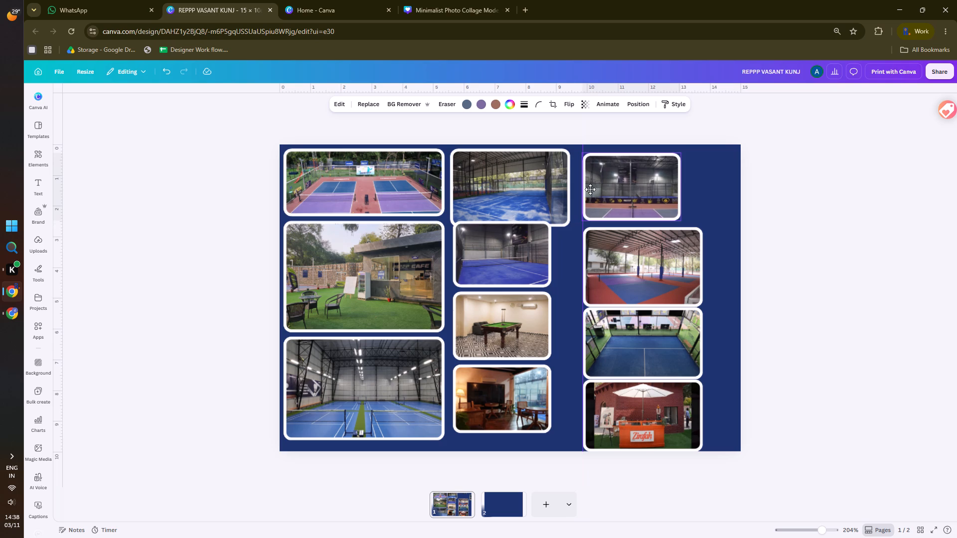
left_click_drag(590, 189, 592, 190)
Move the billiards photo out of the second column and space both columns' second court photos, aligning the indoor blue court to its column's right edge.
left_click(605, 264)
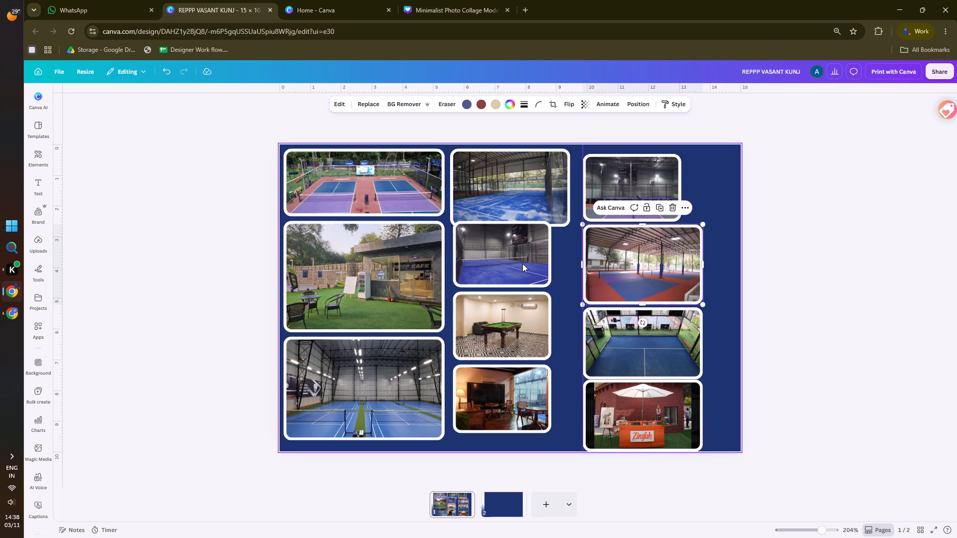
left_click_drag(507, 315, 627, 352)
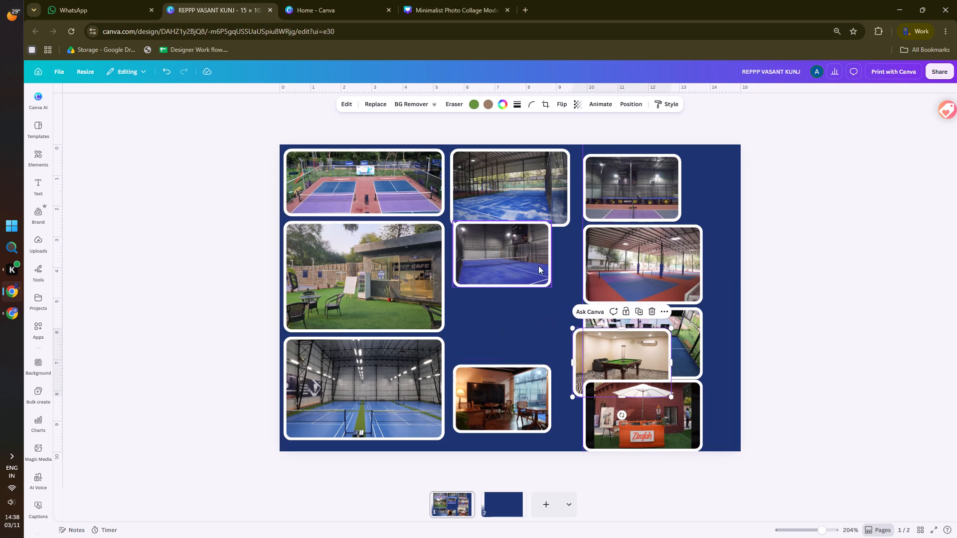
left_click_drag(513, 256, 519, 271)
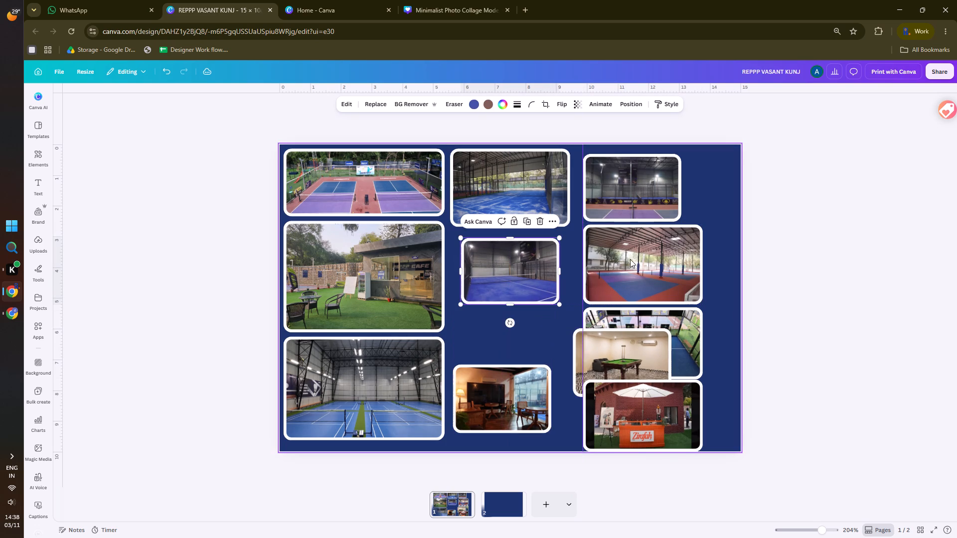
left_click_drag(649, 259, 644, 266)
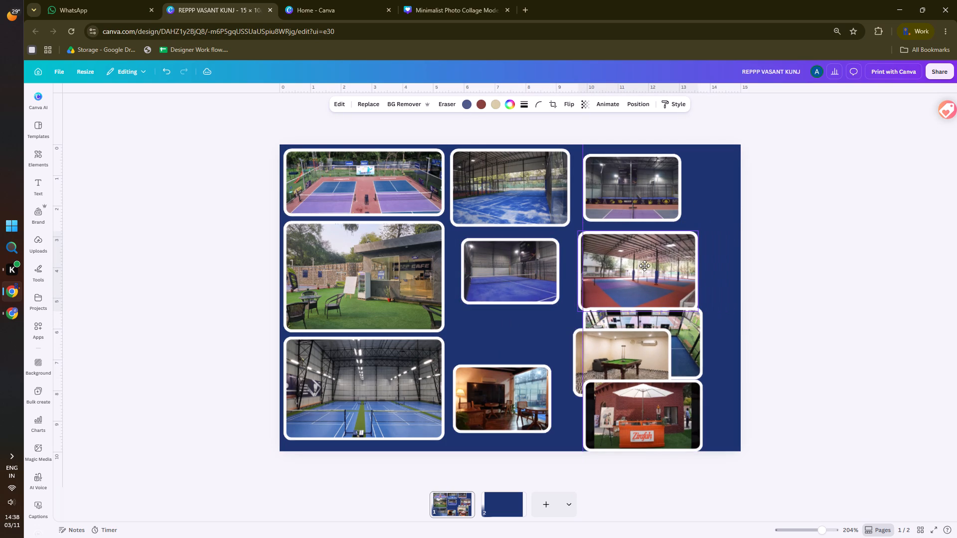
left_click_drag(644, 266, 650, 265)
left_click_drag(540, 260, 545, 260)
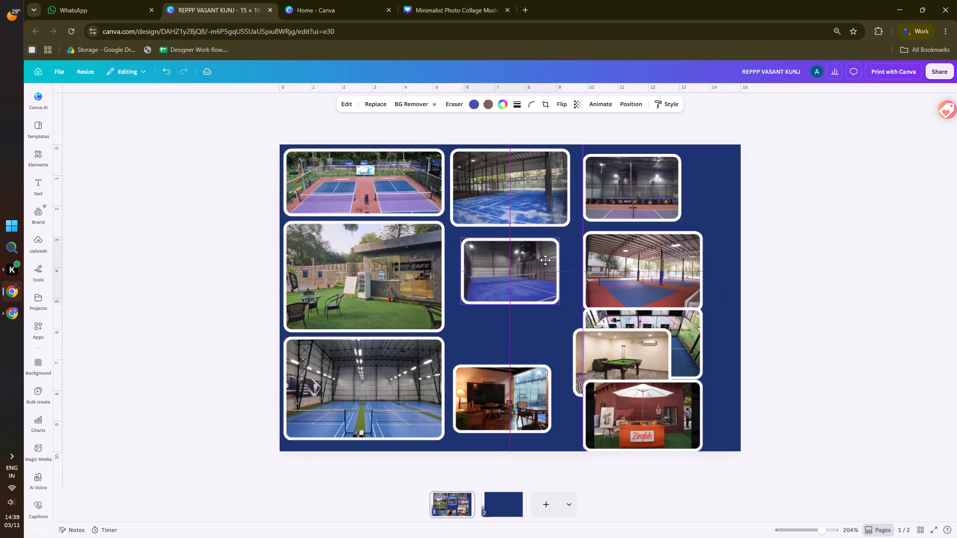
left_click_drag(545, 260, 548, 260)
left_click(600, 254)
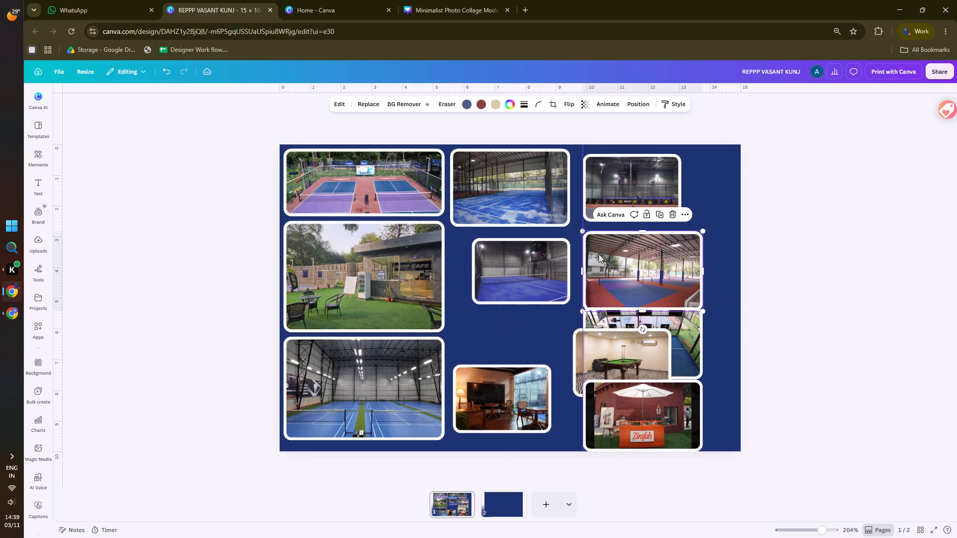
left_click(786, 218)
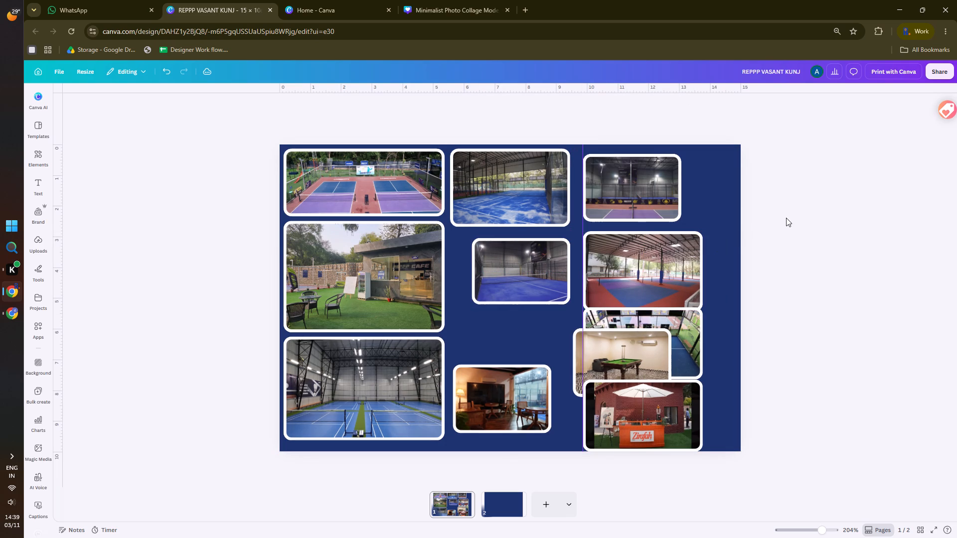
left_click(608, 263)
key("Up")
left_click(517, 272)
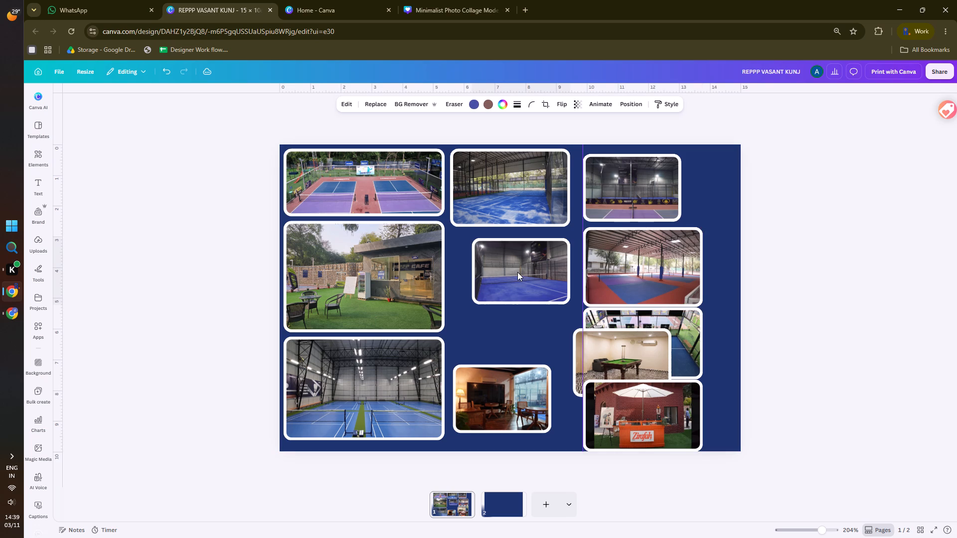
key("Up")
left_click(796, 256)
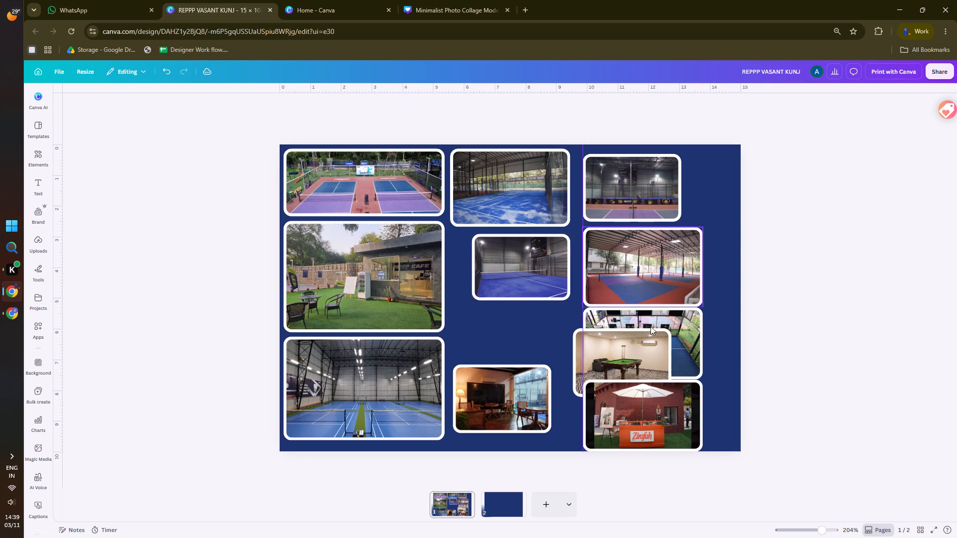
Swap the glass-walled court photo into the second column and the billiards photo into its third-column spot, aligned to the guide and nudged up.
left_click_drag(678, 323, 544, 329)
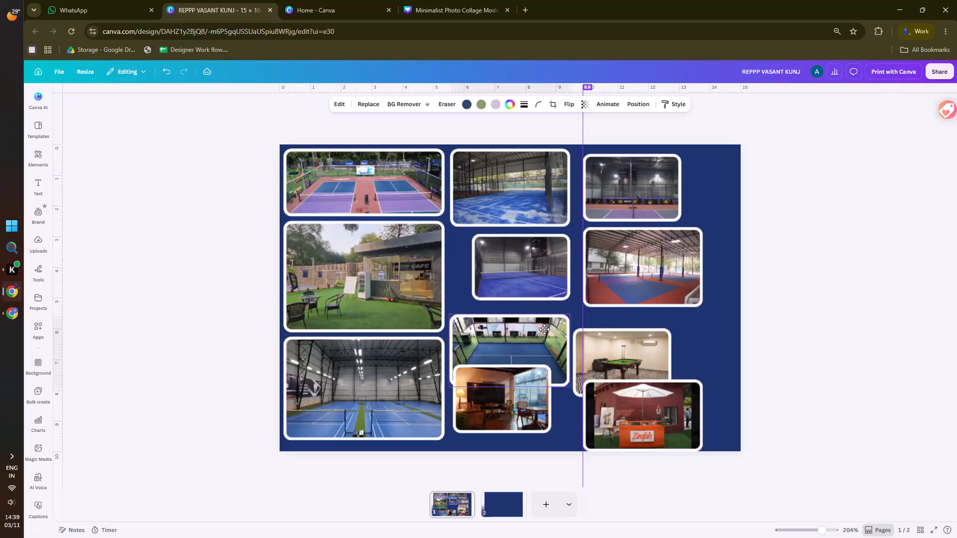
left_click_drag(544, 329, 546, 325)
left_click_drag(622, 345, 636, 334)
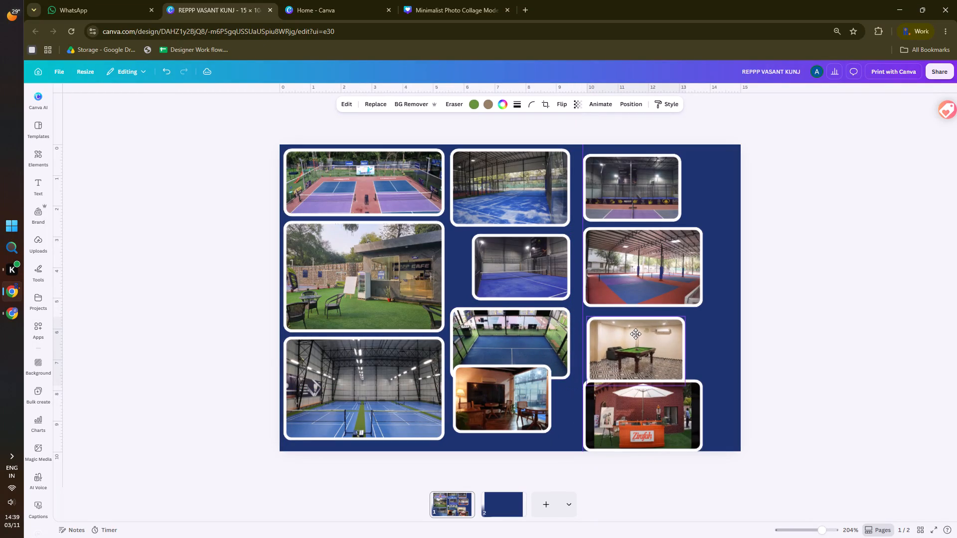
left_click_drag(636, 334, 633, 333)
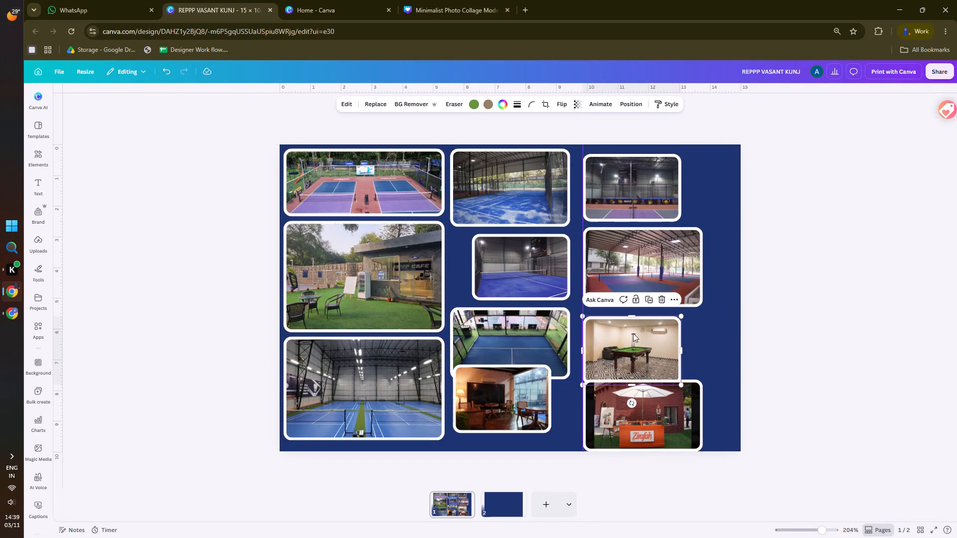
left_click(805, 292)
left_click(638, 333)
key("Up")
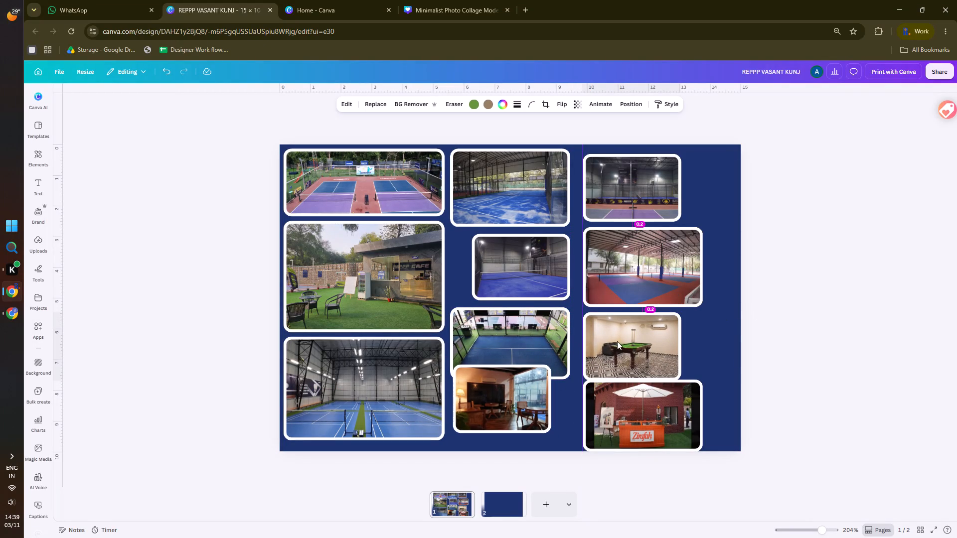
left_click(837, 284)
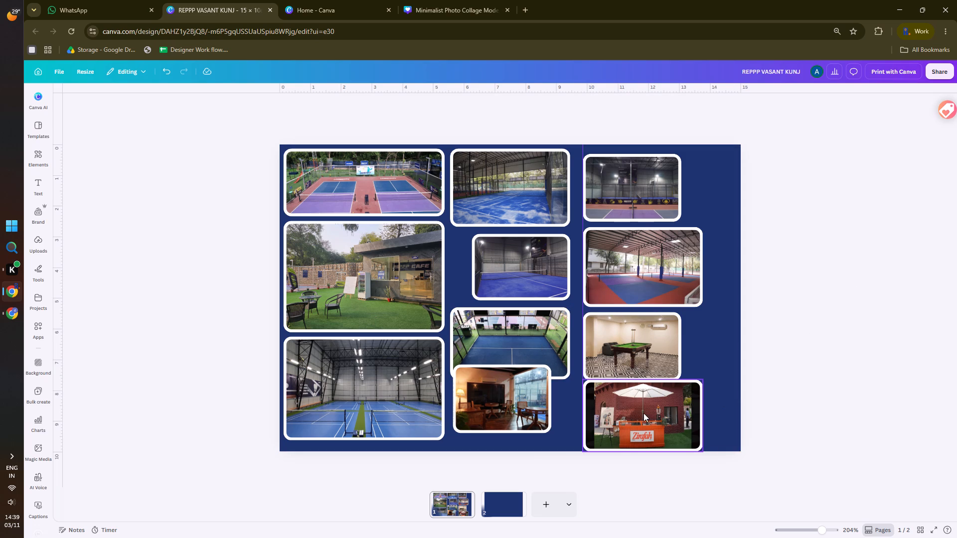
Set the lounge photo aside and nudge the third column's four photos up to even out the gaps between them.
left_click_drag(517, 408, 746, 341)
left_click(664, 417)
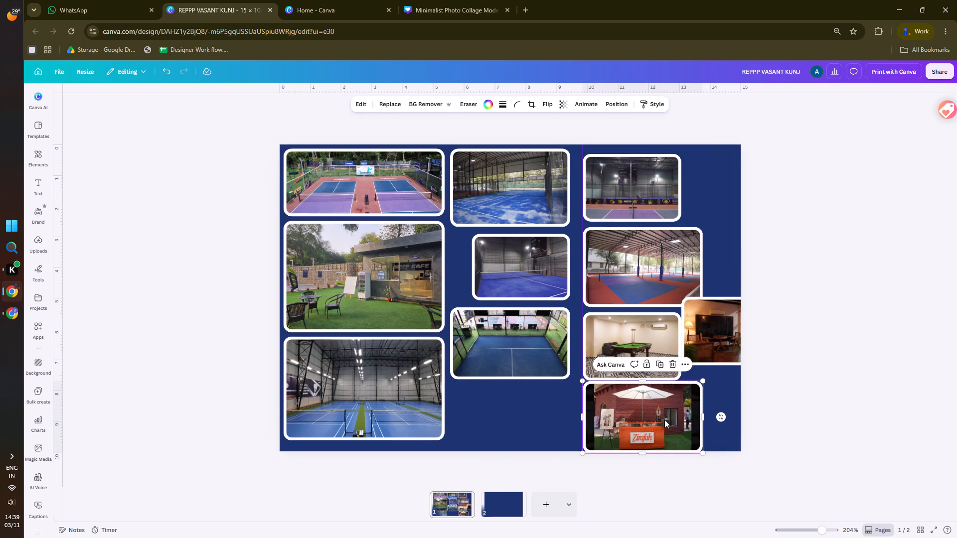
left_click(625, 170)
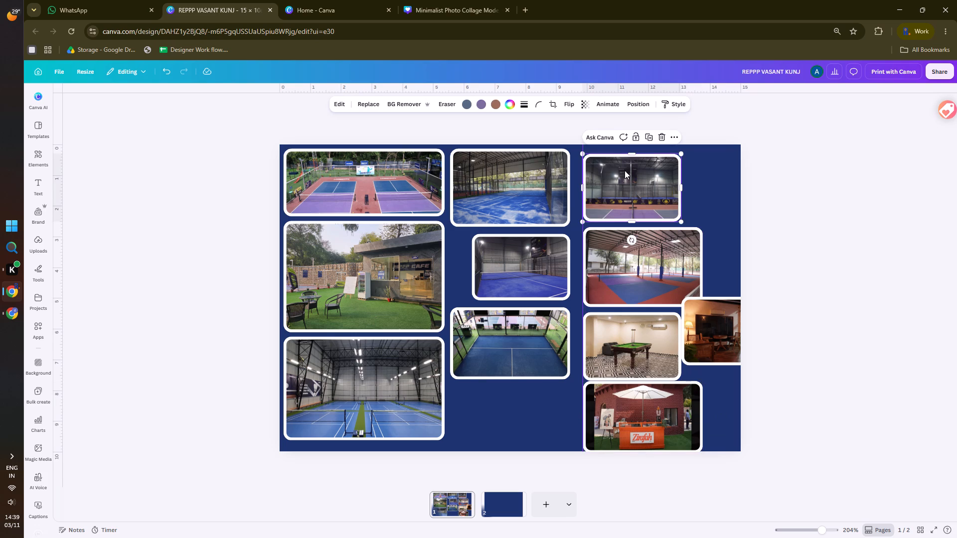
key("Up")
left_click(637, 262)
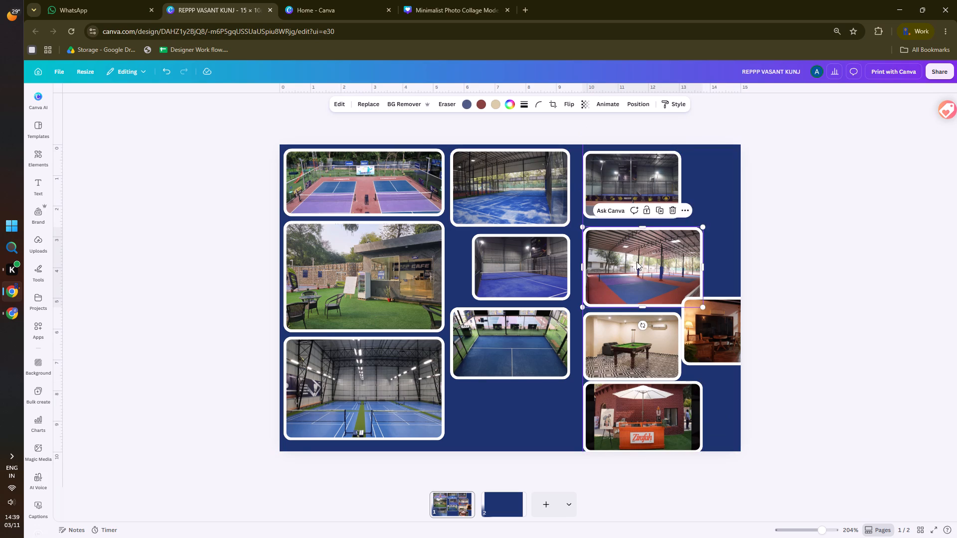
key("Up")
left_click(629, 355)
key("Up")
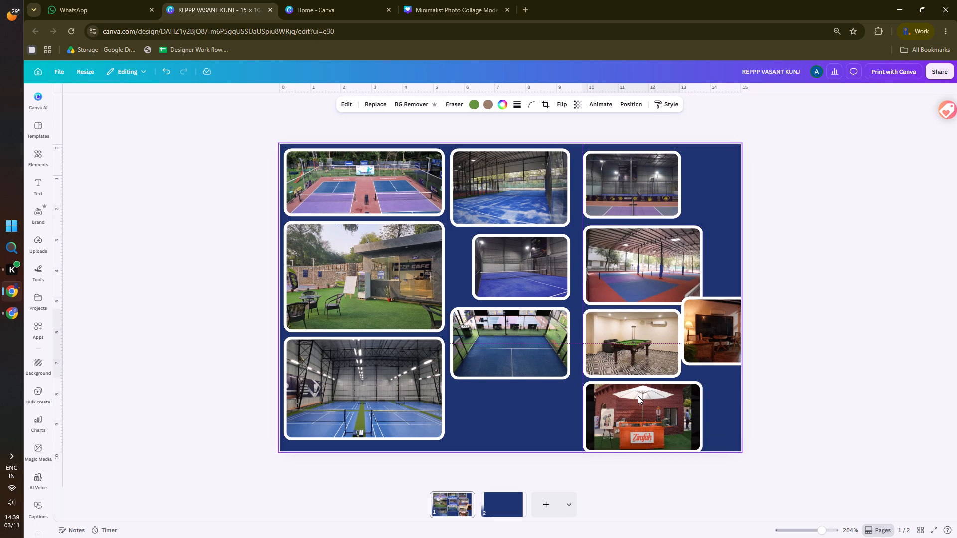
left_click(638, 396)
key("Up")
left_click(628, 337)
key("Up")
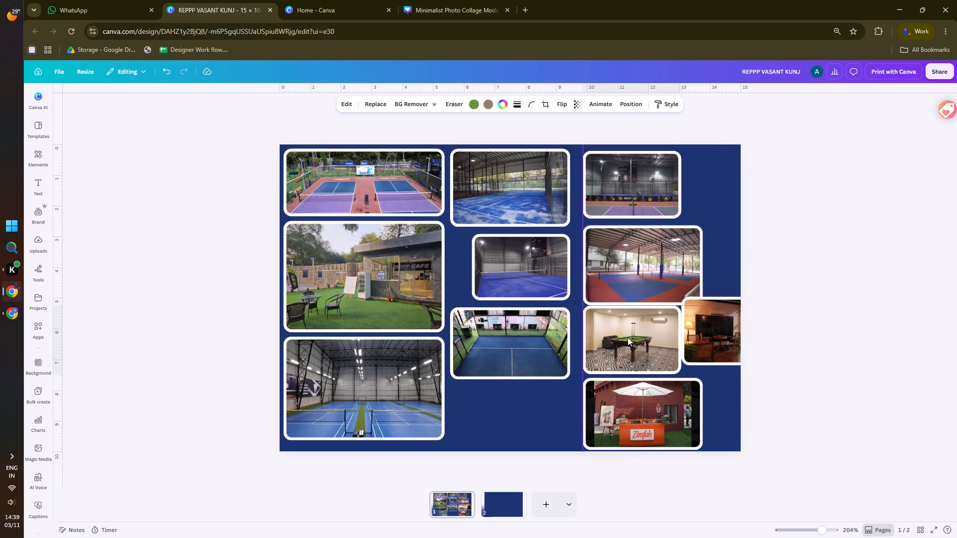
left_click(640, 274)
key("Up")
left_click(804, 240)
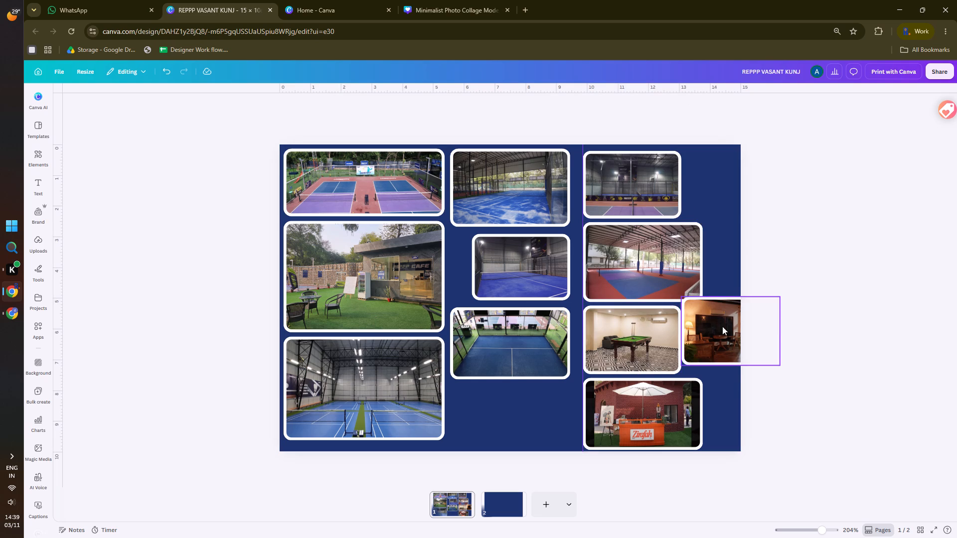
Place the lounge photo at the bottom of the second column against its right edge, and nudge the two court photos above it up.
left_click_drag(722, 326, 511, 413)
key("Up")
left_click(507, 330)
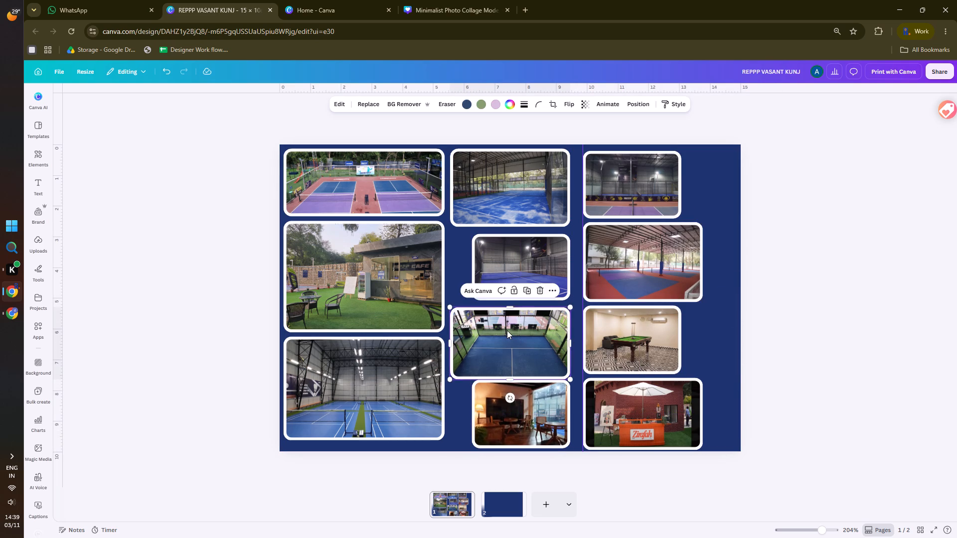
key("Up")
left_click(787, 221)
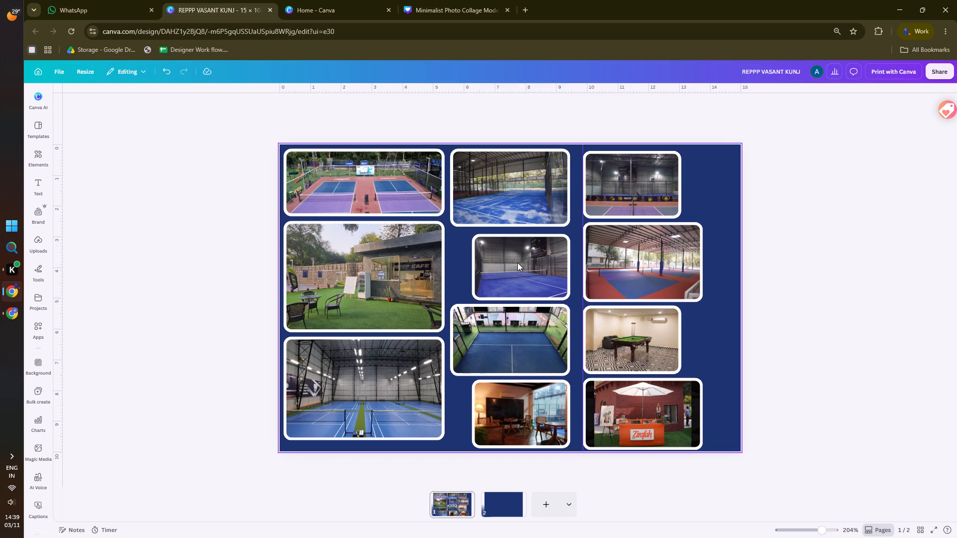
left_click(517, 263)
key("Up")
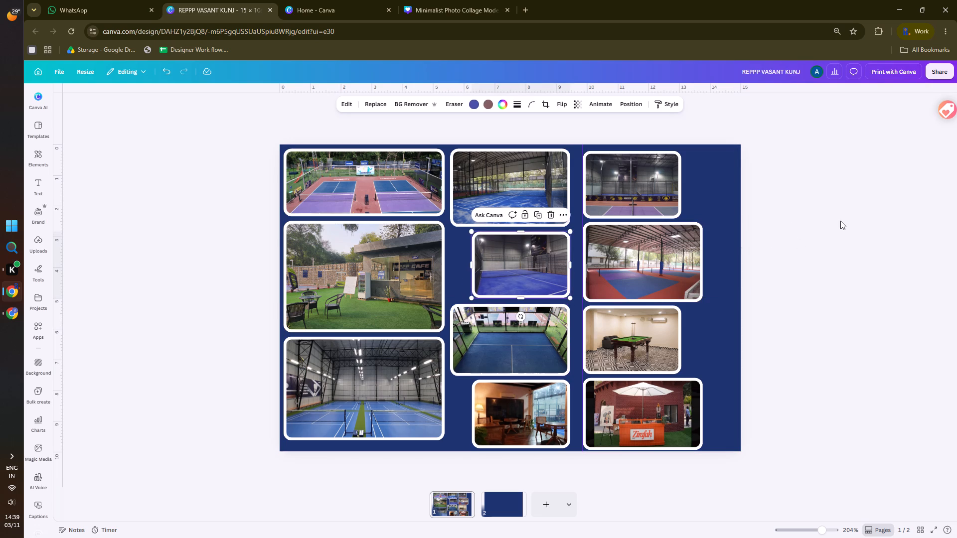
left_click(841, 221)
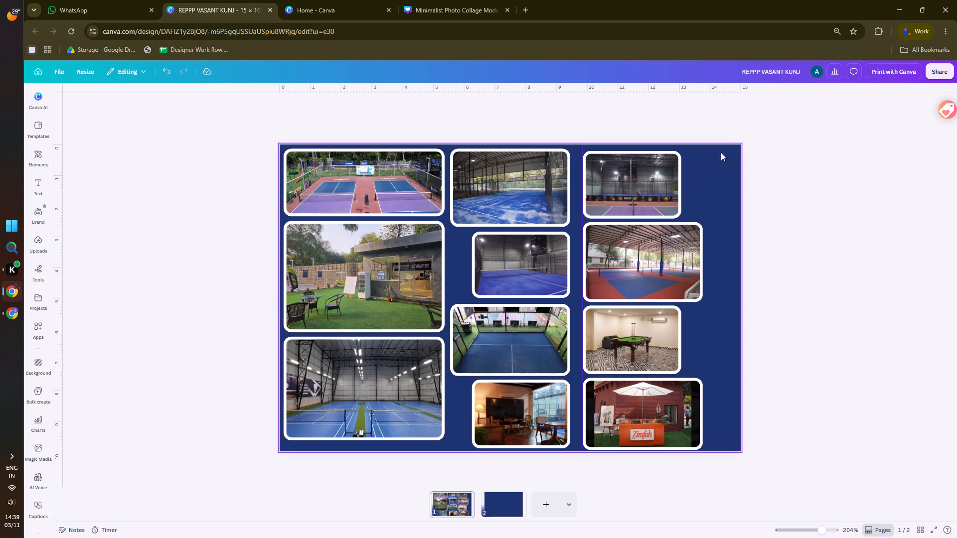
Remove the vertical guide at 9.8 cm from the page.
left_click_drag(582, 147, 0, 164)
left_click(61, 157)
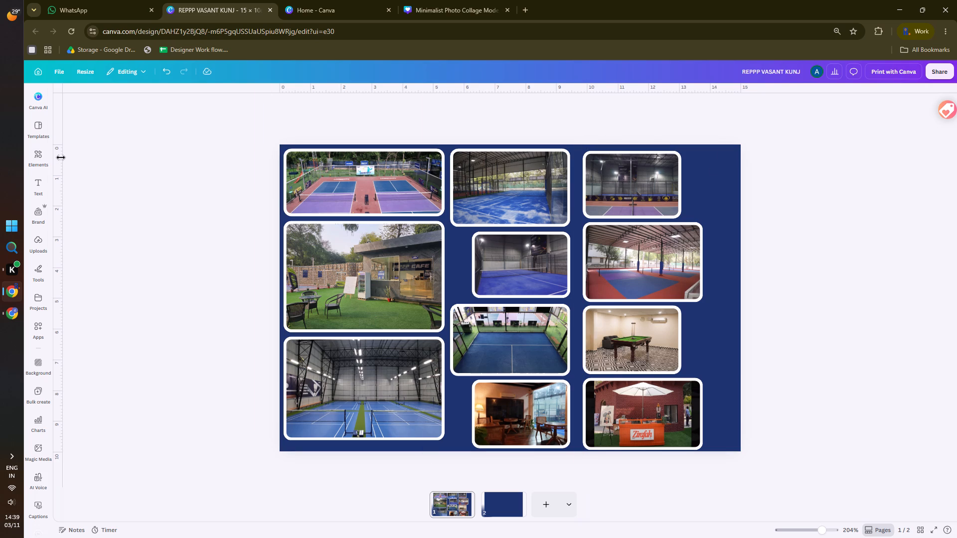
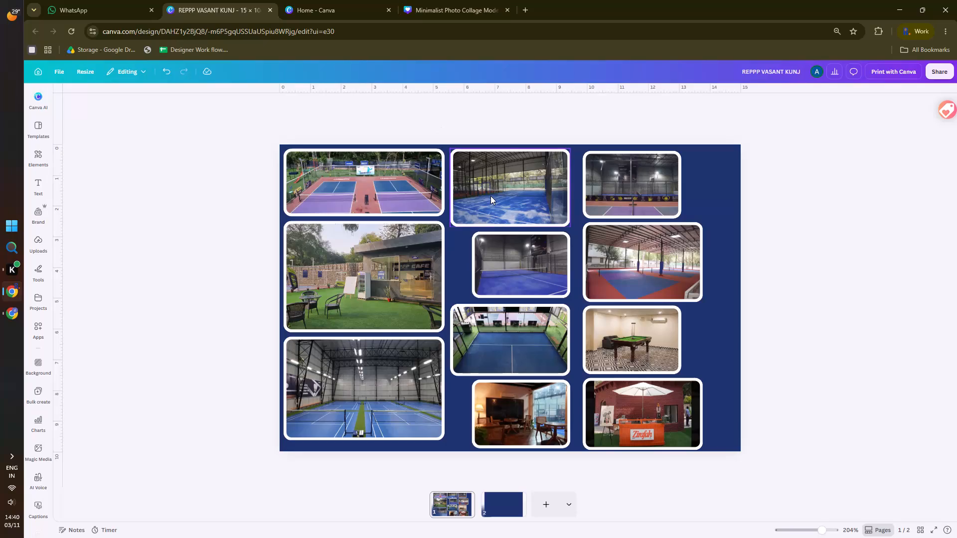
Group the four photos of the second column.
left_click(490, 196)
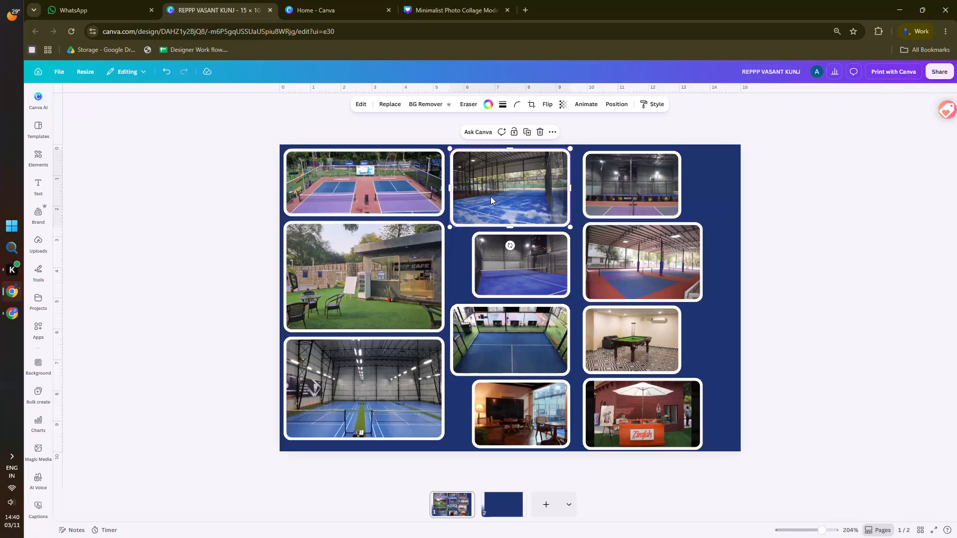
left_click(499, 270, "shift")
left_click(487, 344, "shift")
left_click(499, 415)
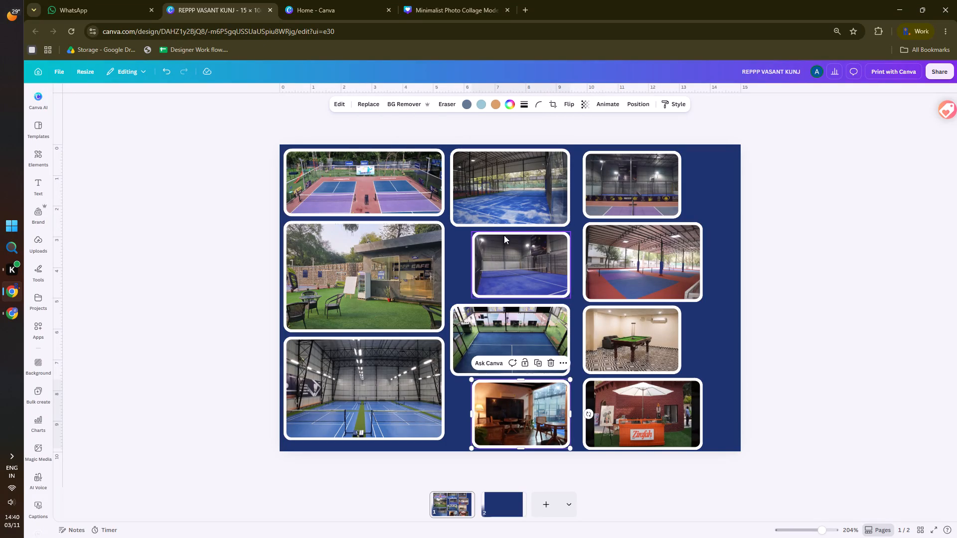
left_click(502, 182)
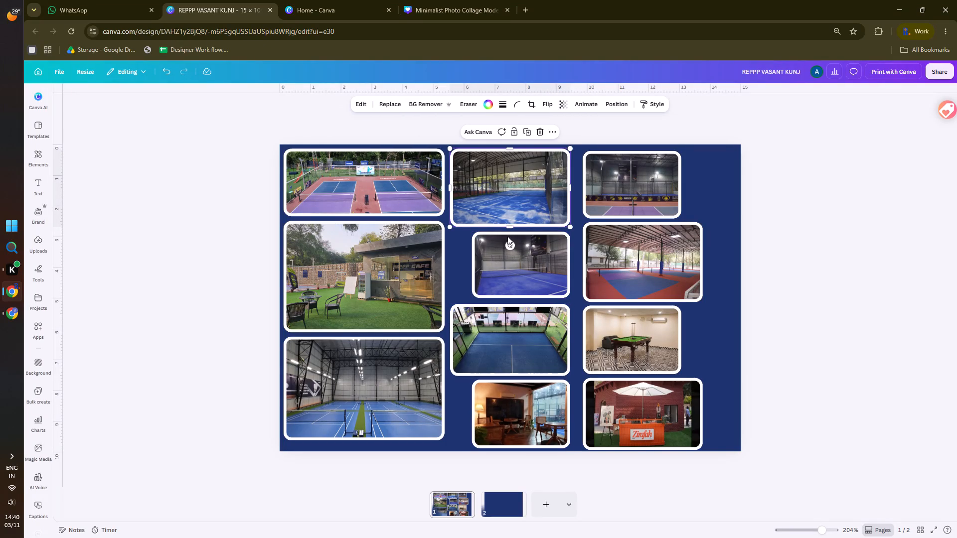
left_click(502, 282, "shift")
left_click(485, 350, "shift")
left_click(493, 392, "shift")
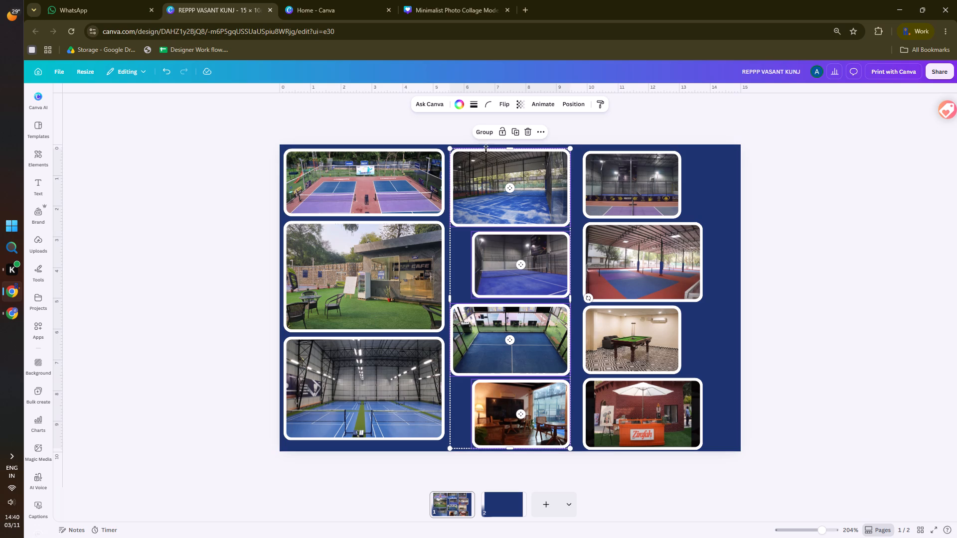
left_click(483, 133)
left_click(155, 242)
Group the four photos of the third column, from the dark indoor court down to the Zirafah stall.
left_click(659, 194)
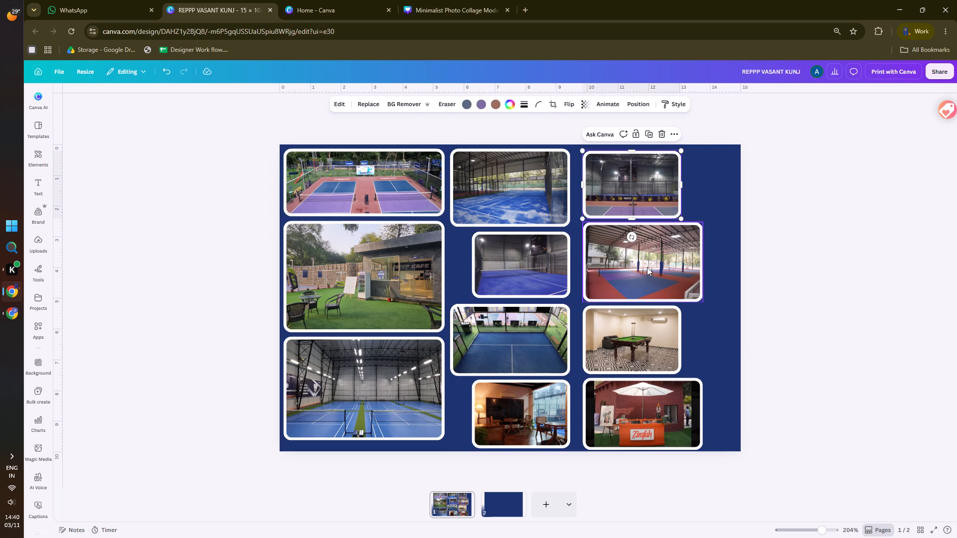
left_click(647, 268, "shift")
left_click(638, 332, "shift")
left_click(632, 390, "shift")
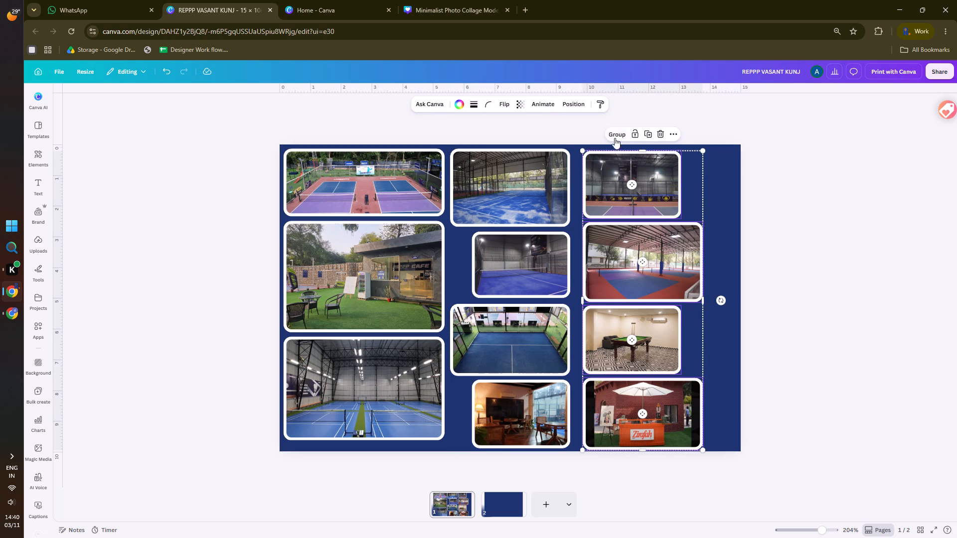
left_click(617, 134)
left_click(836, 221)
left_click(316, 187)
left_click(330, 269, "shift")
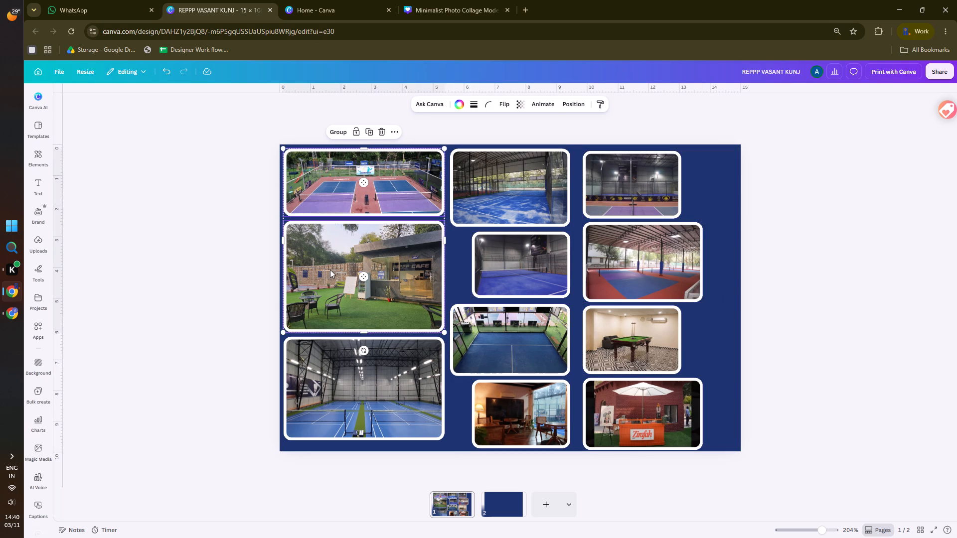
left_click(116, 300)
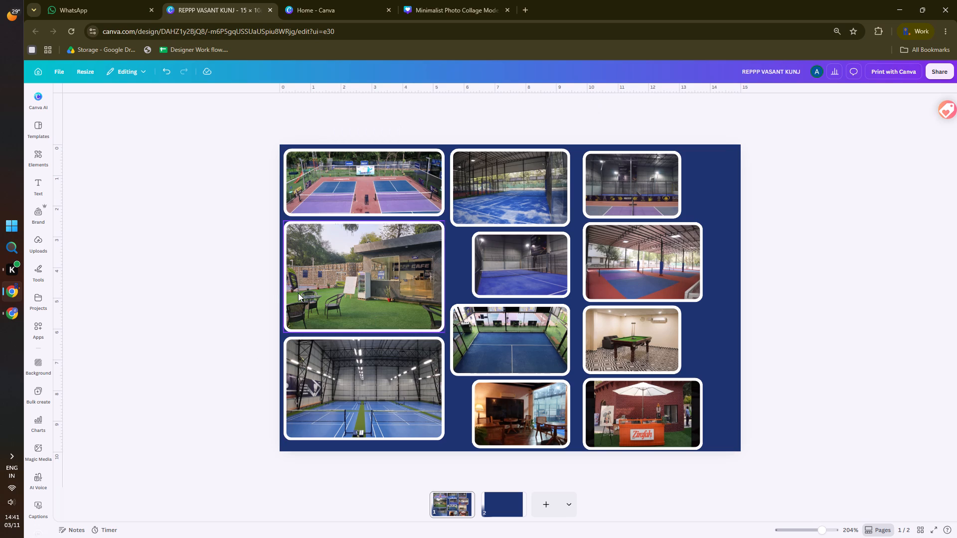
Move the second-column group over the page's left edge and the third-column group over its right edge, clearing the centre.
left_click(506, 198)
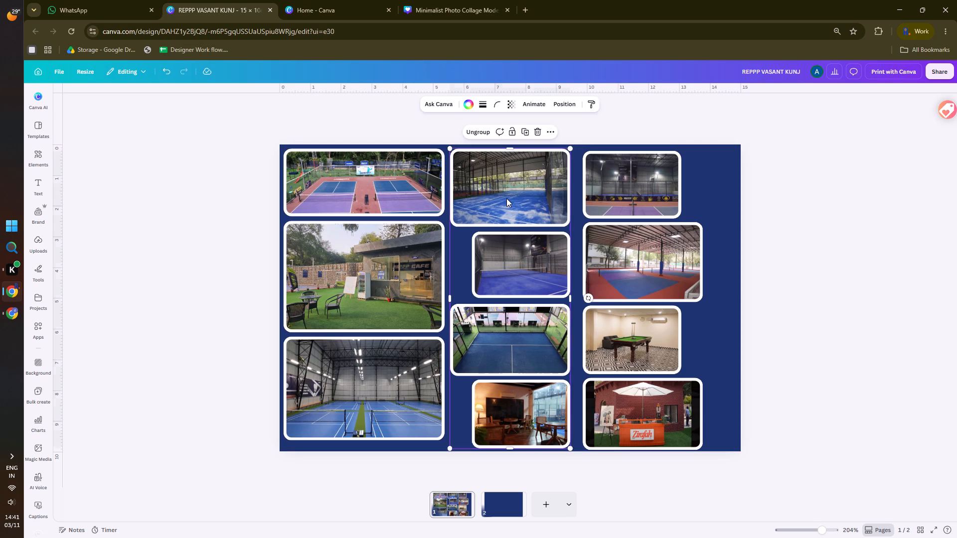
left_click_drag(515, 198, 251, 194)
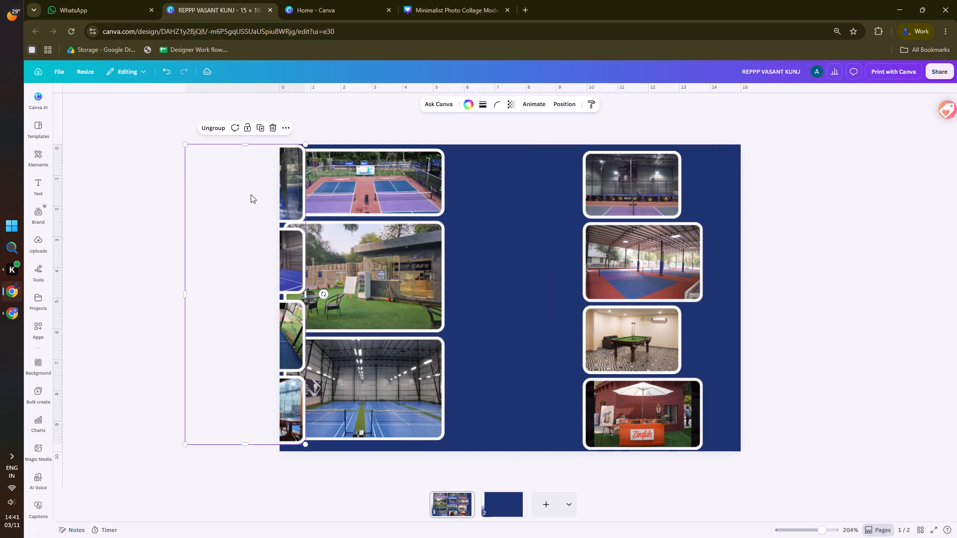
left_click_drag(610, 194, 714, 185)
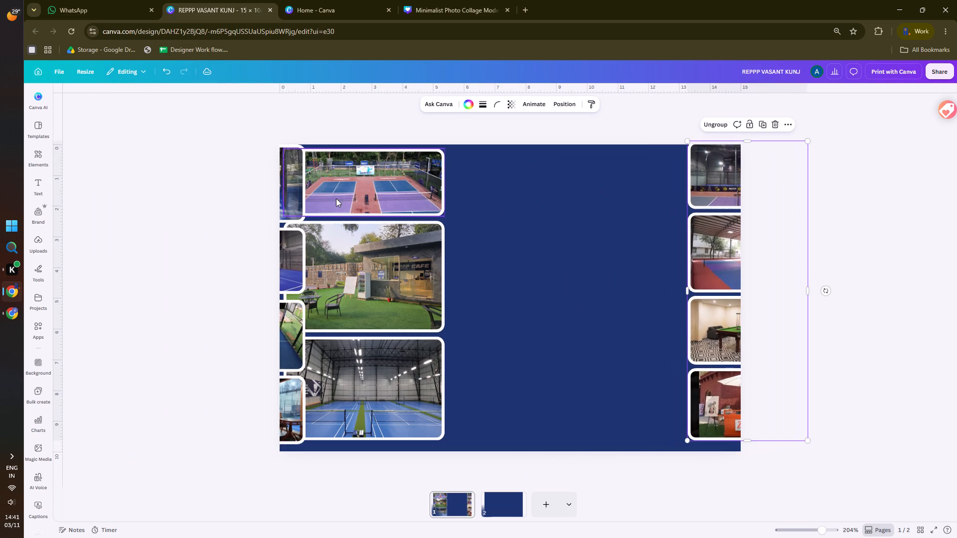
Stack the three large photos centred on the page: café lawn at the top, outdoor twin courts below it, indoor hall at the bottom.
left_click_drag(349, 197, 514, 306)
left_click_drag(381, 279, 543, 209)
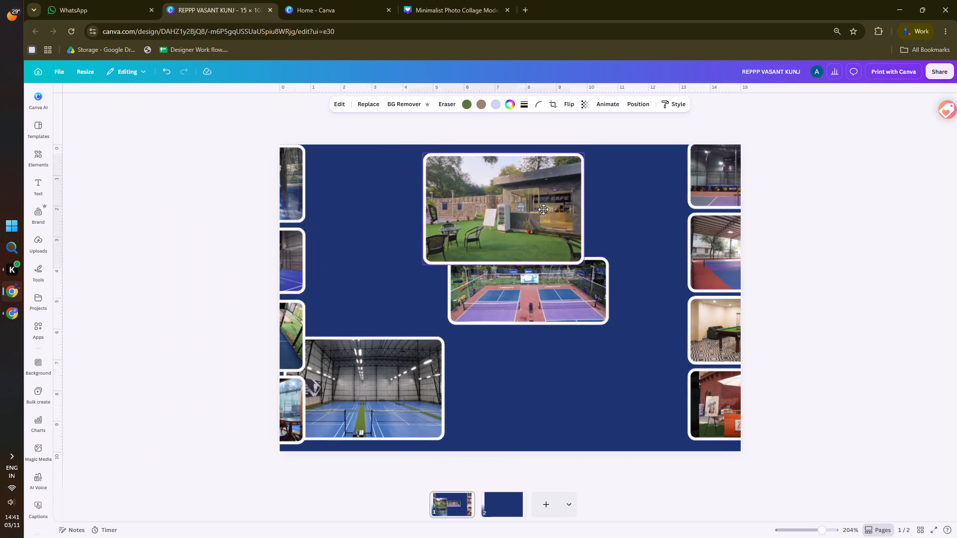
left_click_drag(543, 209, 526, 208)
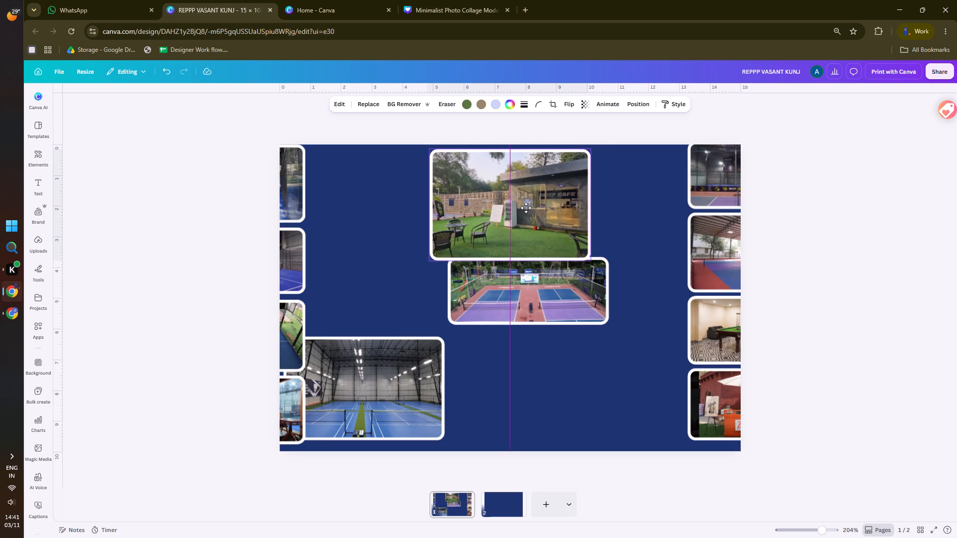
left_click_drag(526, 208, 526, 208)
left_click_drag(530, 294, 510, 303)
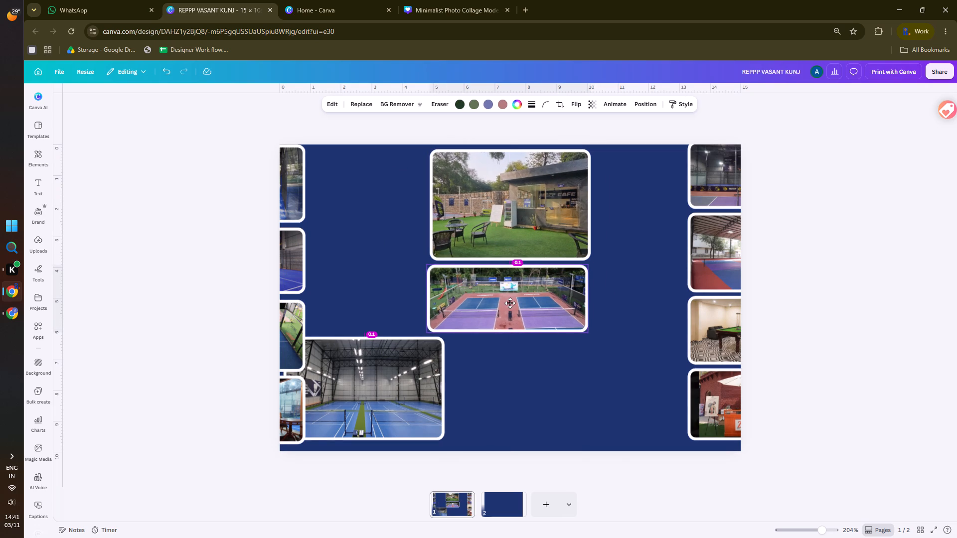
left_click_drag(510, 303, 511, 303)
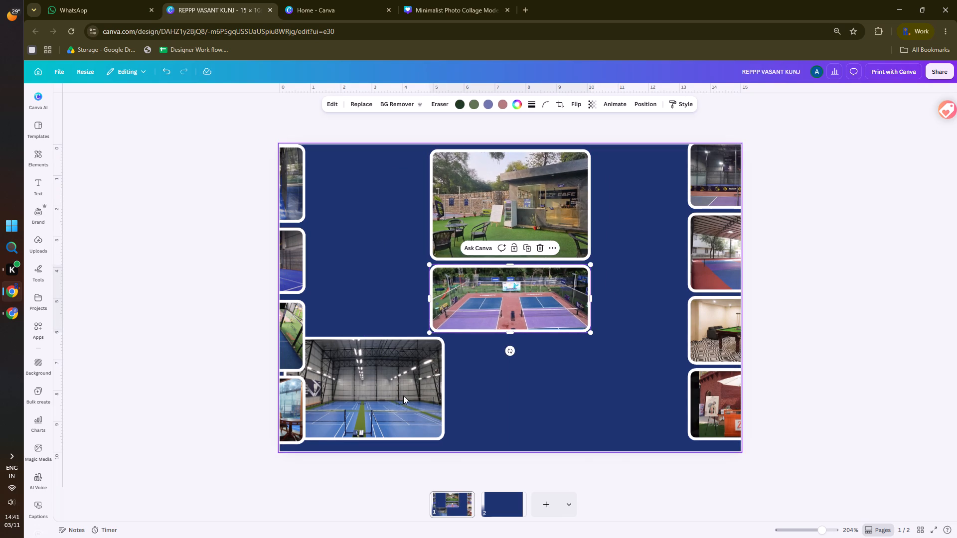
left_click_drag(391, 376, 535, 378)
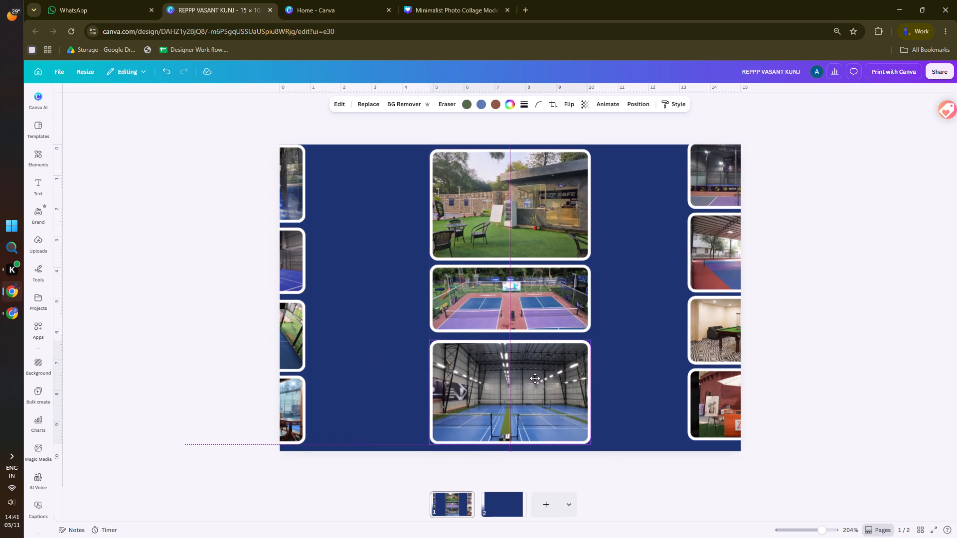
left_click_drag(535, 378, 537, 375)
left_click(791, 225)
Place the Zirafah column group right of the centre column and the blue-court group left of it, with gaps of about 0.5 cm.
left_click_drag(713, 215, 637, 230)
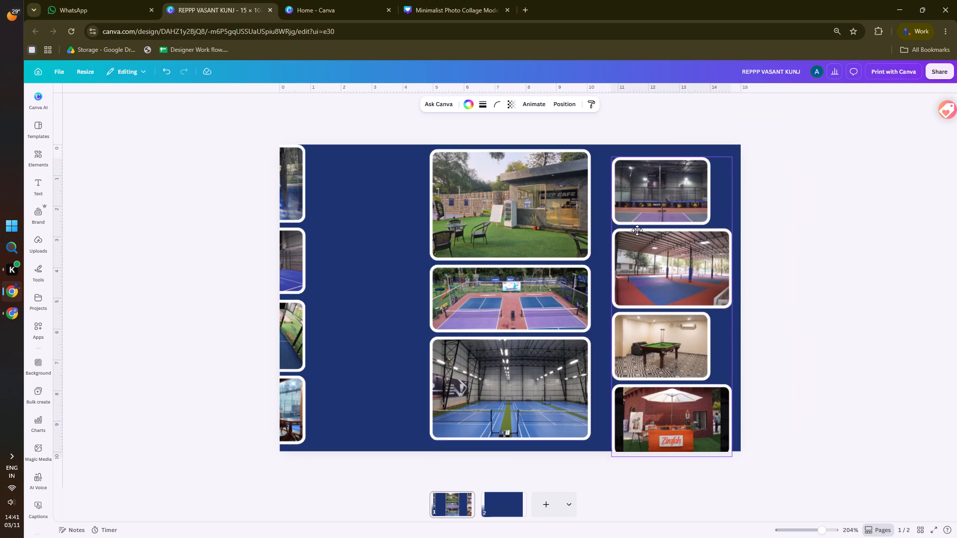
left_click_drag(637, 230, 631, 222)
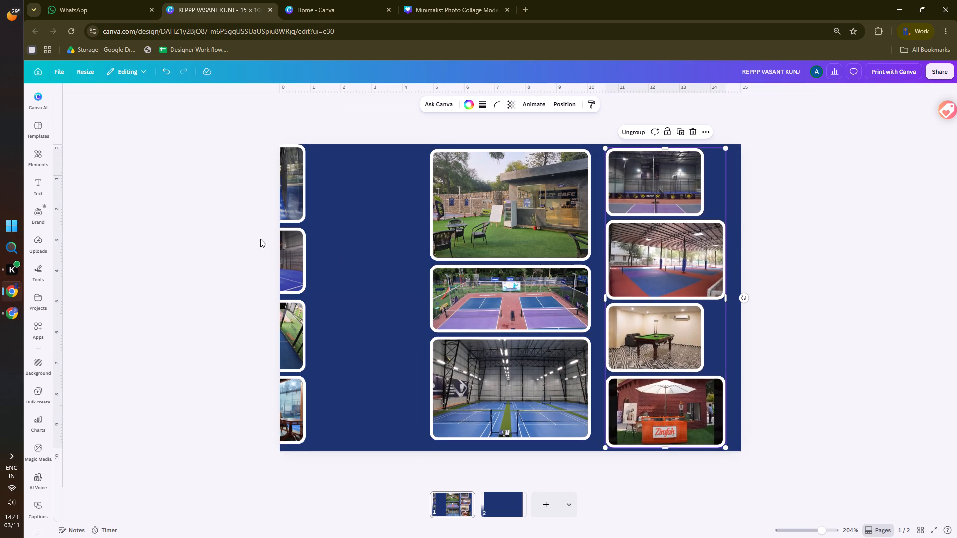
left_click_drag(293, 226, 403, 226)
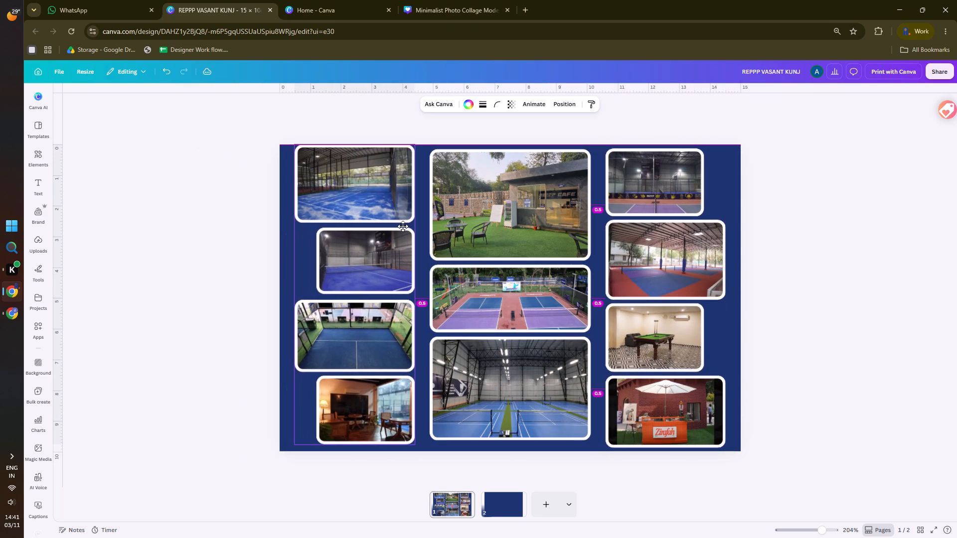
left_click_drag(403, 226, 402, 230)
left_click(113, 250)
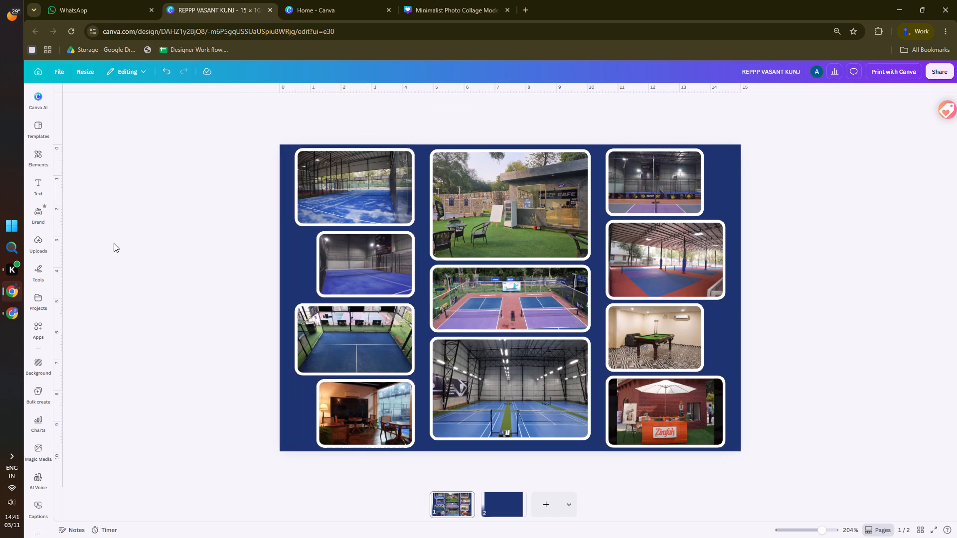
Nudge both side column groups inward, two increments each, to narrow their gaps to the centre column.
left_click(350, 201)
key("Right")
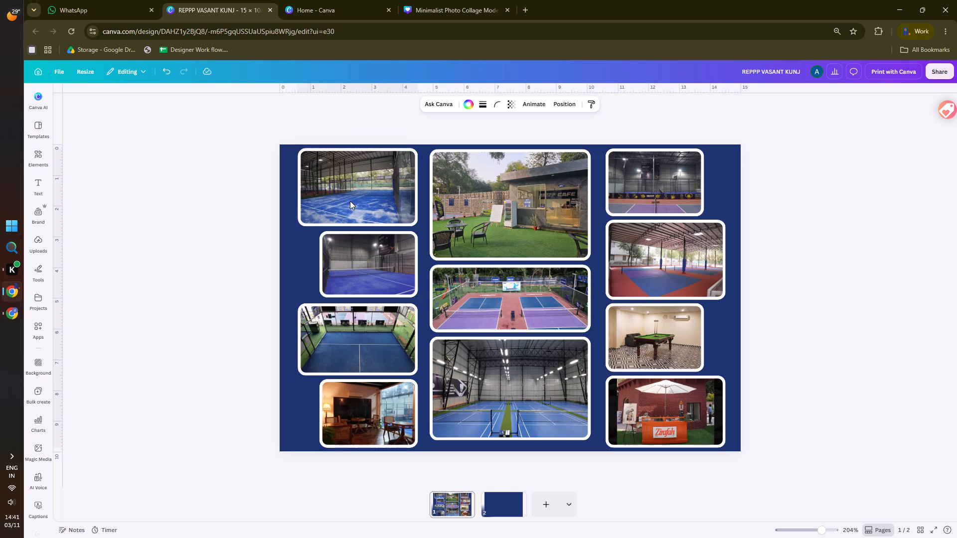
key("Right")
left_click(662, 200)
key("Left")
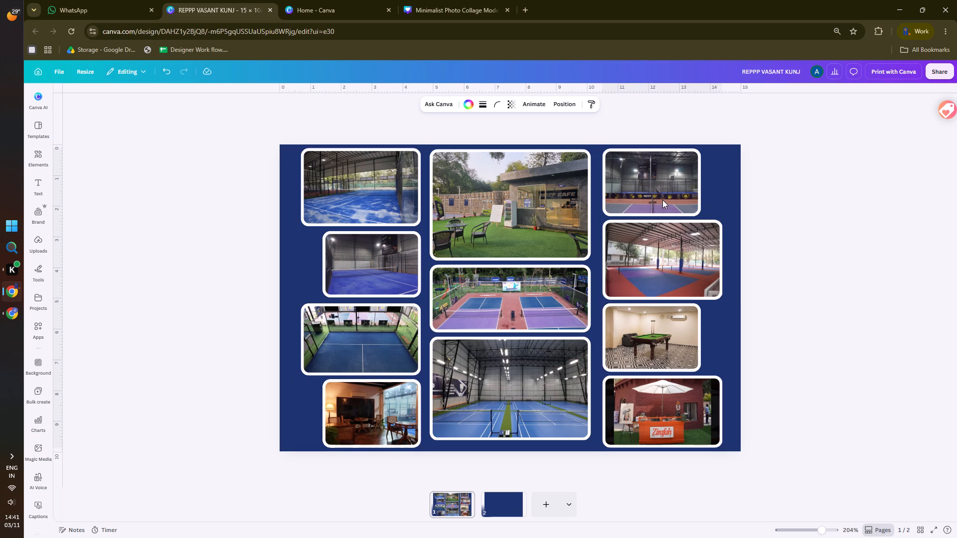
key("Left")
left_click(825, 213)
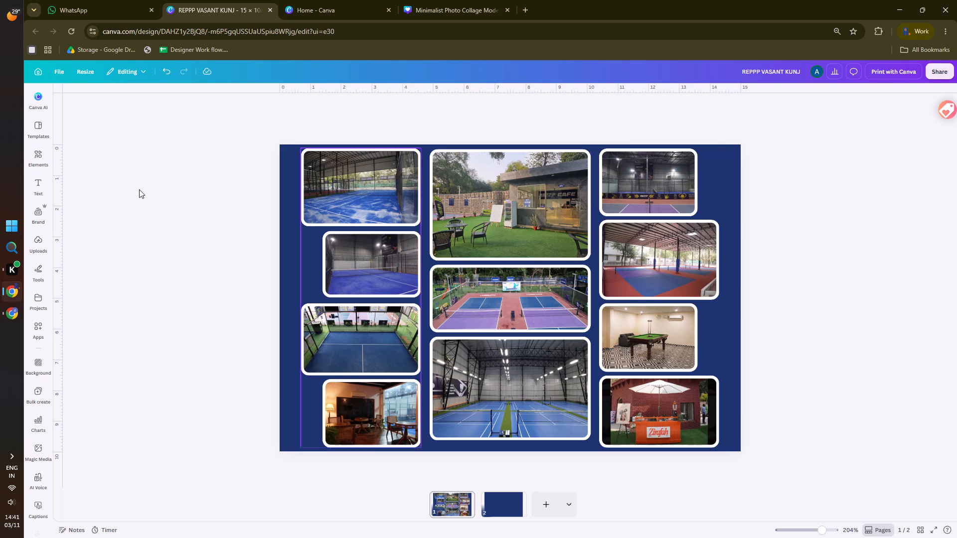
Search the elements for "ELEMENT" and add the black diagonal-stripe strip from the graphics to the page.
left_click(39, 153)
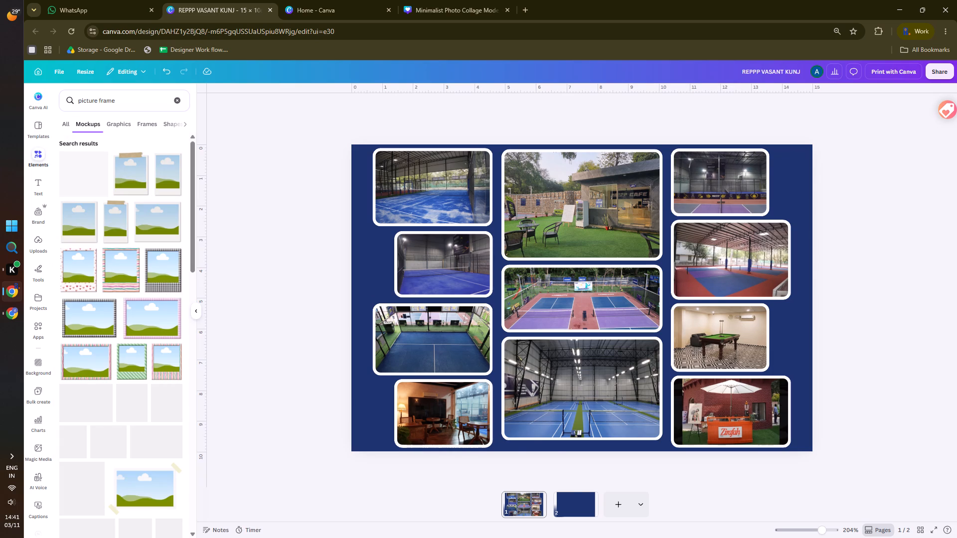
left_click(178, 102)
left_click(99, 101)
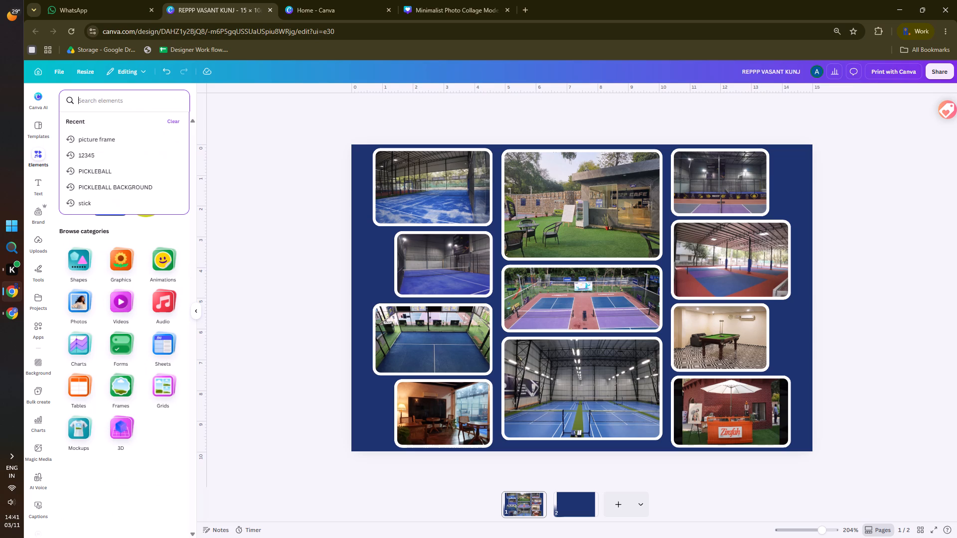
type("ELEMENT")
key("Return")
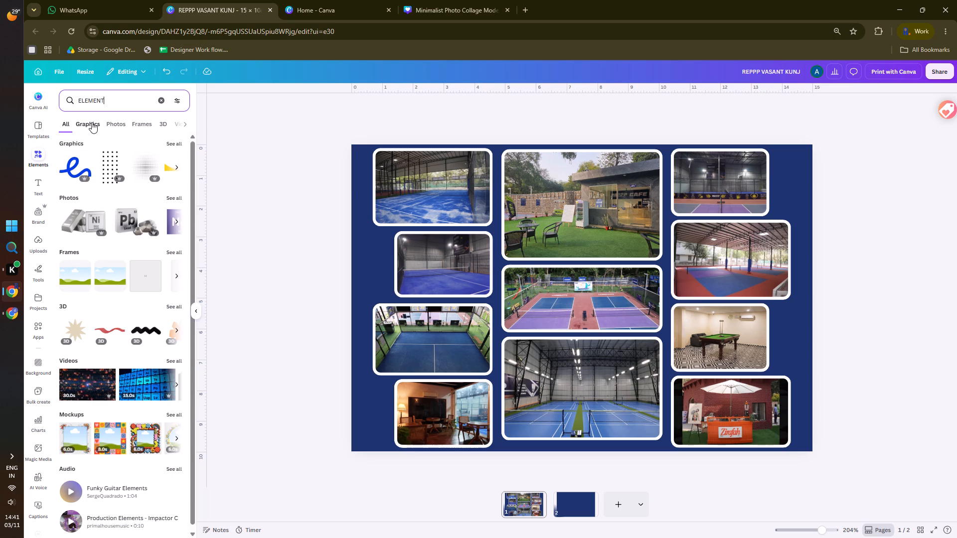
left_click(92, 122)
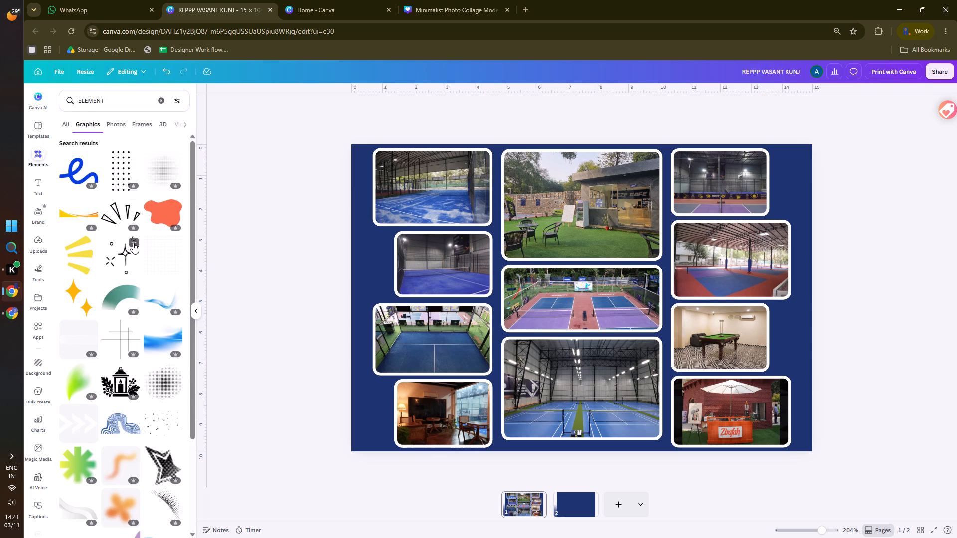
scroll(133, 243, "down", 9)
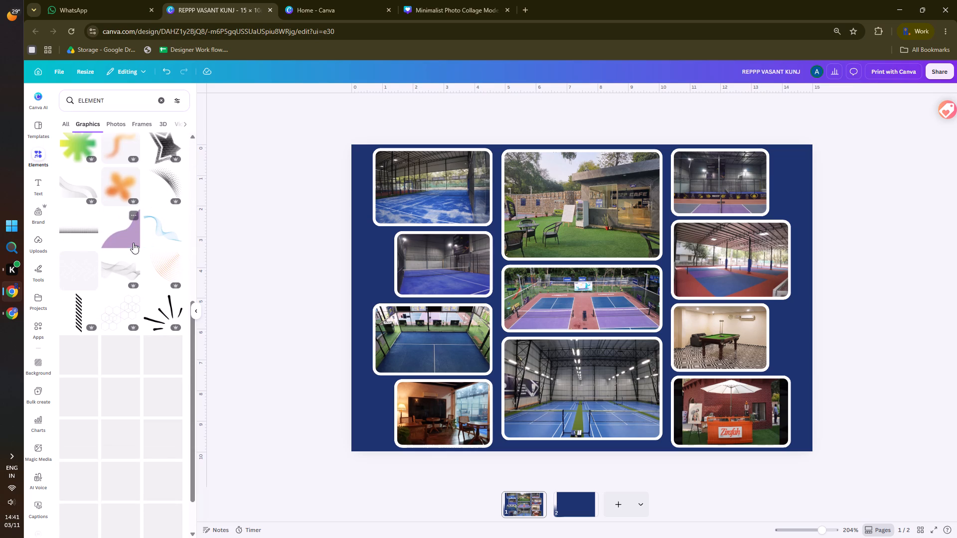
left_click(78, 313)
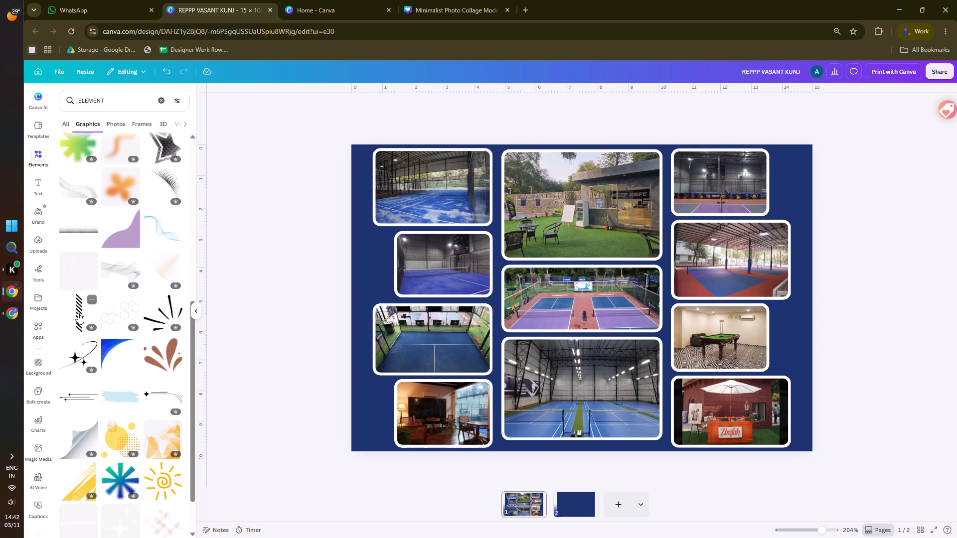
Position the stripe strip in the page's top-left corner and enlarge it to the full page height along the left edge.
left_click_drag(580, 294, 363, 219)
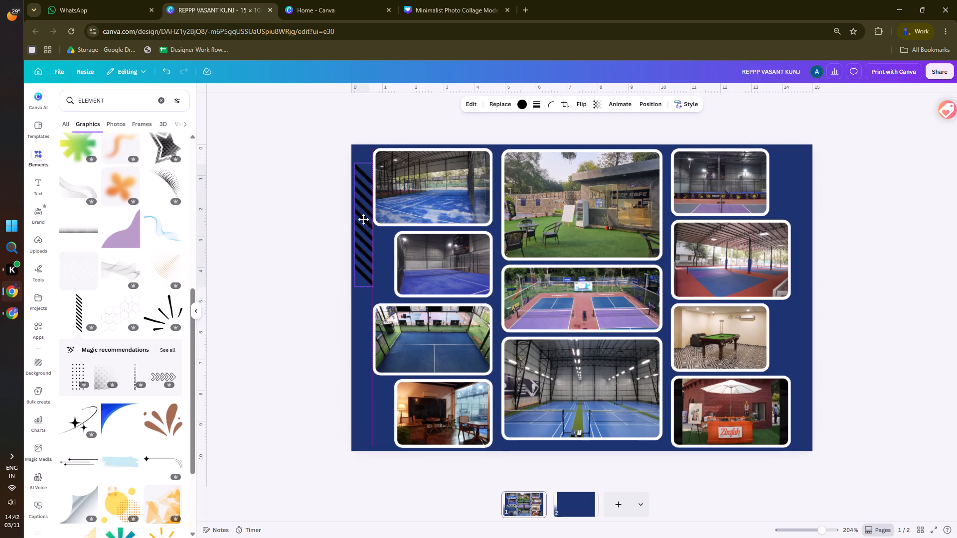
left_click_drag(363, 219, 360, 202)
left_click_drag(368, 267, 419, 401)
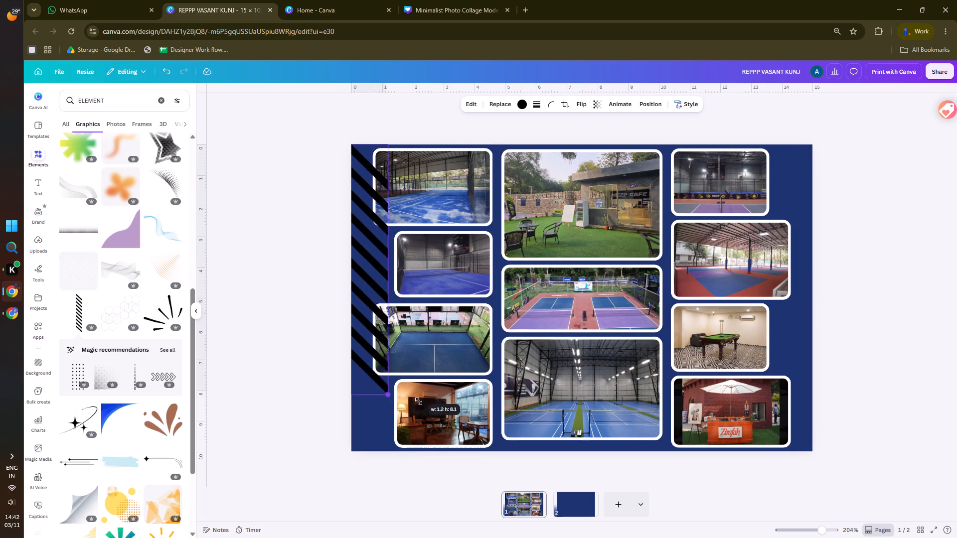
left_click_drag(419, 401, 435, 444)
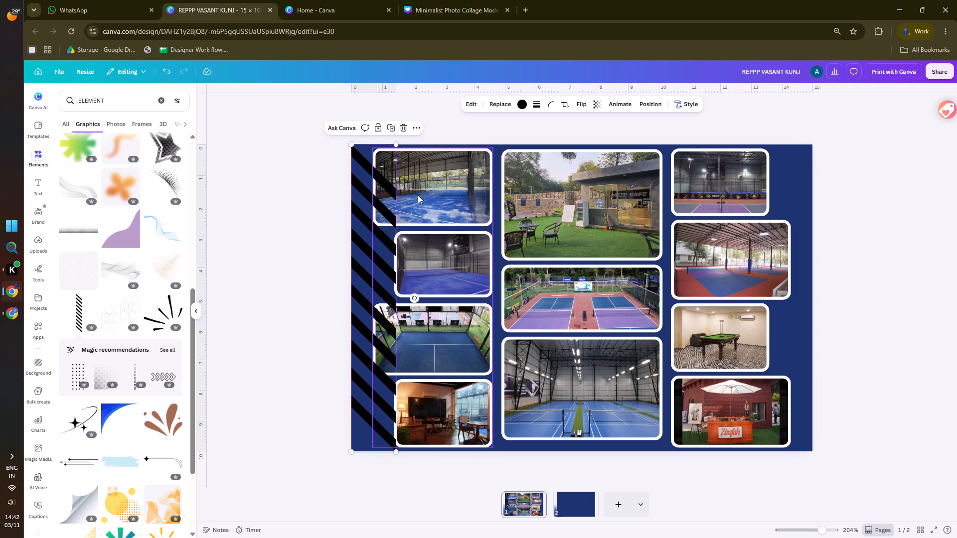
Bring the left photo column group in front of the diagonal stripes.
left_click(422, 190)
right_click(422, 190)
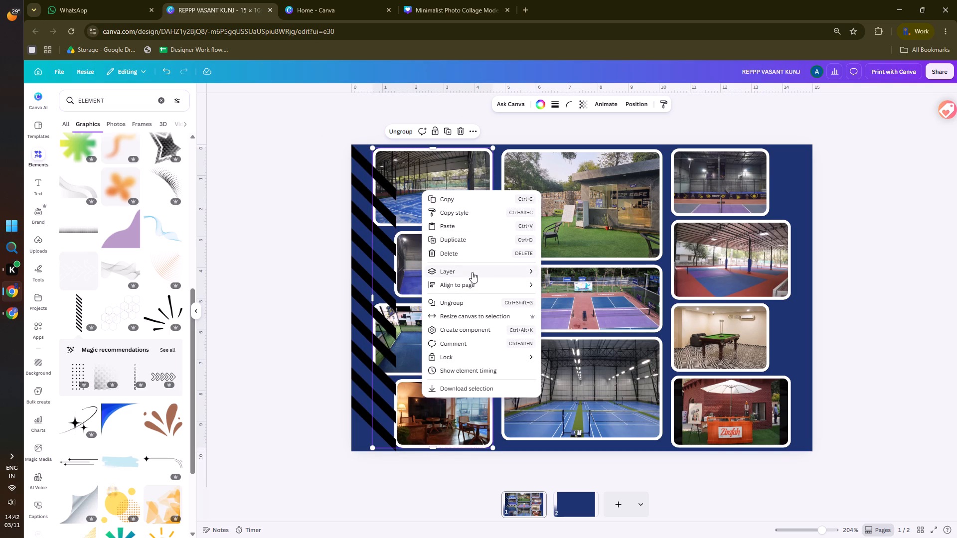
left_click(555, 270)
left_click(247, 249)
left_click(247, 249)
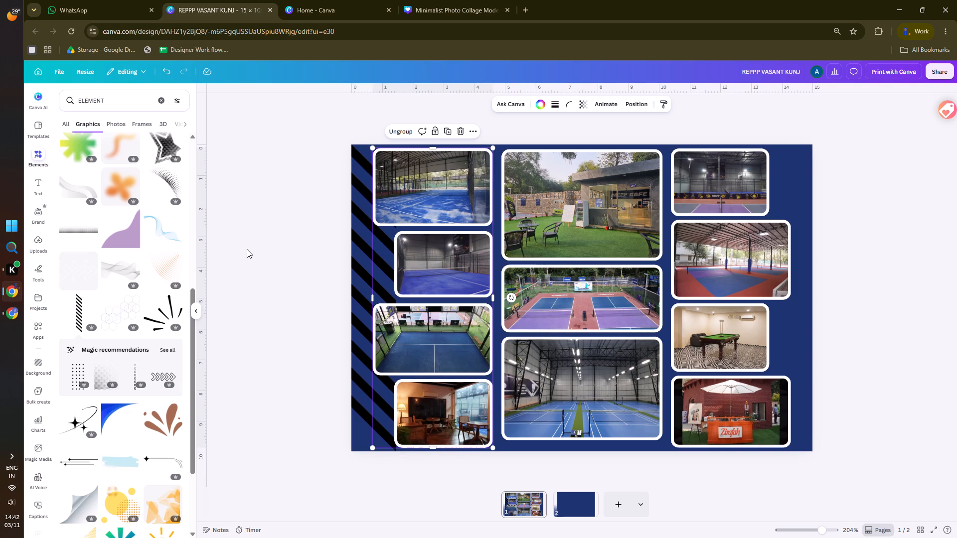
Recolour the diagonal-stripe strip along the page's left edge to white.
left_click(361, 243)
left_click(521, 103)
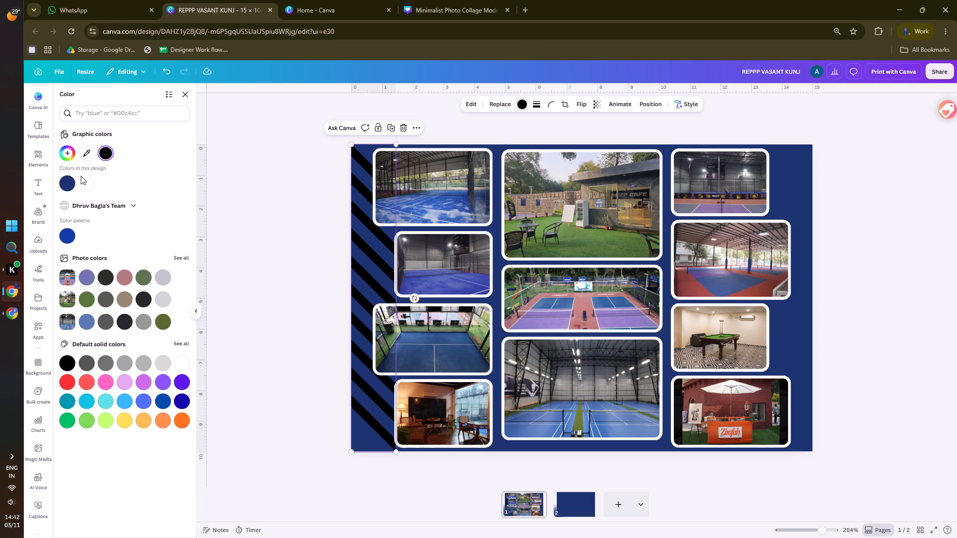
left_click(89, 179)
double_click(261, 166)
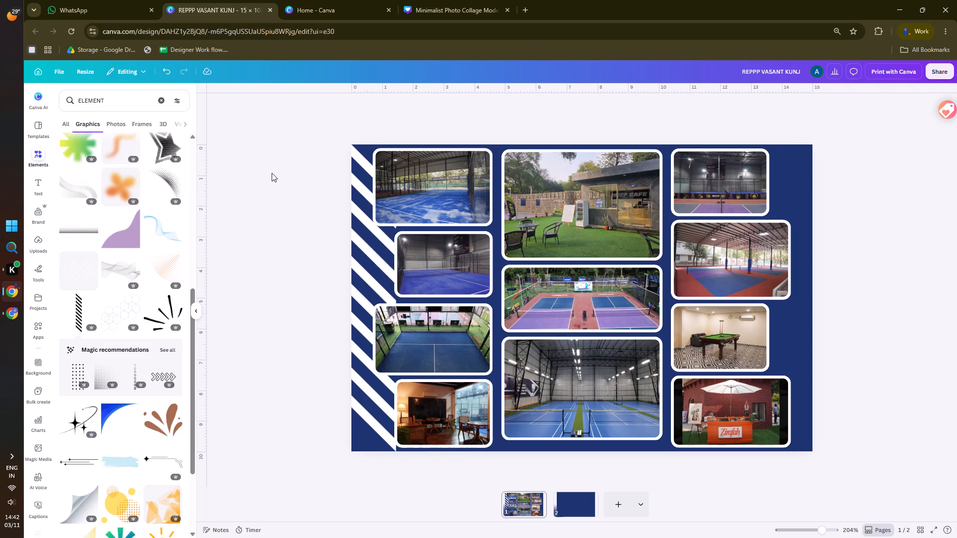
Delete the diagonal-stripe strip from the page.
left_click(355, 188)
key("Delete")
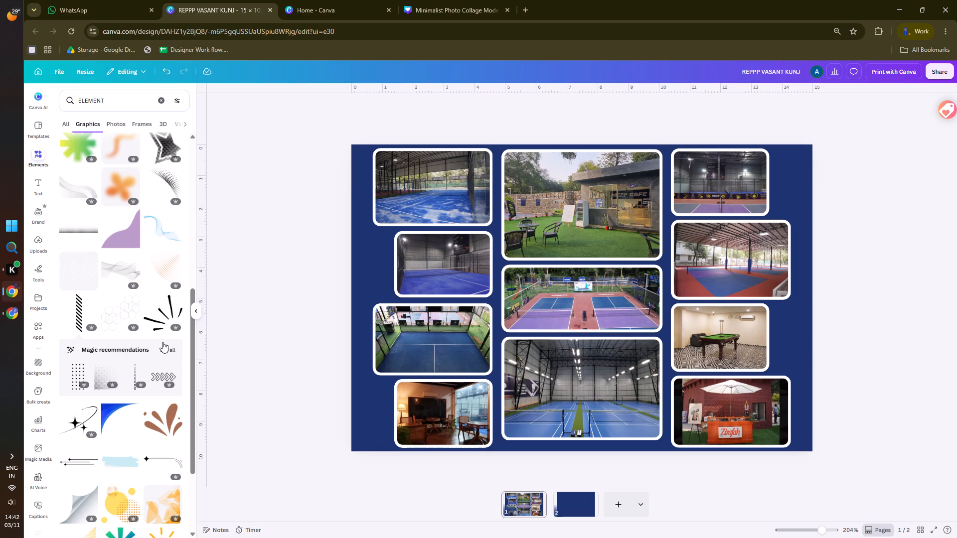
Browse further through the "ELEMENT" graphics and add the blue curved corner graphic with a dark blue base to page 1.
scroll(122, 383, "down", 1)
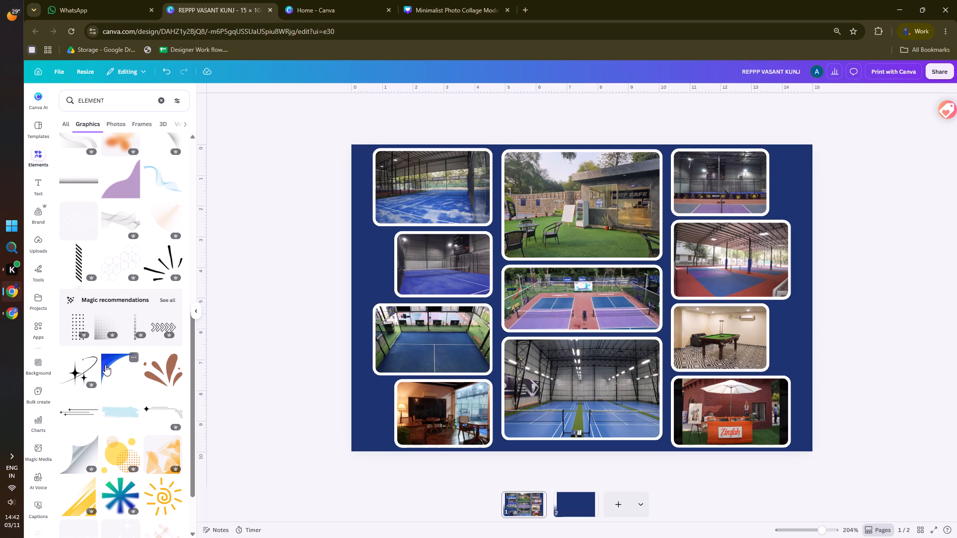
scroll(105, 365, "down", 8)
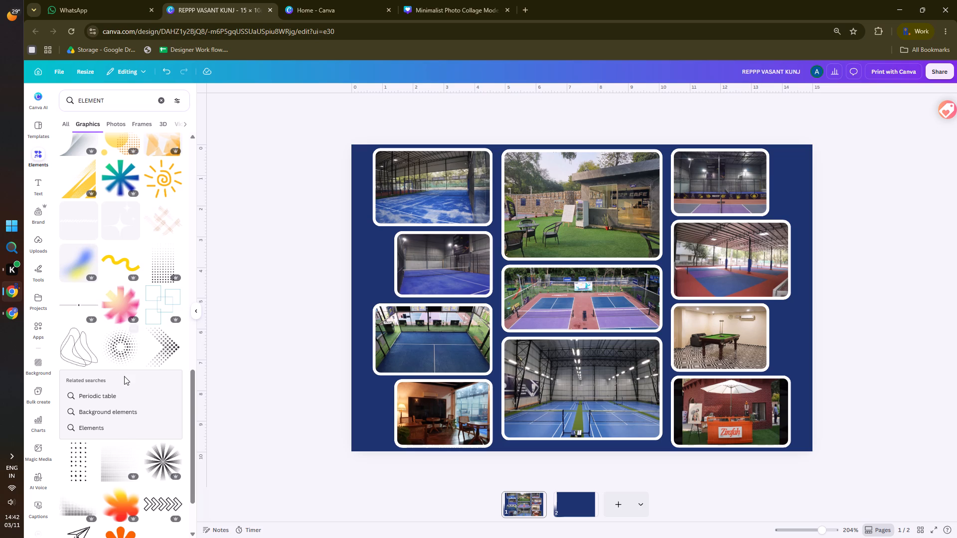
scroll(124, 376, "down", 9)
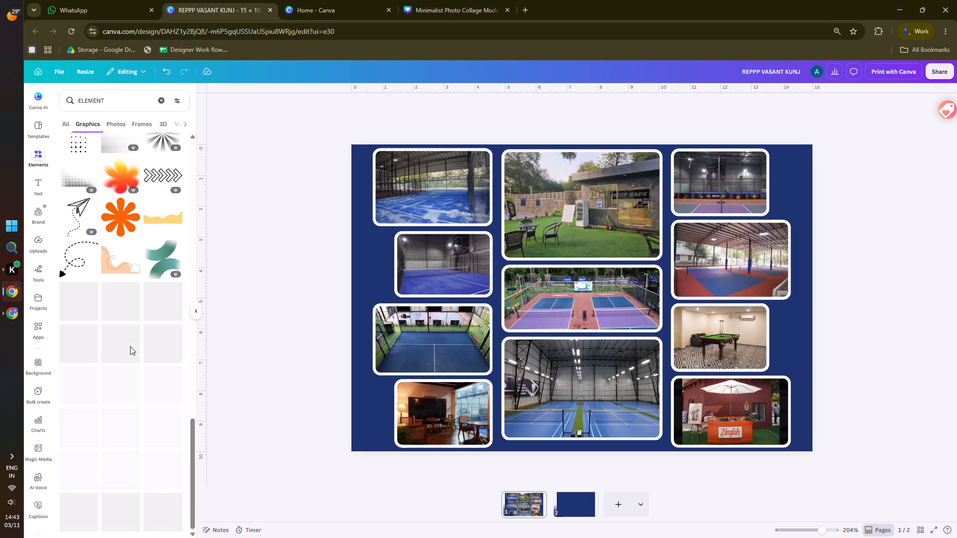
scroll(130, 346, "up", 2)
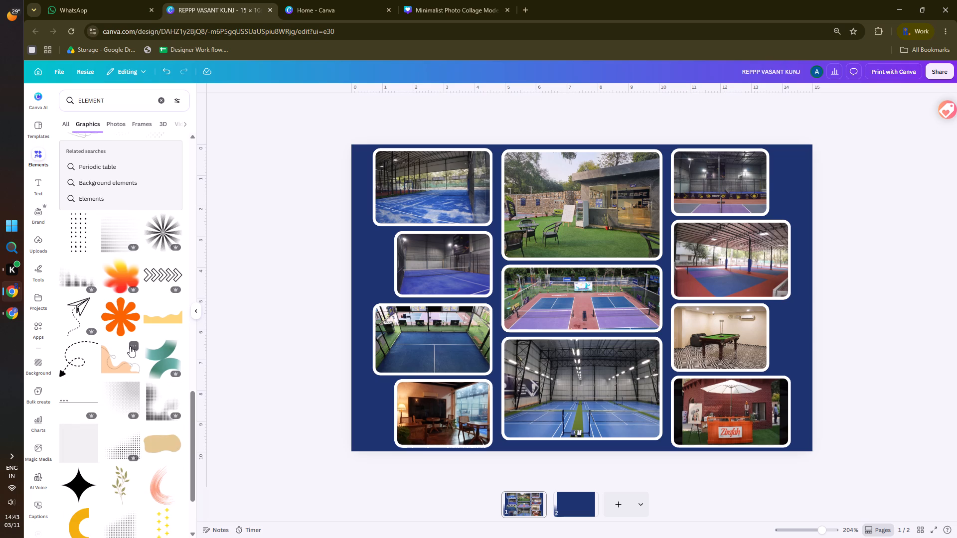
scroll(231, 271, "down", 2)
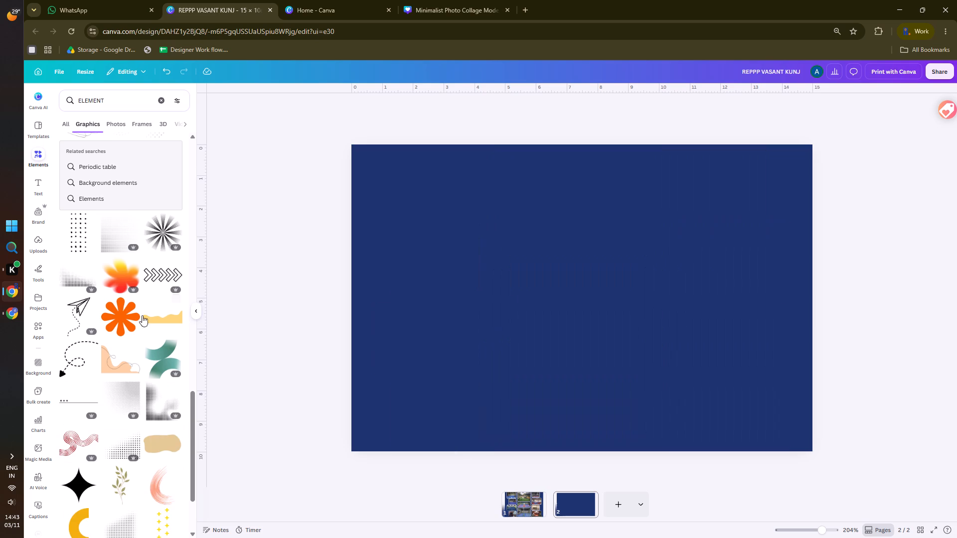
scroll(142, 315, "down", 4)
left_click(513, 505)
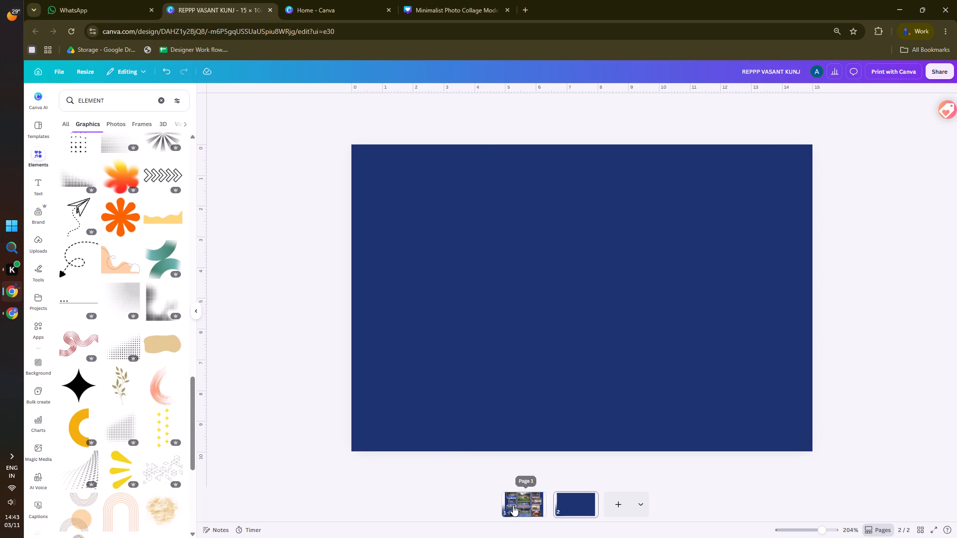
scroll(103, 402, "down", 5)
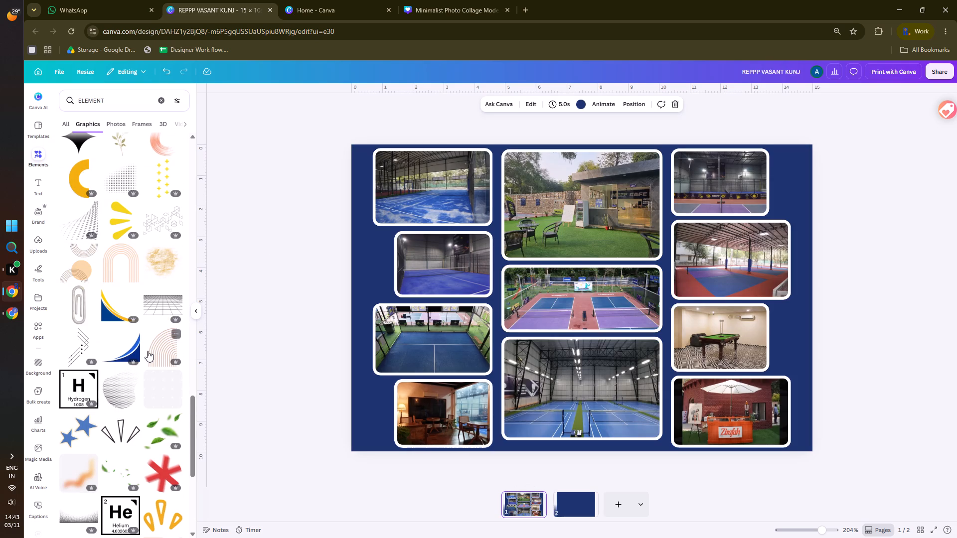
left_click(128, 348)
Flip the blue curve graphic horizontally and fit it into the page's bottom-left corner, flush with both edges.
left_click_drag(642, 337, 418, 434)
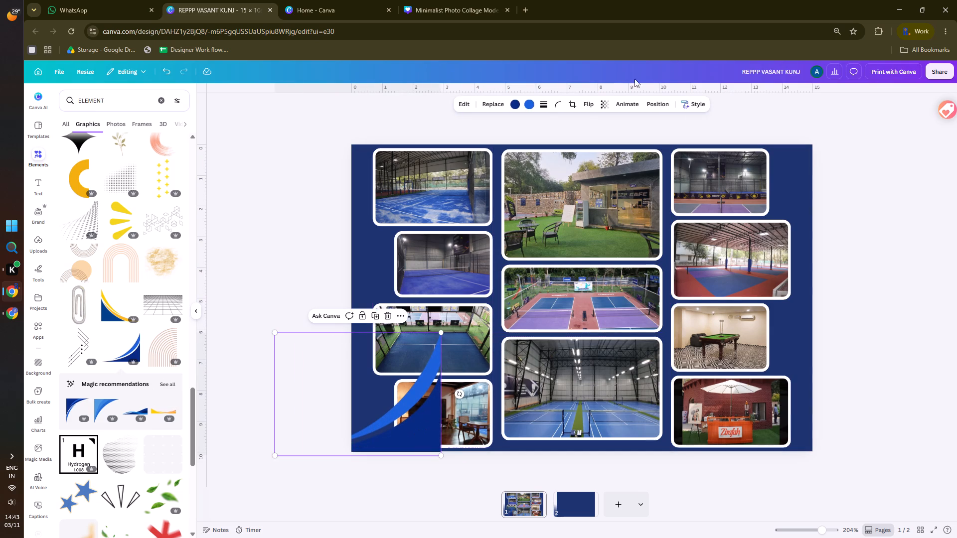
left_click(587, 103)
left_click(585, 125)
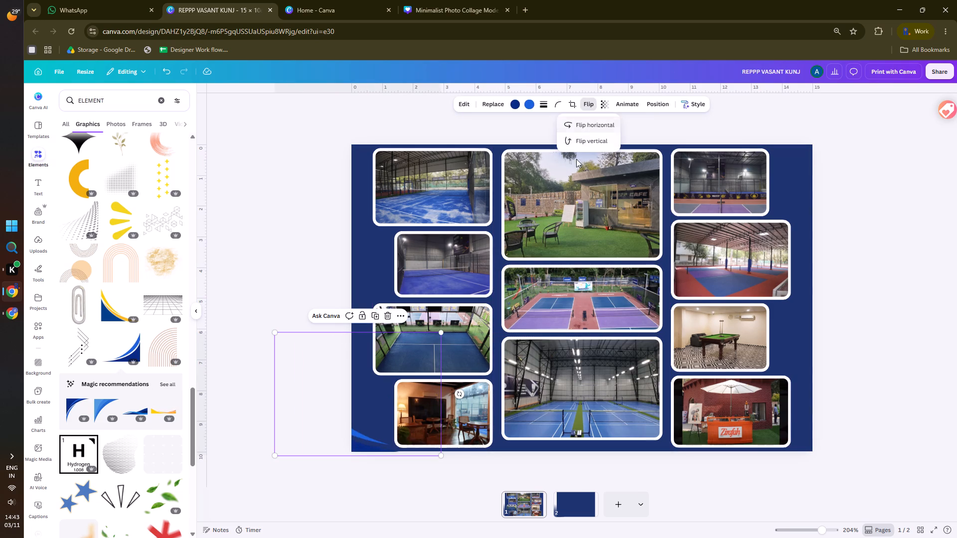
left_click_drag(361, 414, 424, 446)
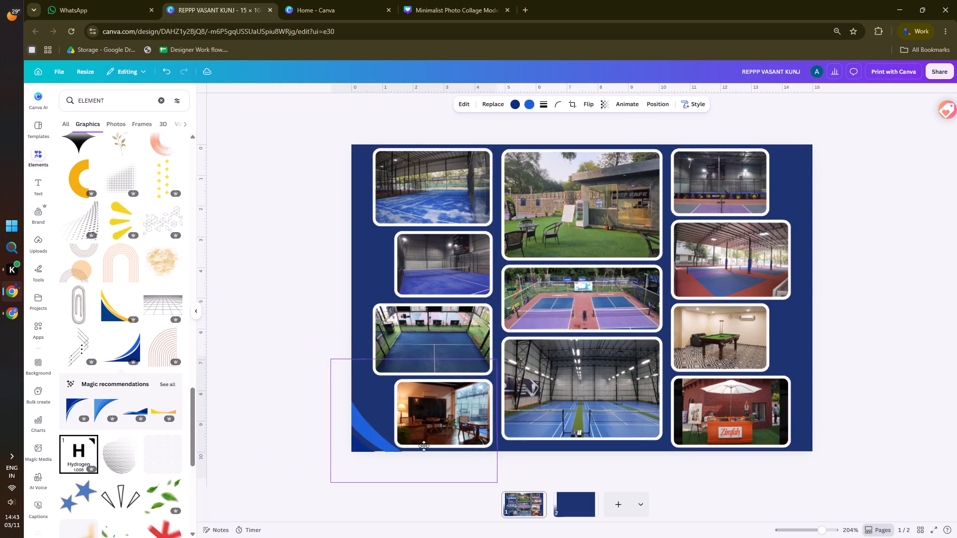
left_click_drag(424, 446, 431, 409)
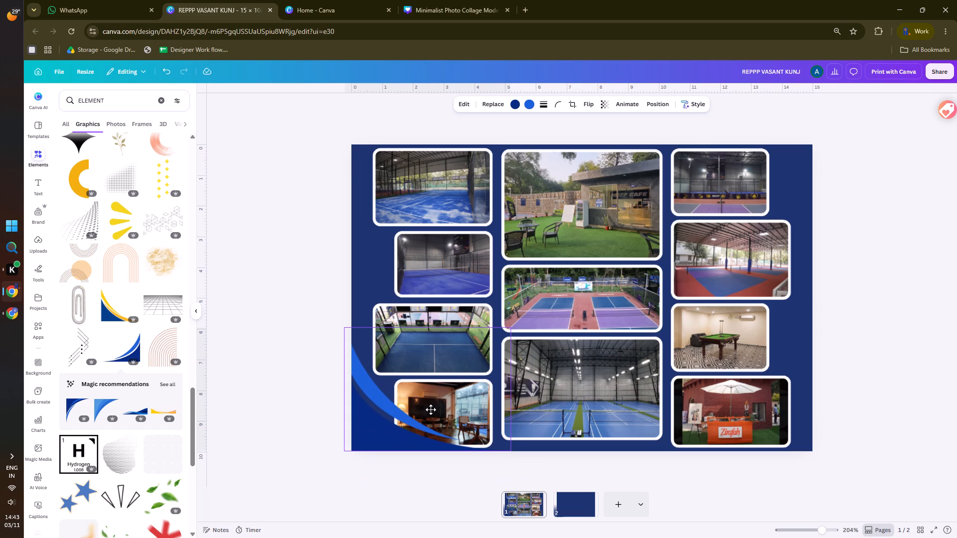
left_click_drag(431, 409, 431, 408)
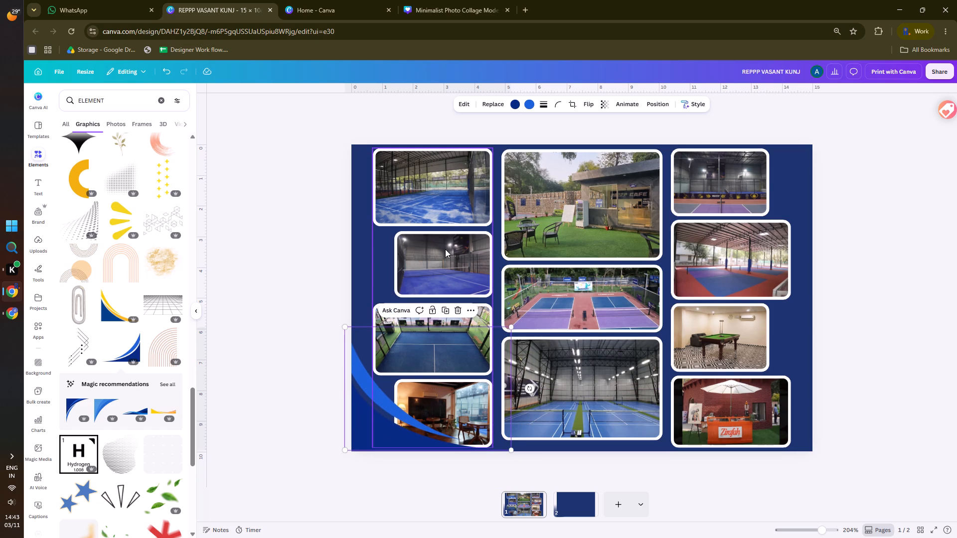
left_click_drag(369, 413, 369, 414)
left_click_drag(369, 414, 374, 416)
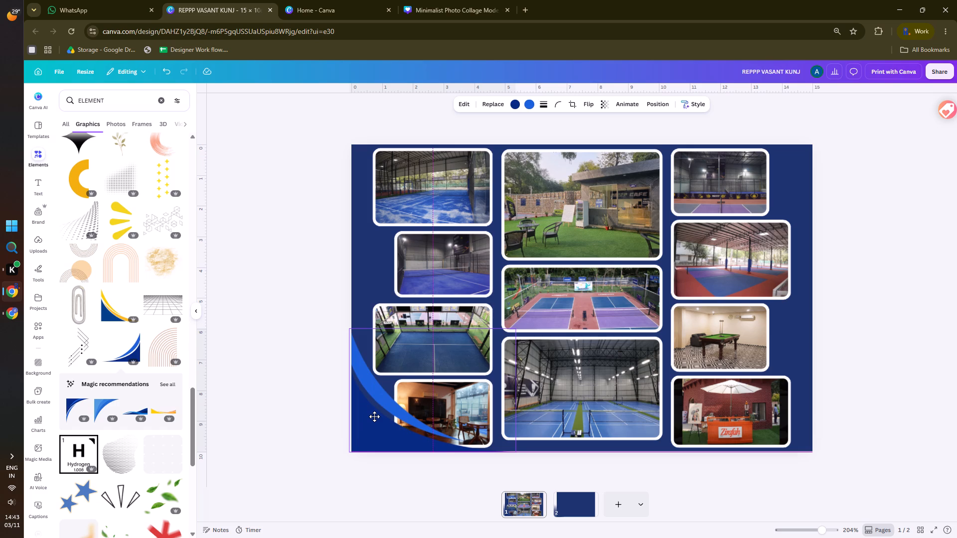
left_click_drag(374, 416, 376, 416)
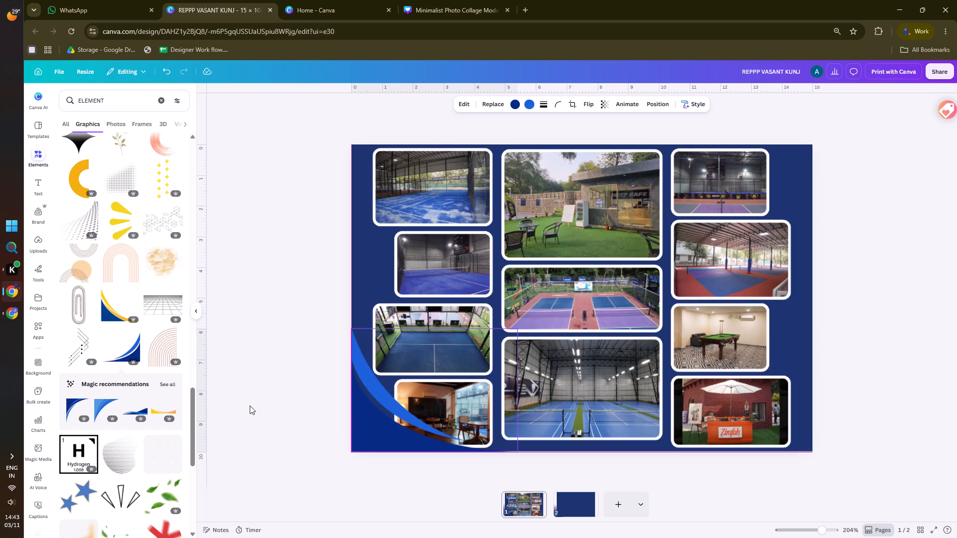
left_click(250, 405)
Duplicate the blue corner curve, flip the copy horizontally and fit it flush into the page's bottom-right corner.
left_click(370, 400)
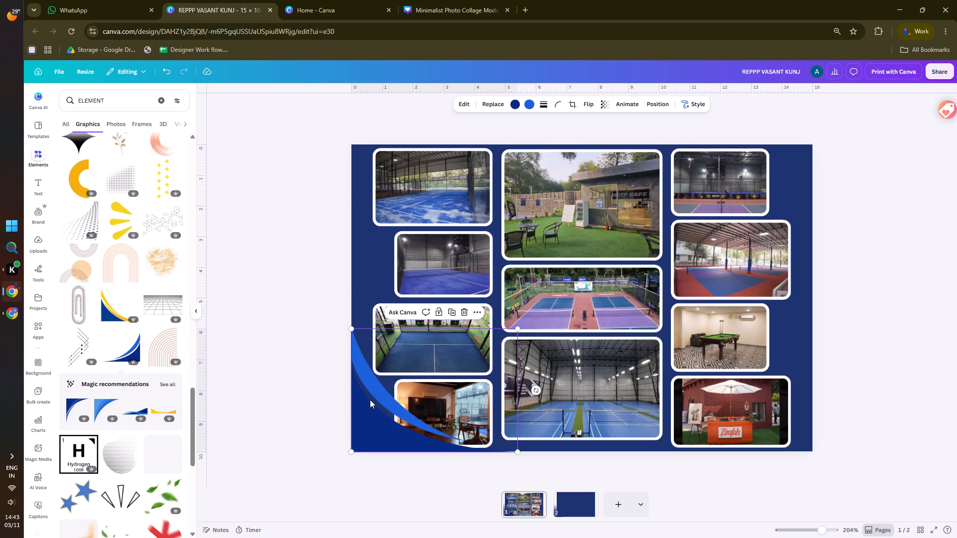
left_click_drag(370, 400, 587, 396, "alt")
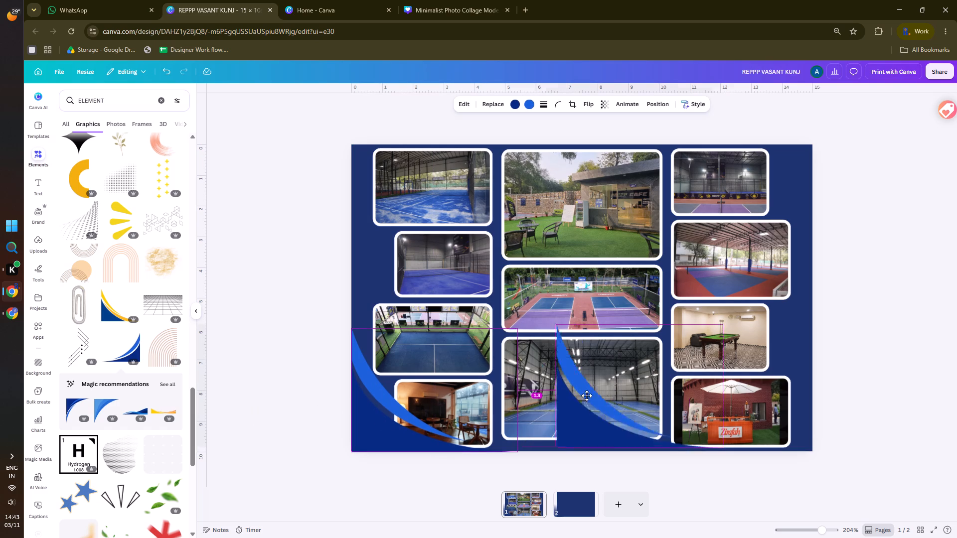
left_click_drag(587, 396, 679, 395, "alt")
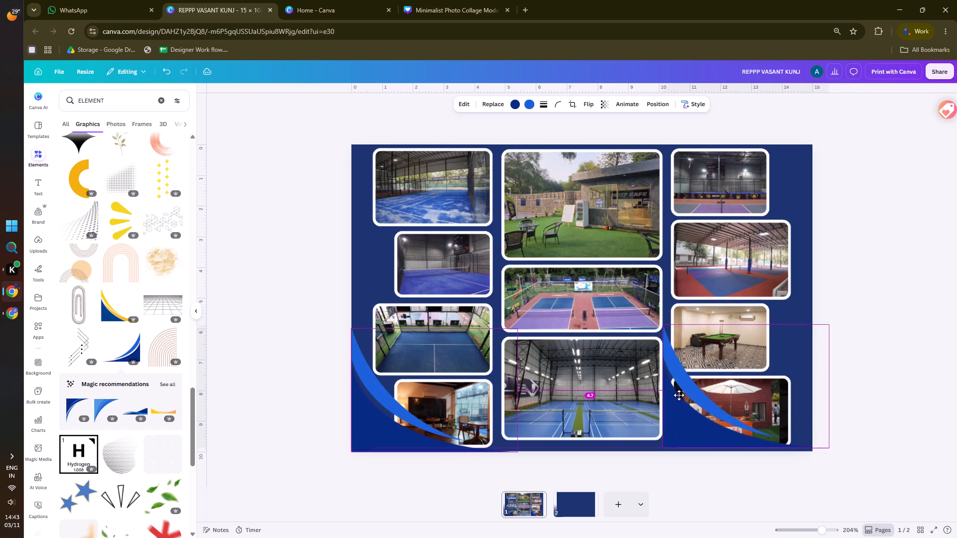
left_click_drag(679, 395, 677, 398, "alt")
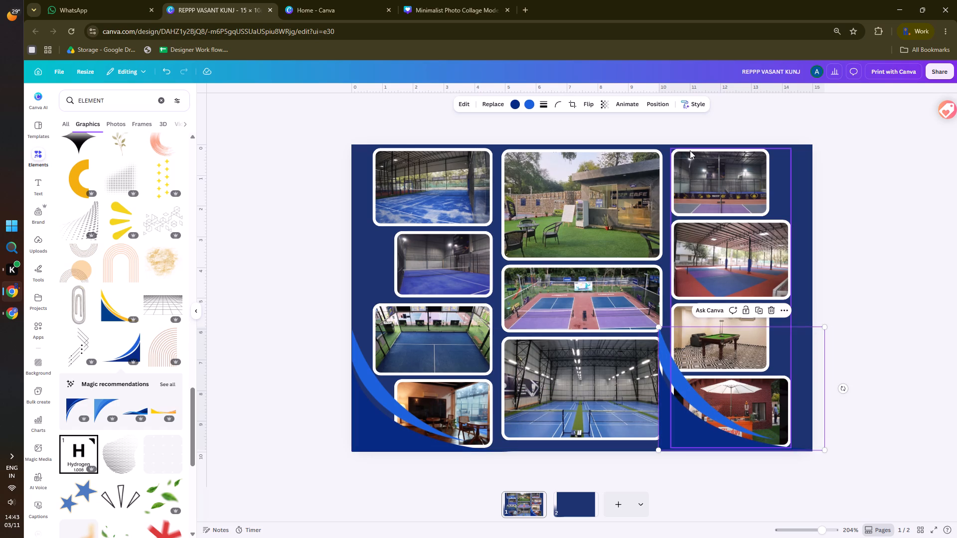
left_click(588, 107)
left_click(591, 124)
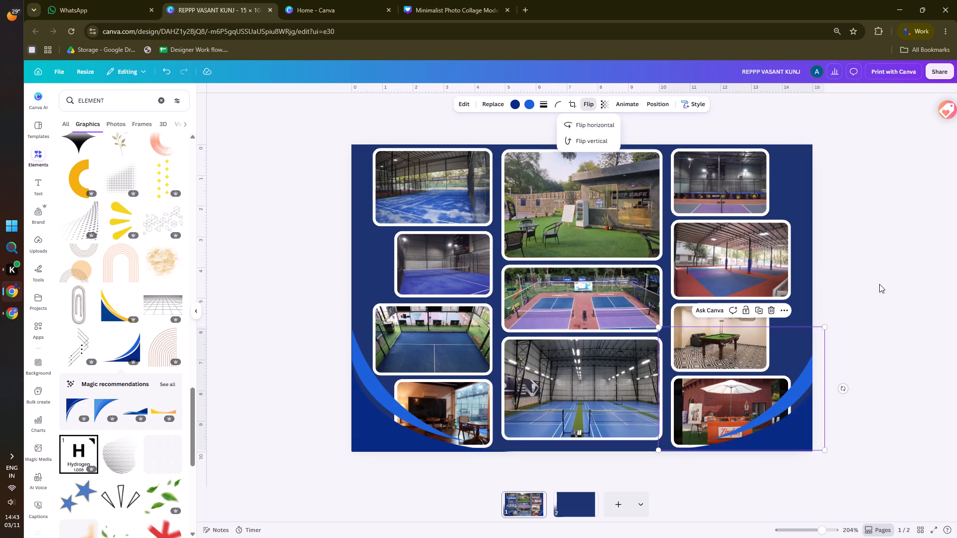
left_click(885, 259)
left_click_drag(791, 408, 783, 412)
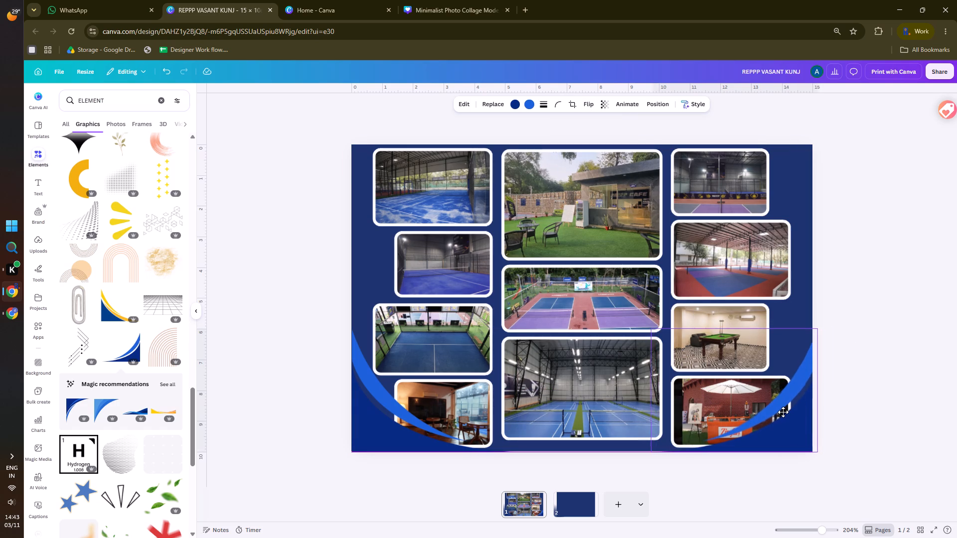
left_click_drag(783, 412, 777, 411)
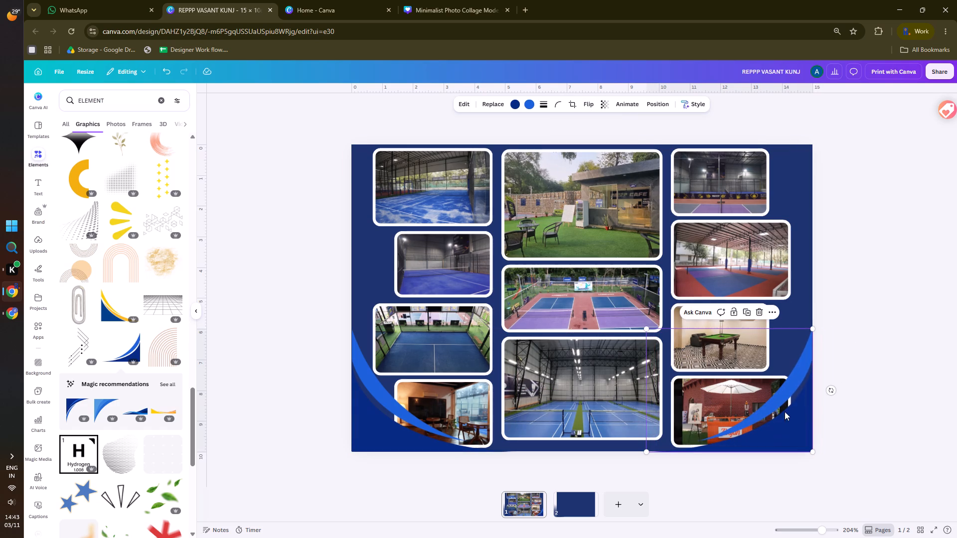
left_click(874, 267)
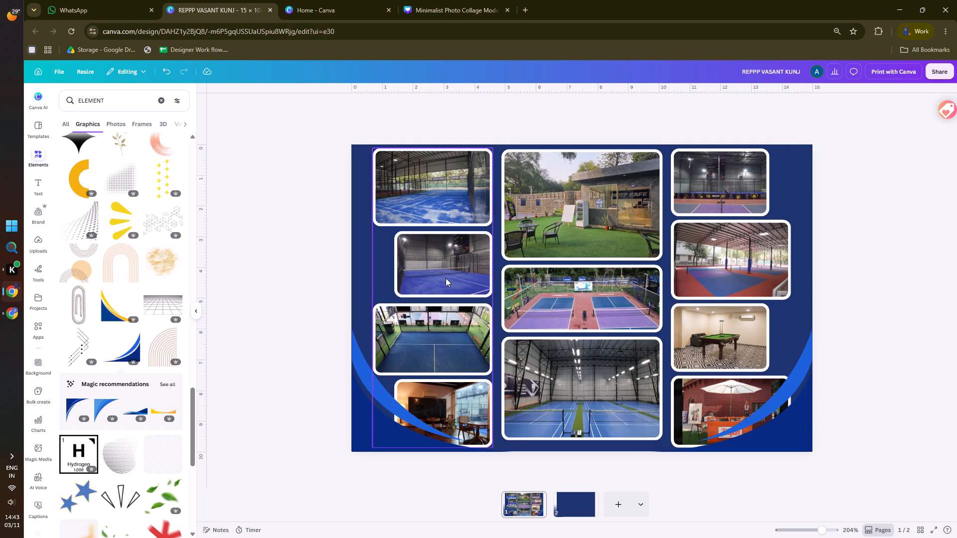
Bring the left photo column group in front of the bottom-left blue curve.
left_click(446, 278)
right_click(446, 278)
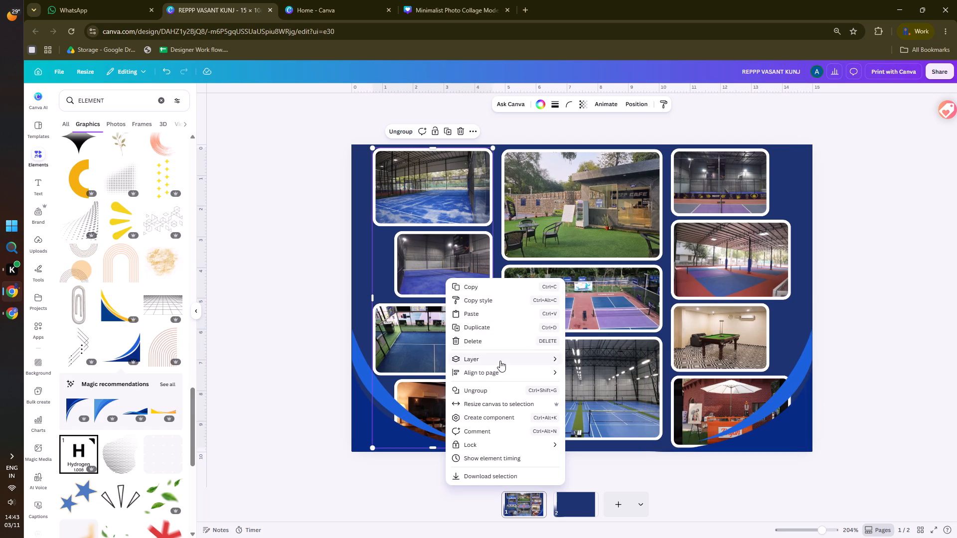
left_click(583, 358)
double_click(872, 212)
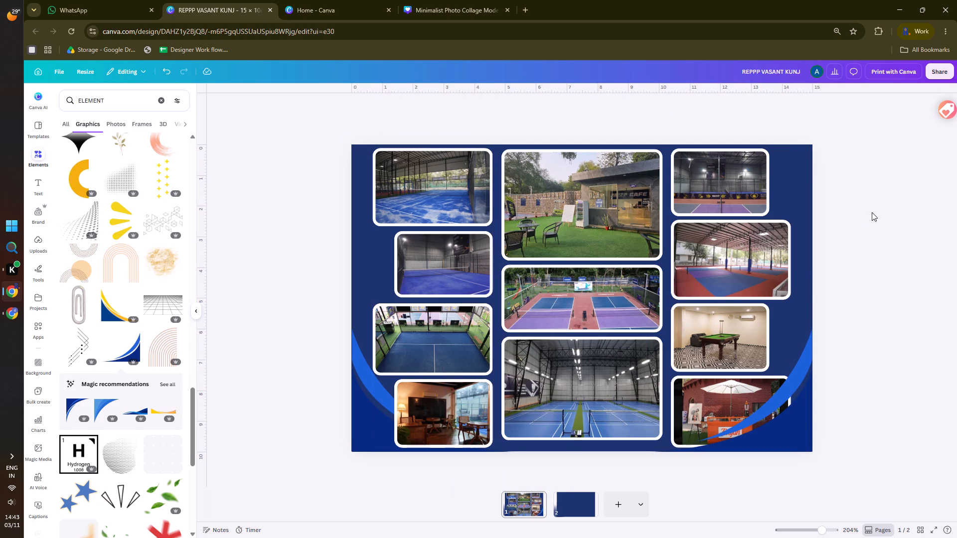
Bring the right photo column group in front of the bottom-right blue curve.
left_click(737, 264)
right_click(737, 264)
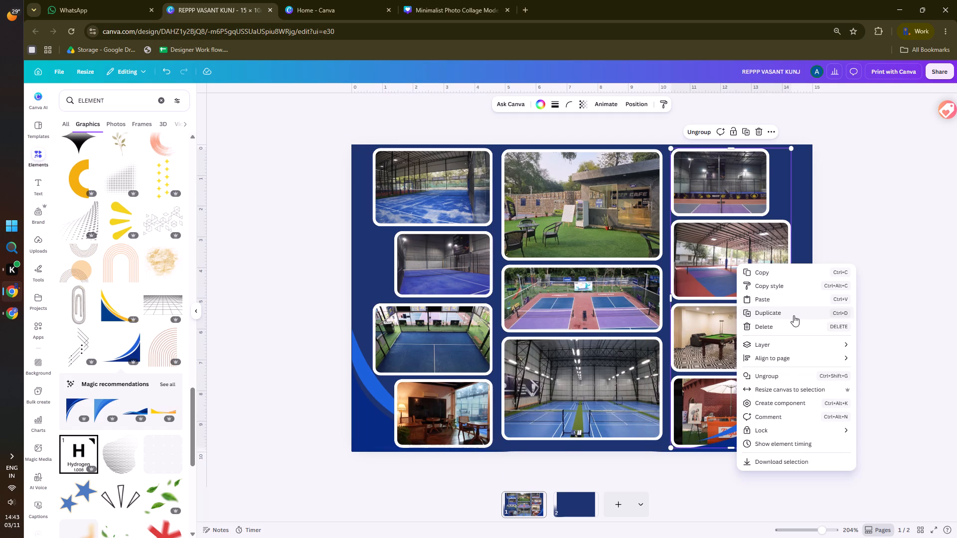
left_click(692, 347)
double_click(903, 181)
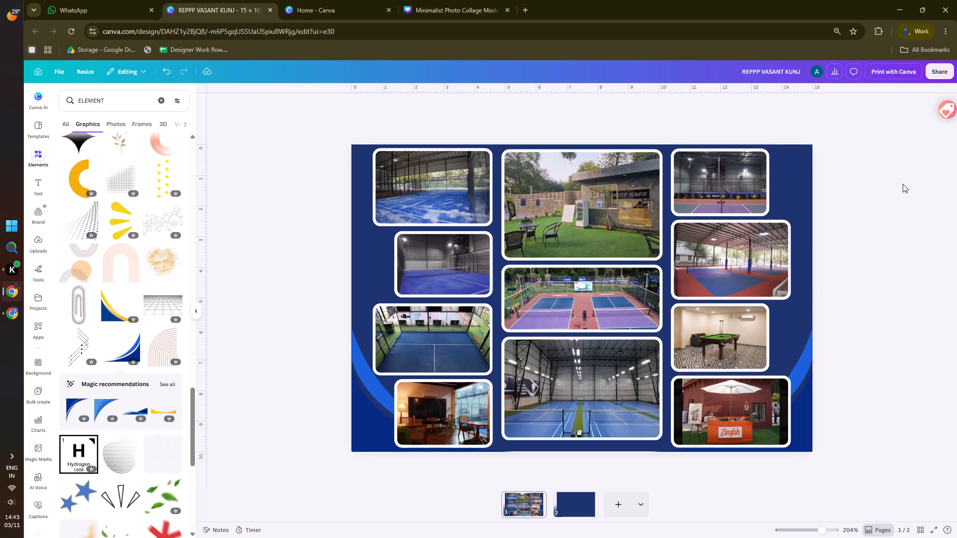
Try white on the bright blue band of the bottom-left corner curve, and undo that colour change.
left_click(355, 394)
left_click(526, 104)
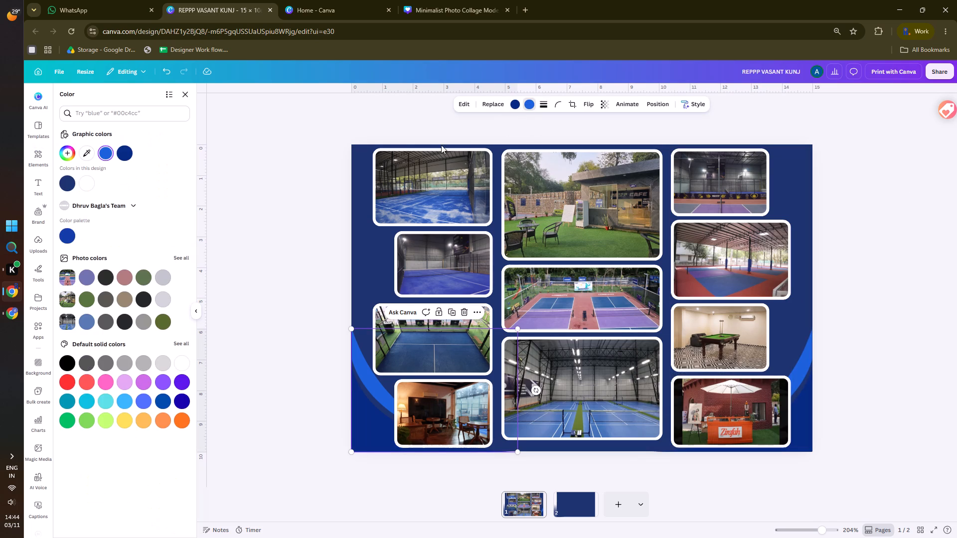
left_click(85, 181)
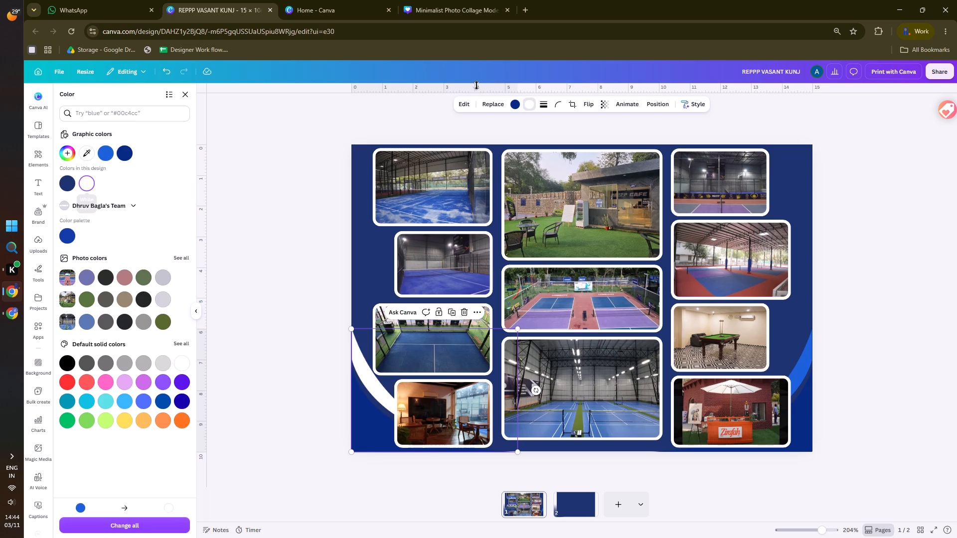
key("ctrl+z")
Change the dark blue base of the bottom-left corner curve to white.
left_click(512, 106)
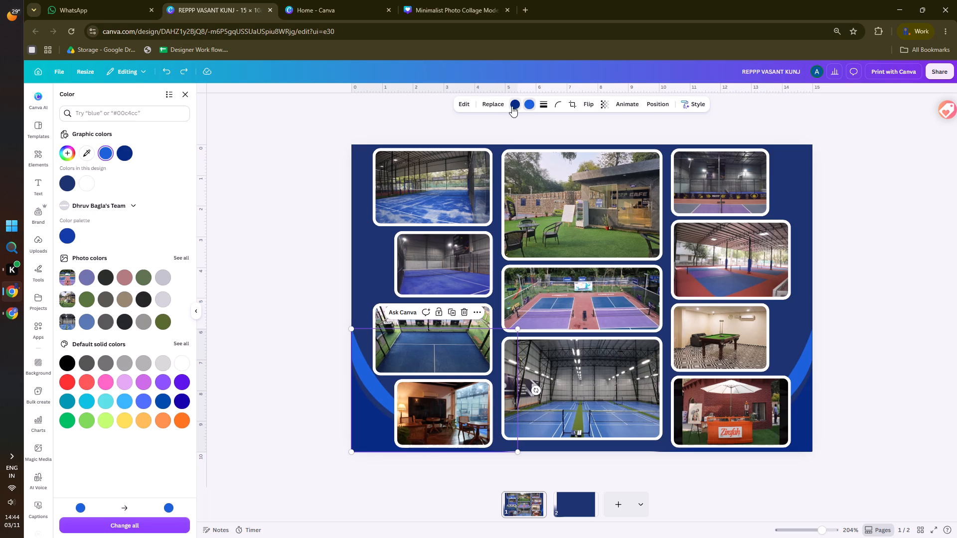
left_click(88, 181)
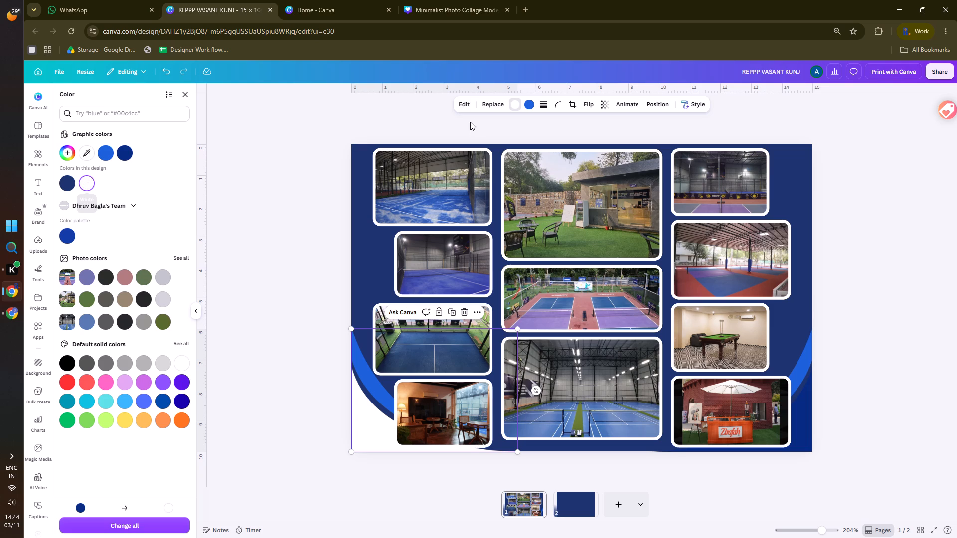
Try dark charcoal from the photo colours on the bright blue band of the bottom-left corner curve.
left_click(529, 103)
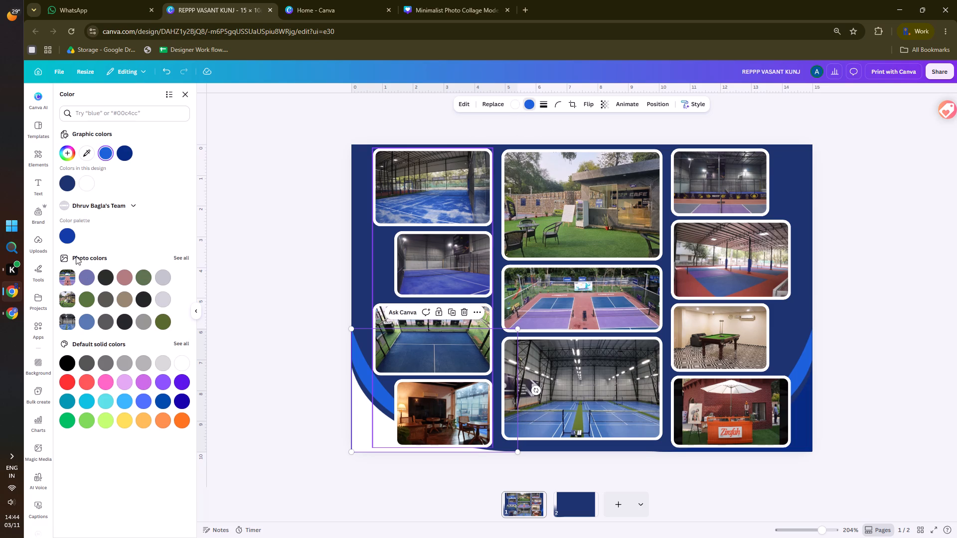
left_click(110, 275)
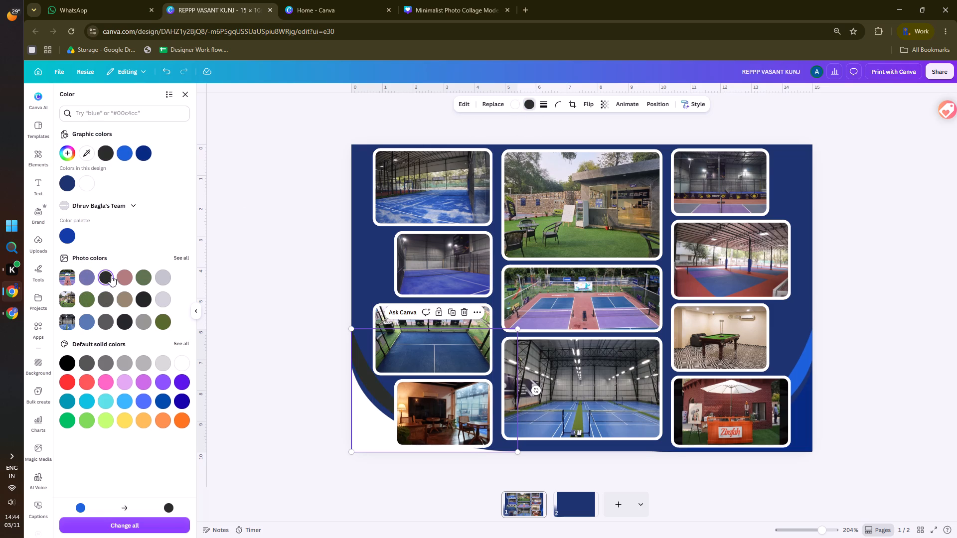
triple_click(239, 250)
Delete the curve graphics from both bottom corners of the collage.
left_click(359, 437)
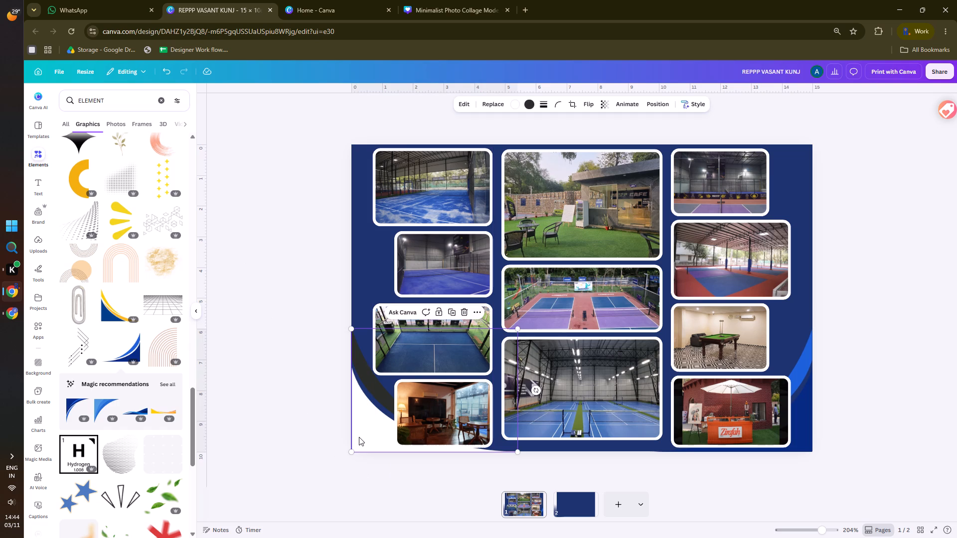
key("Delete")
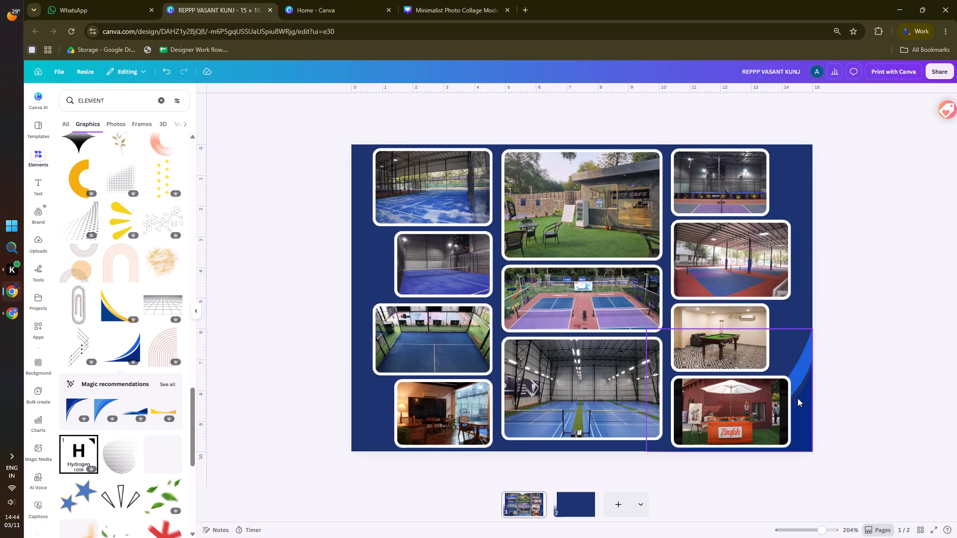
left_click(797, 398)
key("Delete")
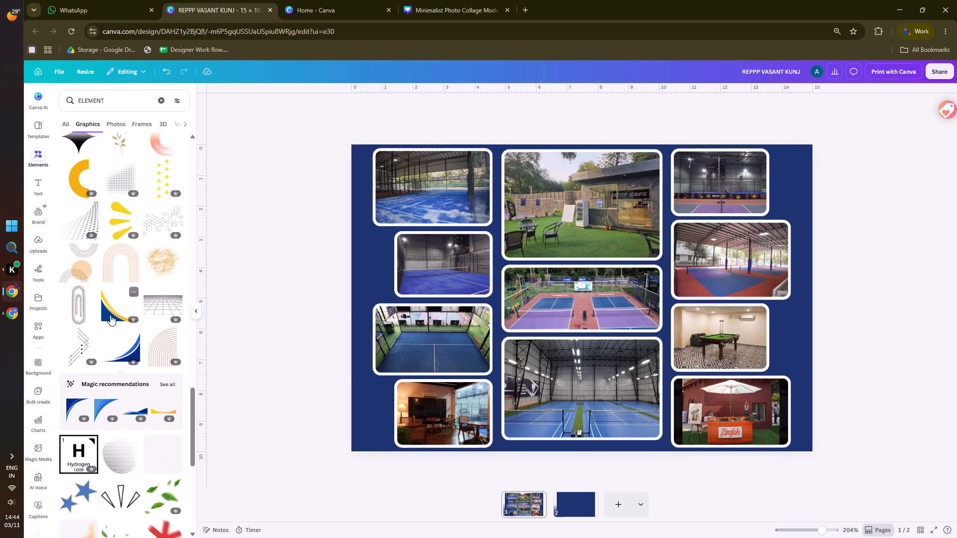
Add the blue curve graphic with yellow bands and fit it into the bottom-left corner of the page.
left_click(110, 315)
left_click_drag(542, 323, 354, 416)
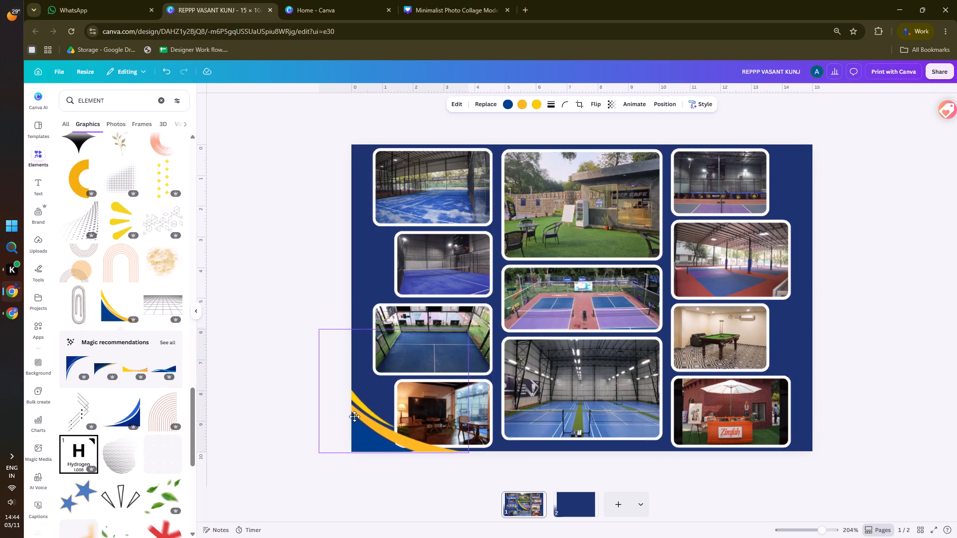
left_click_drag(354, 416, 384, 415)
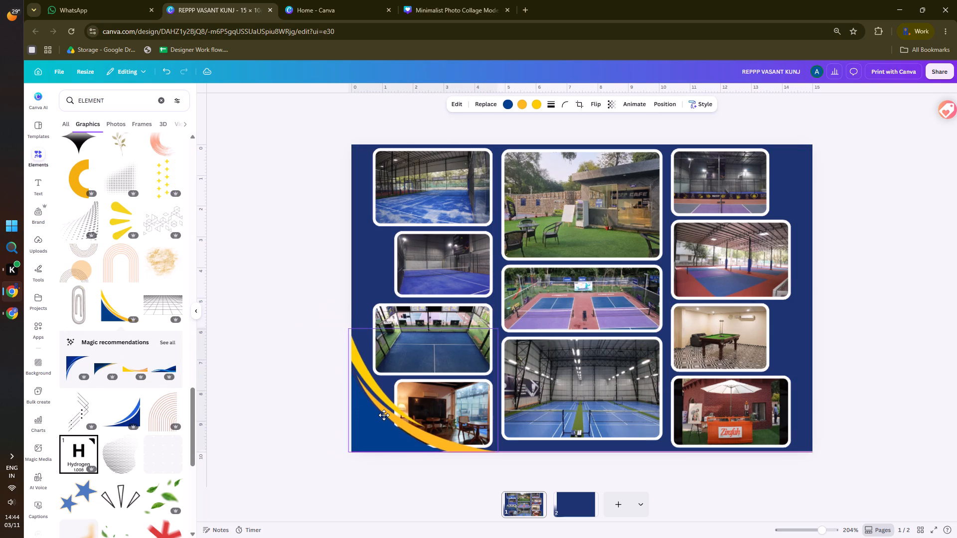
left_click_drag(384, 415, 385, 416)
left_click(264, 358)
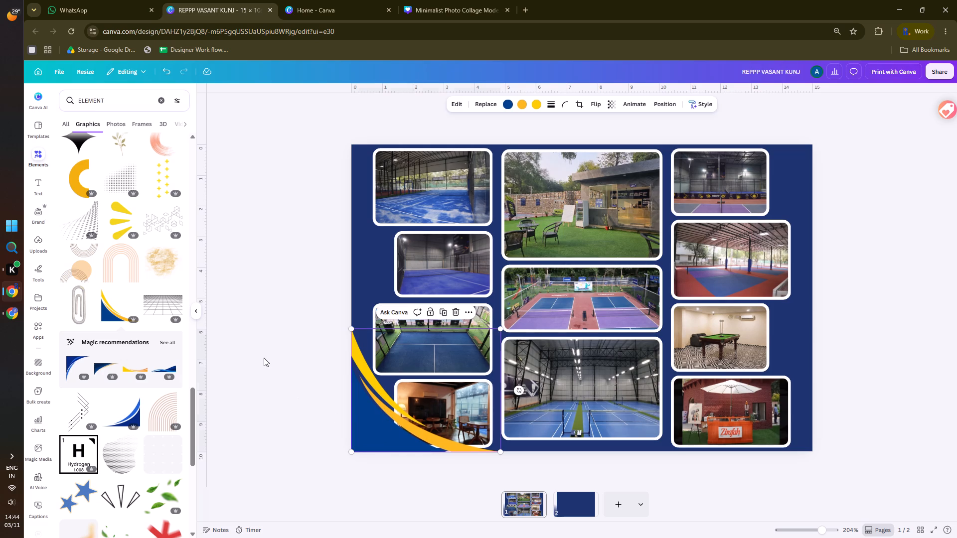
Bring the left photo column group in front of the bottom-left blue and yellow curve.
left_click(421, 227)
right_click(421, 227)
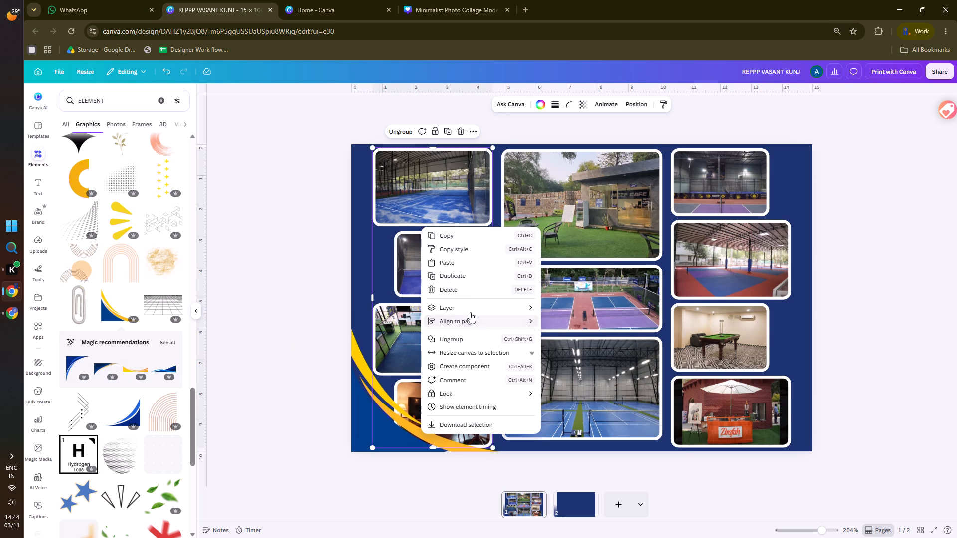
left_click(561, 306)
left_click(259, 340)
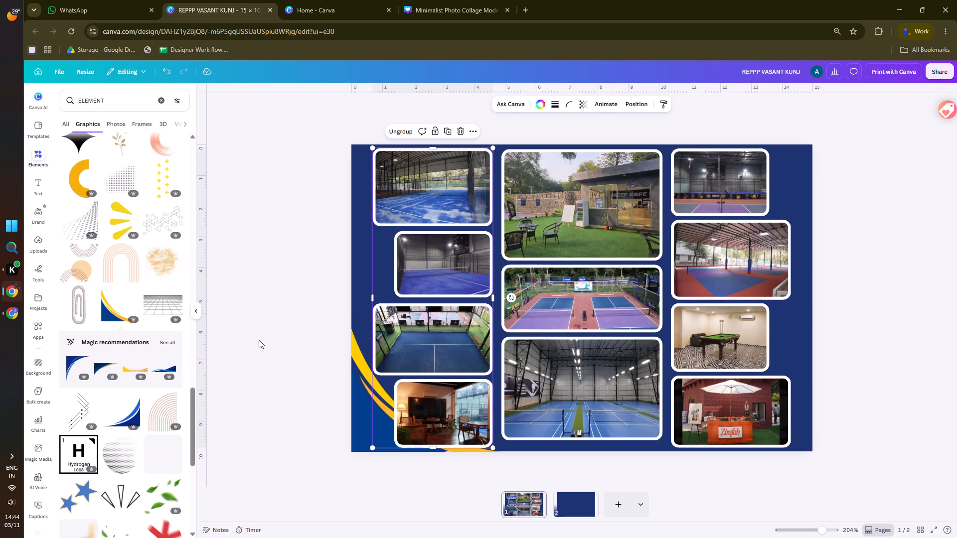
left_click(255, 335)
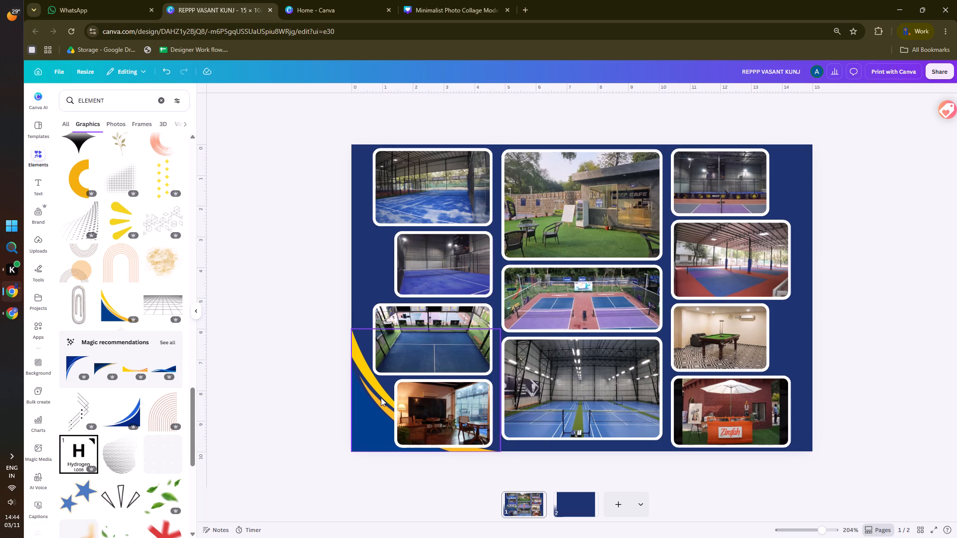
Duplicate the blue and yellow curve into the bottom-right corner and flip the copy horizontally.
left_click(361, 391)
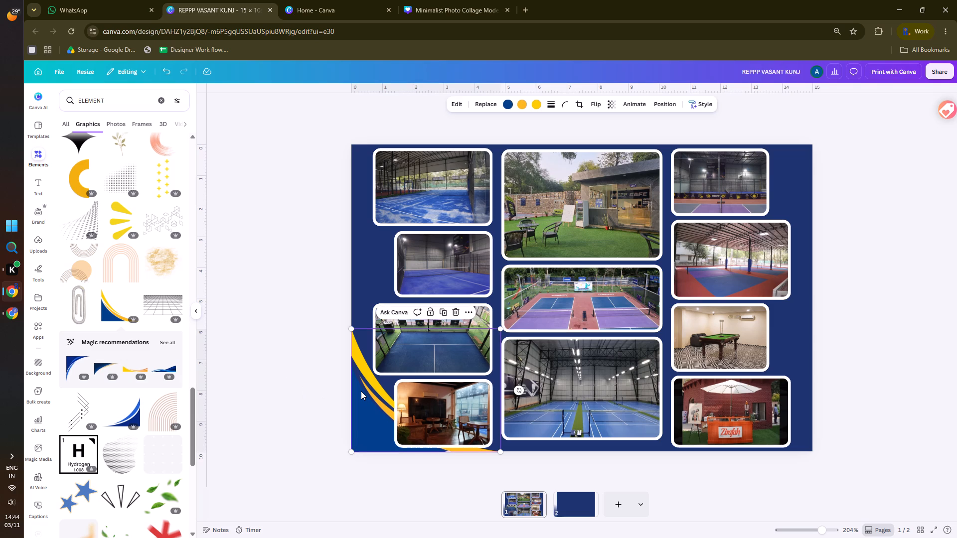
left_click_drag(361, 391, 674, 388, "alt")
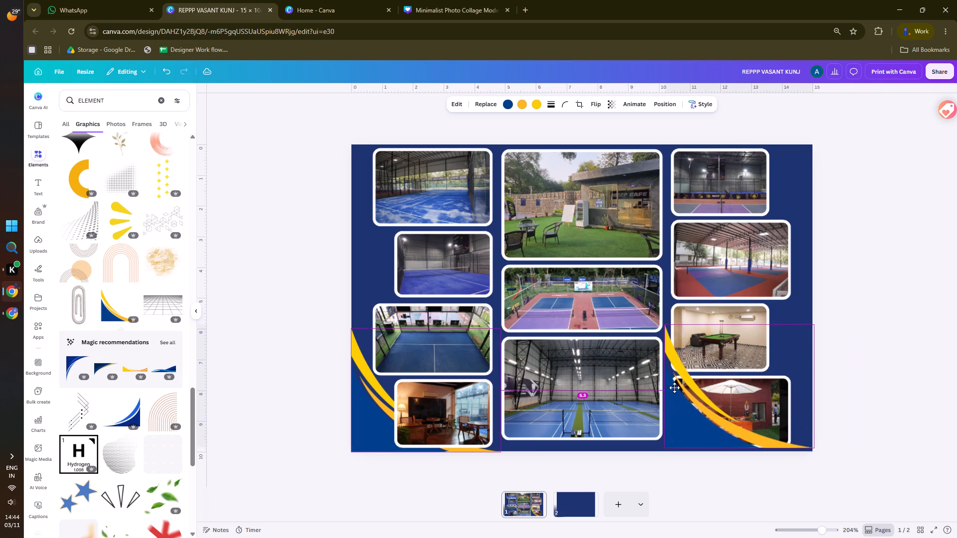
left_click_drag(674, 388, 674, 389, "alt")
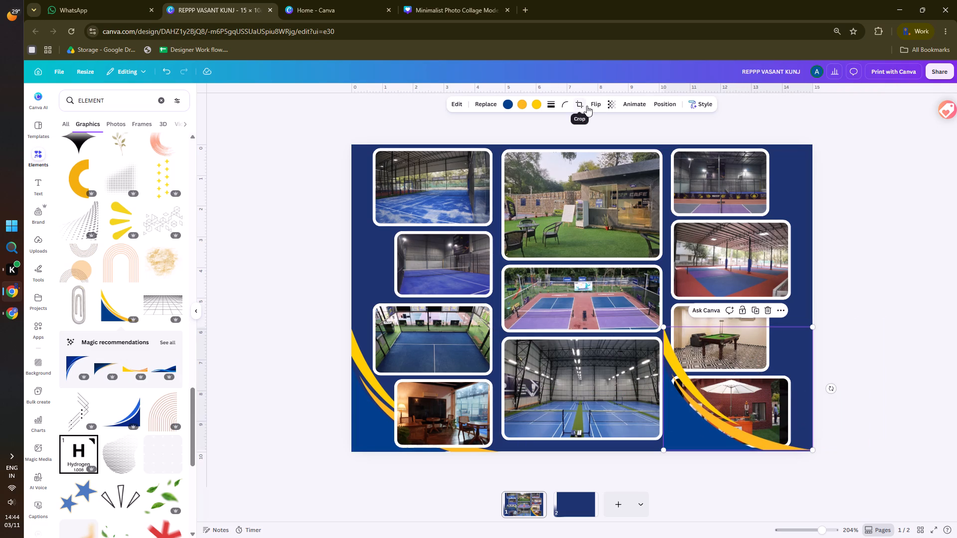
left_click(594, 103)
left_click(586, 123)
left_click(846, 207)
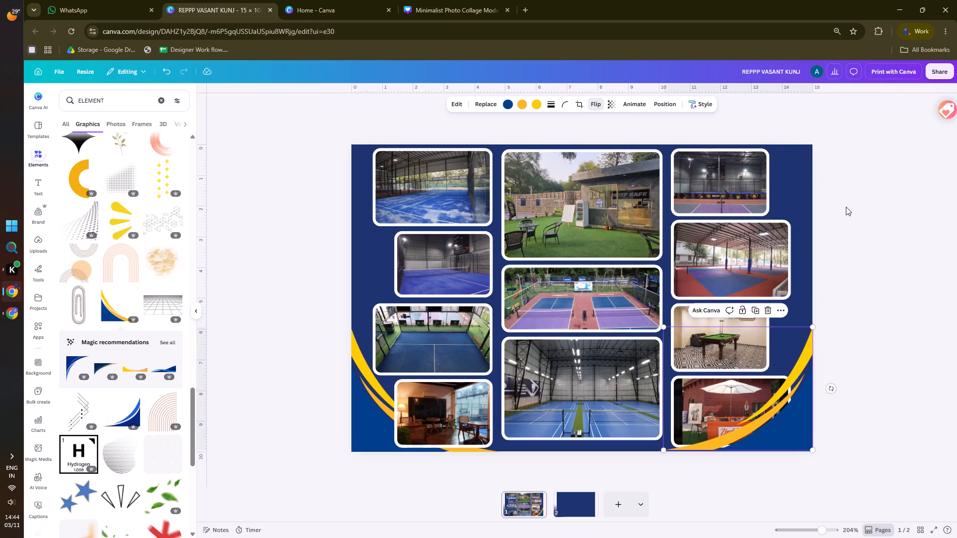
Bring the right photo column group in front of the bottom-right blue and yellow curve.
left_click(691, 226)
right_click(691, 226)
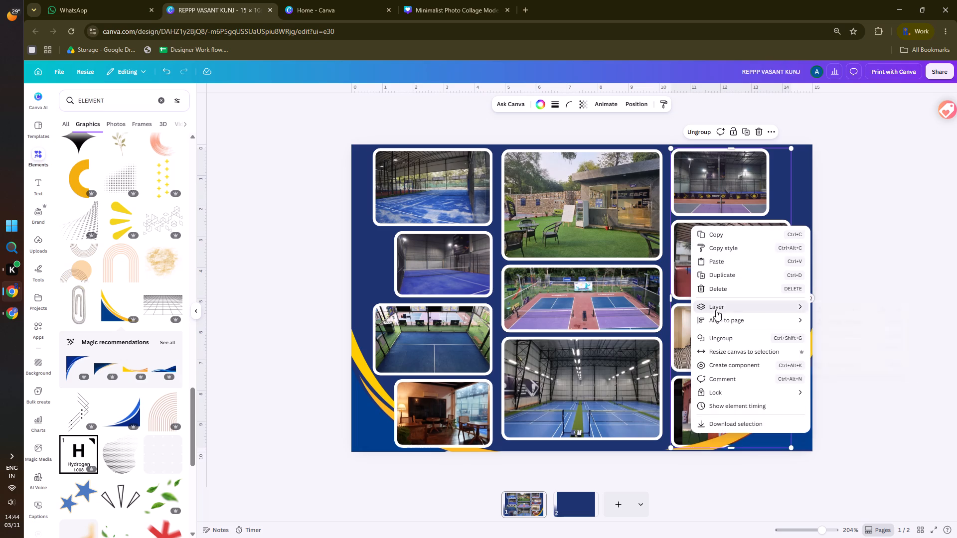
left_click(836, 306)
left_click(847, 234)
left_click(859, 221)
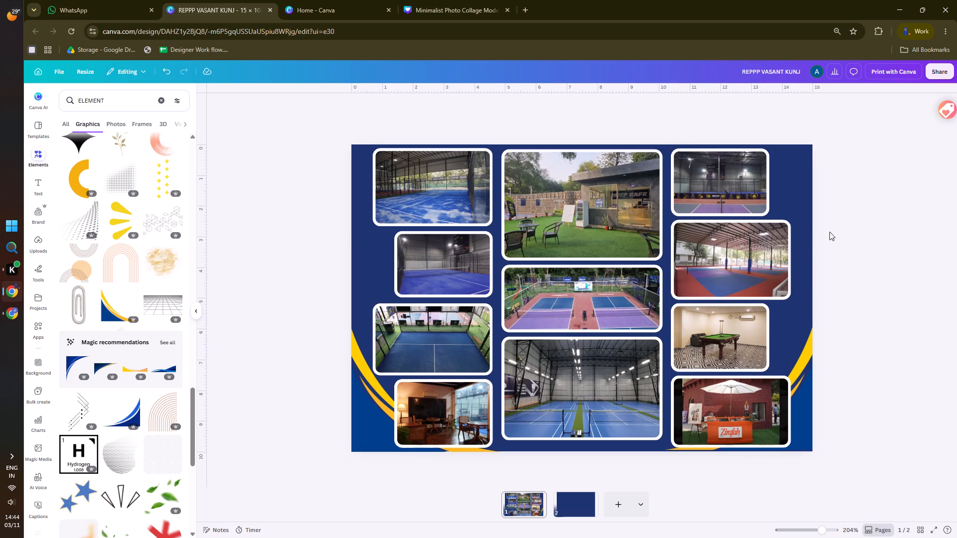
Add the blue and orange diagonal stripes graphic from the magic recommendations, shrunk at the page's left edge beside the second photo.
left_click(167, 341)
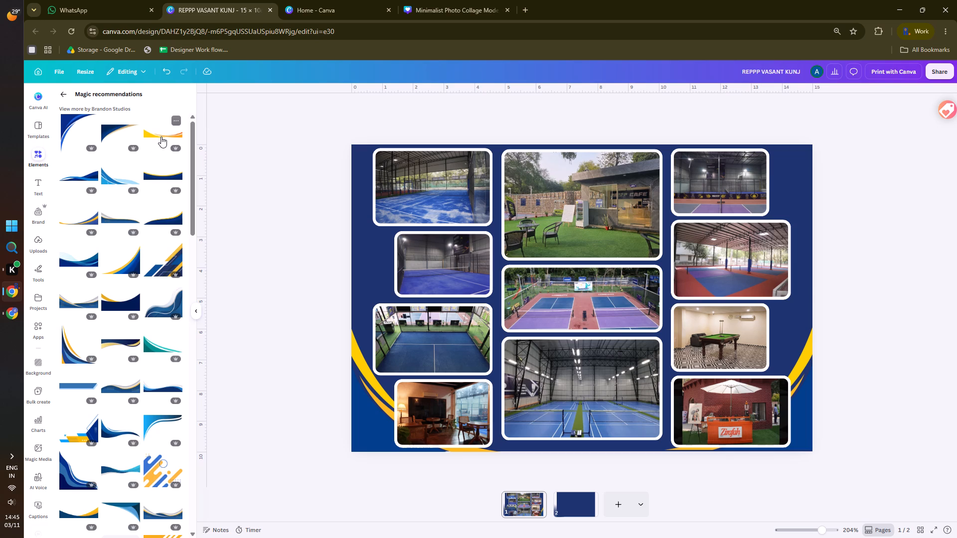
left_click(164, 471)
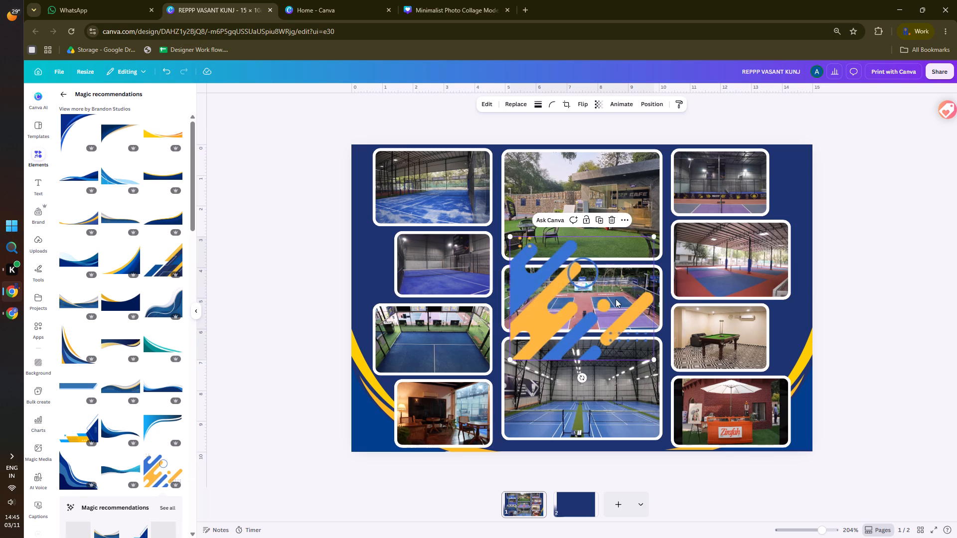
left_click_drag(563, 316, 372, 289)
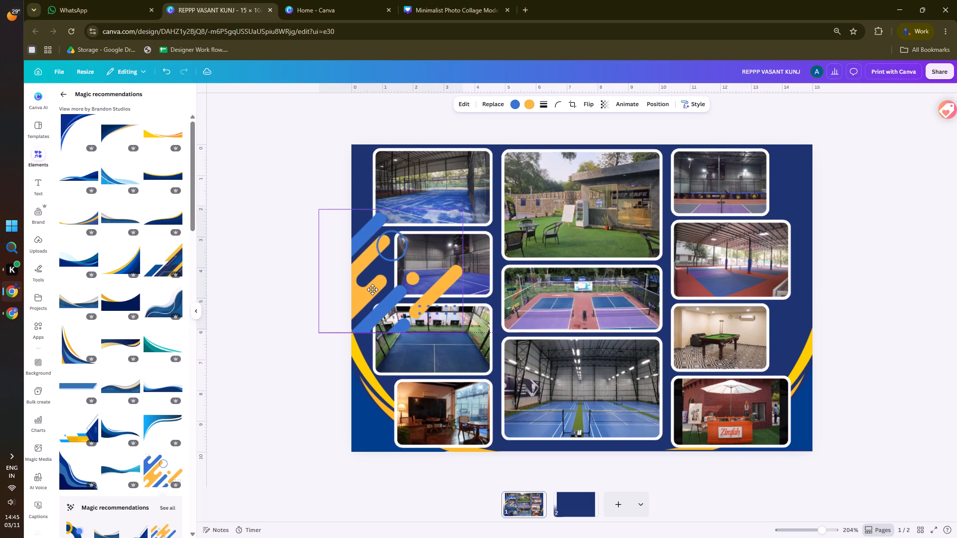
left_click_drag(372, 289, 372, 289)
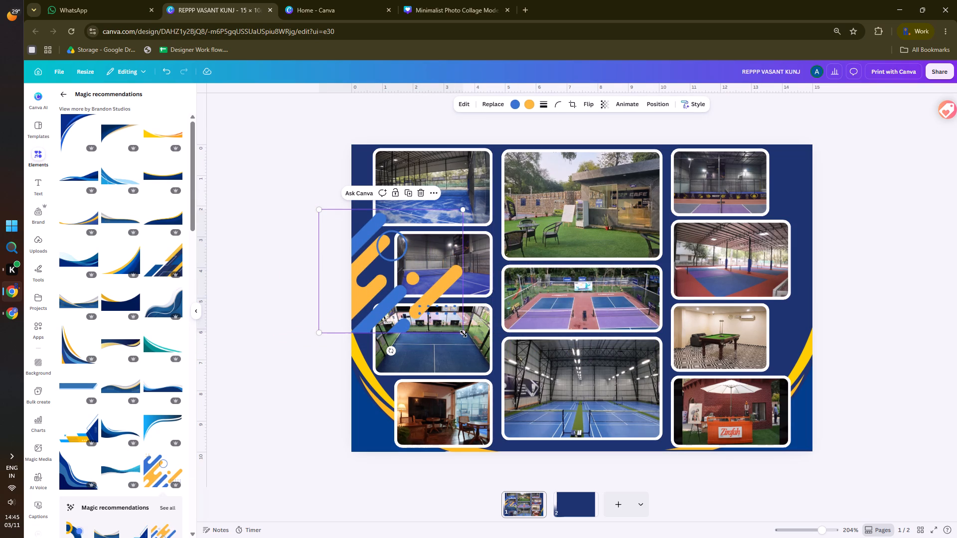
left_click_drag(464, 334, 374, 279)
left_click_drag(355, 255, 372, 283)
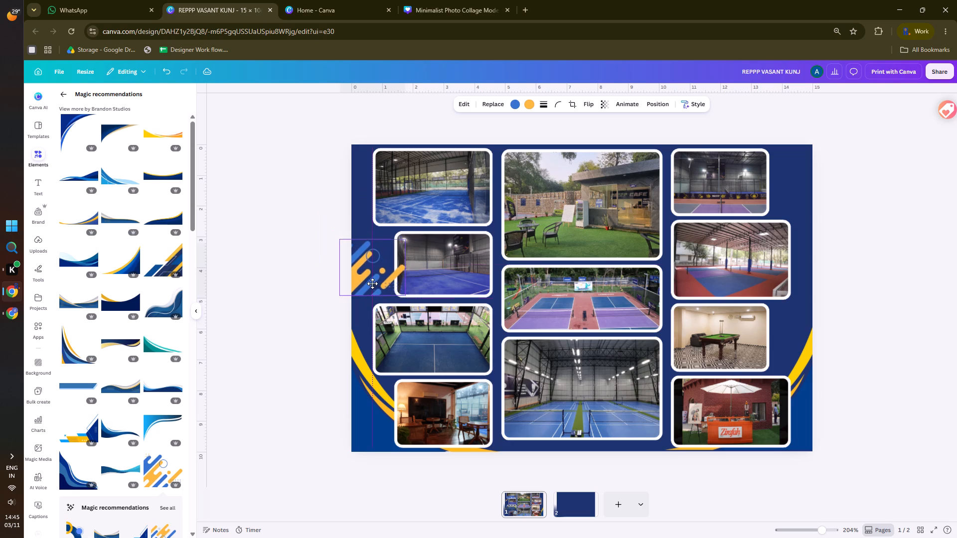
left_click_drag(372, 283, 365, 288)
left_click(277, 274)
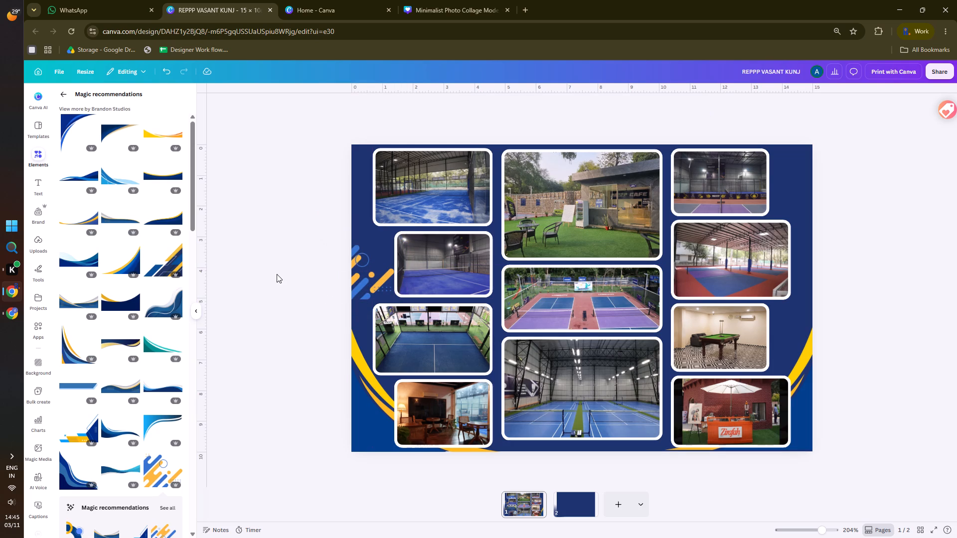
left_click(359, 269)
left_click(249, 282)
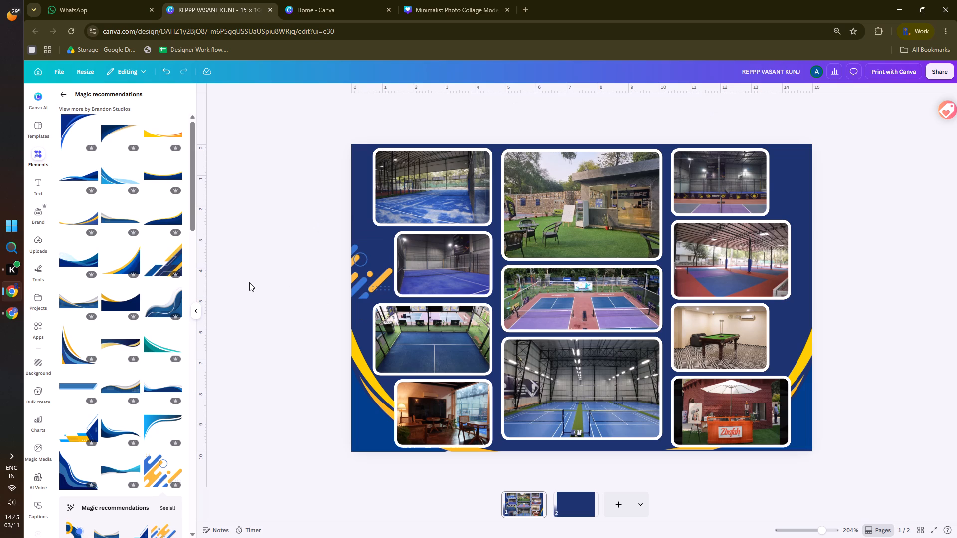
Add the angular blue corner graphic with a light blue edge to the page's top-left corner and send it to the back.
scroll(154, 366, "down", 6)
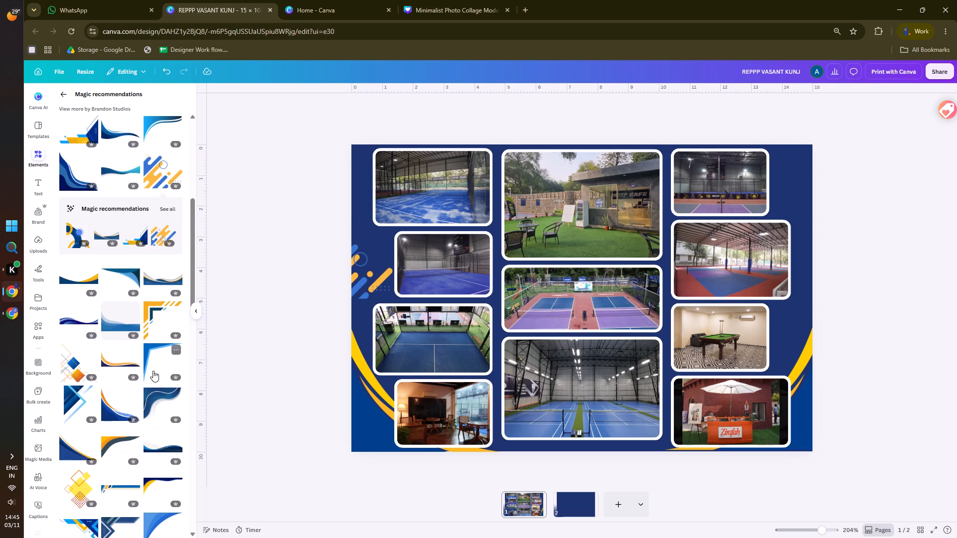
left_click(158, 346)
left_click_drag(540, 273, 365, 178)
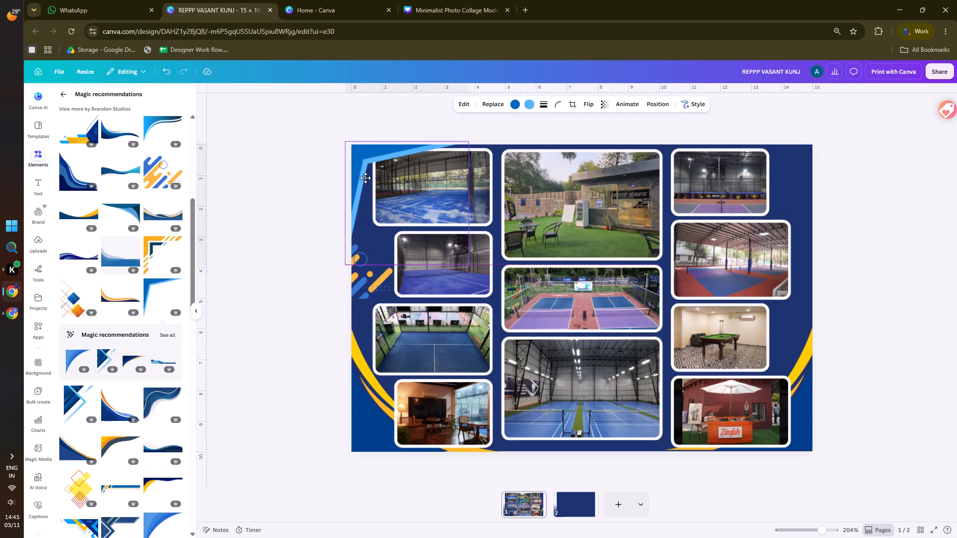
left_click_drag(365, 178, 365, 176)
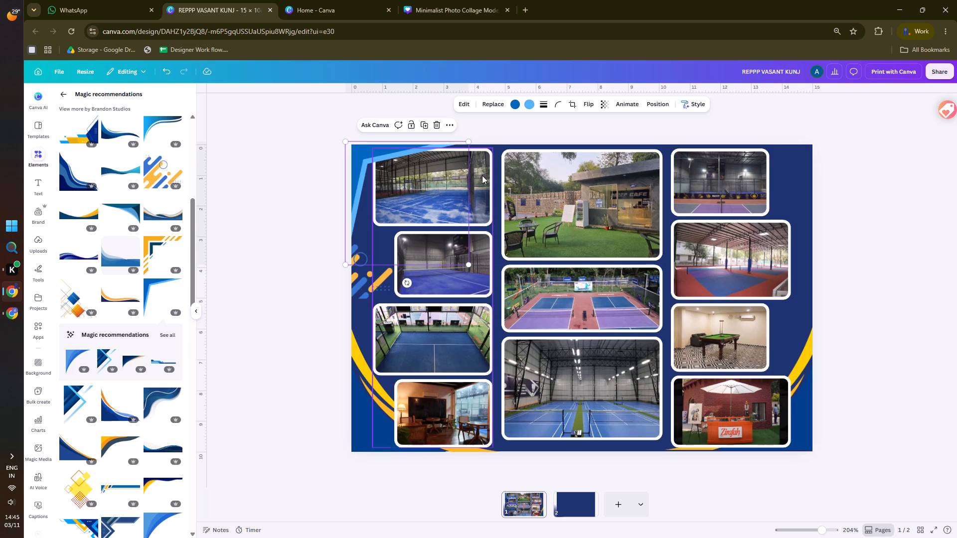
left_click(479, 177)
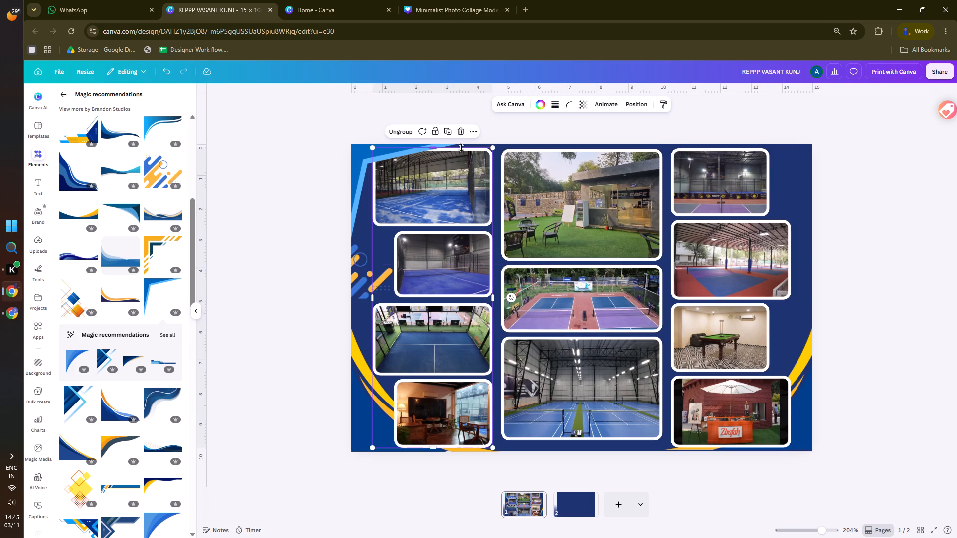
left_click(363, 161)
right_click(363, 161)
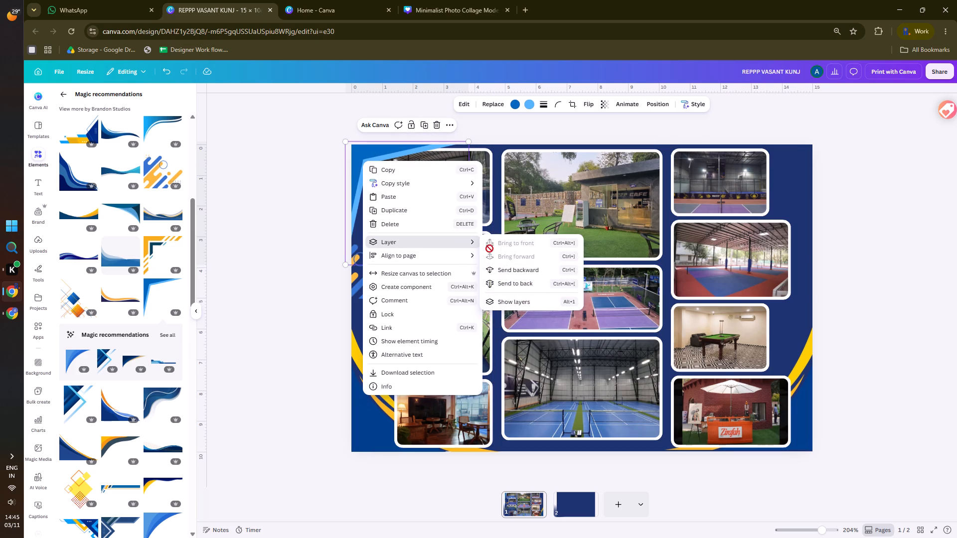
left_click(521, 281)
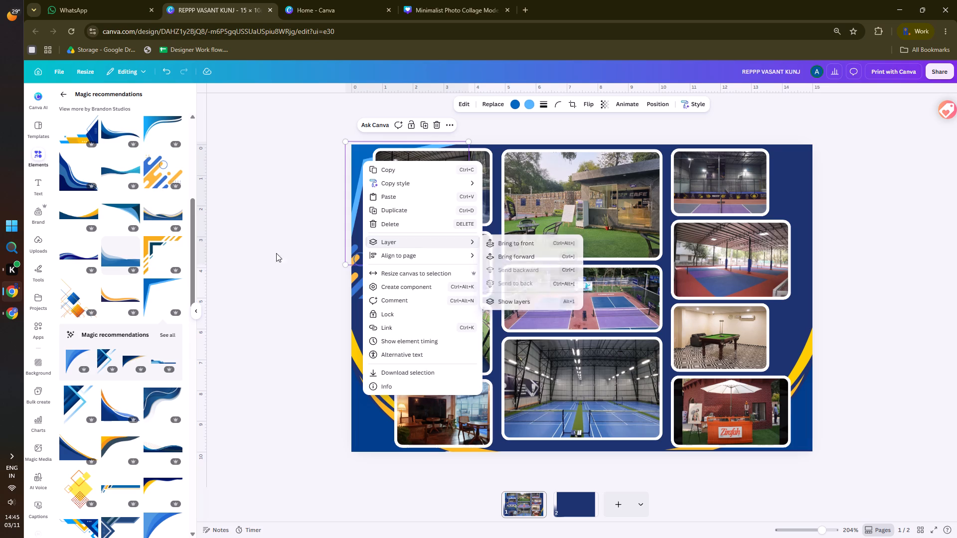
double_click(264, 228)
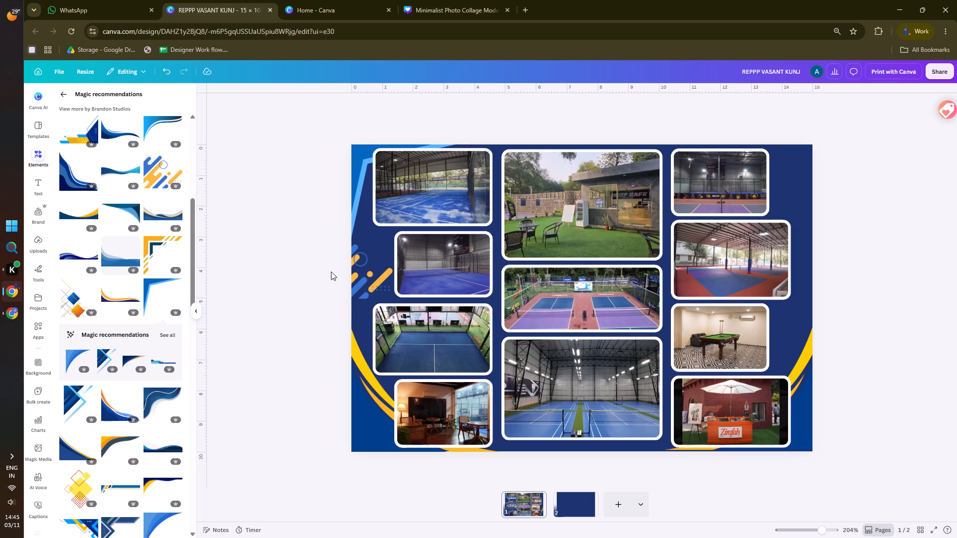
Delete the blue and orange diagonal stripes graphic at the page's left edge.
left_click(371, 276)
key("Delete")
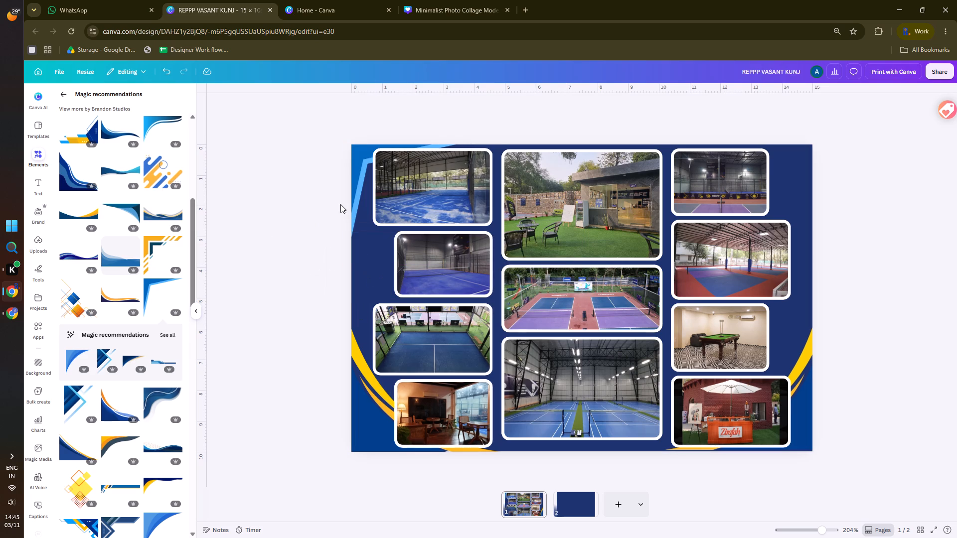
Change the top-left corner graphic's main blue to the dark blue from the graphic colours.
left_click(354, 193)
left_click(514, 105)
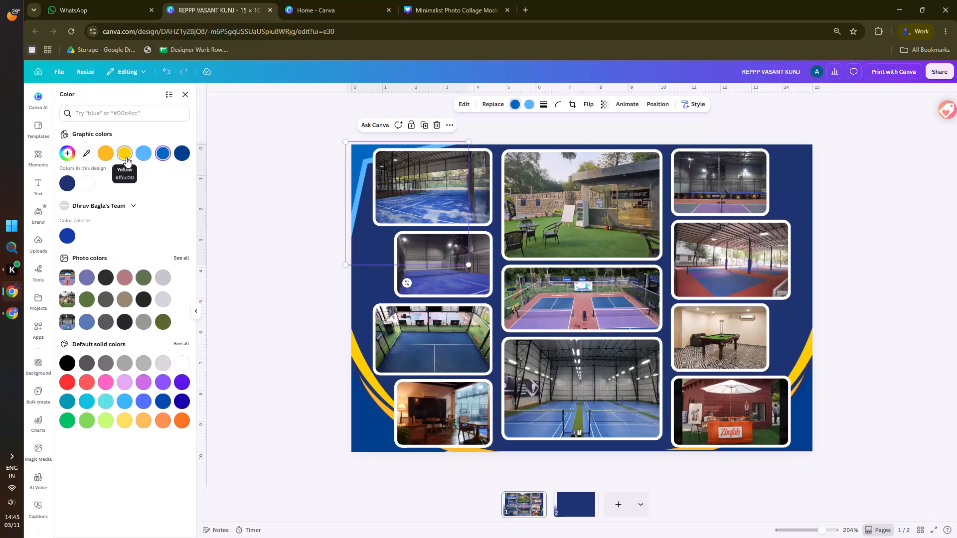
left_click(178, 152)
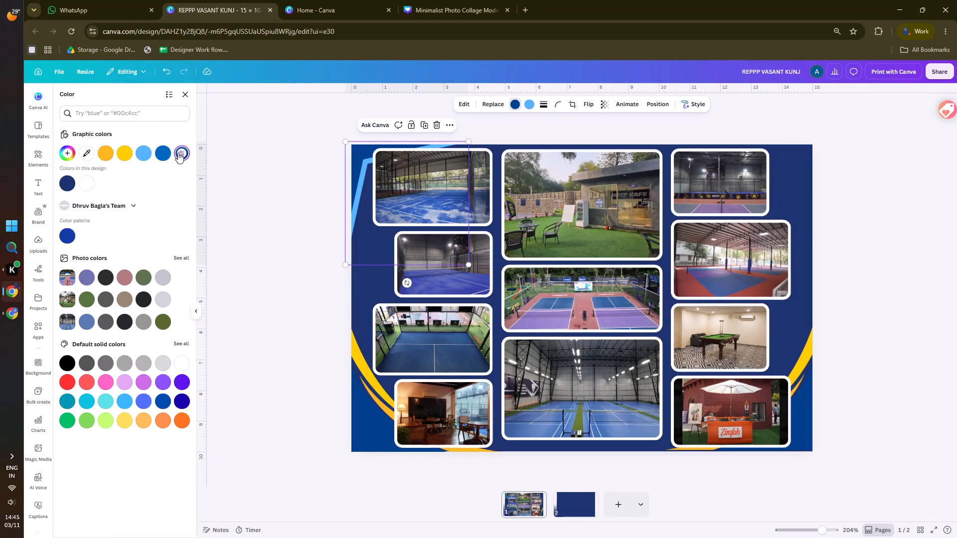
Change the light blue edge of the top-left corner graphic to the orange-yellow from the graphic colours.
left_click(530, 106)
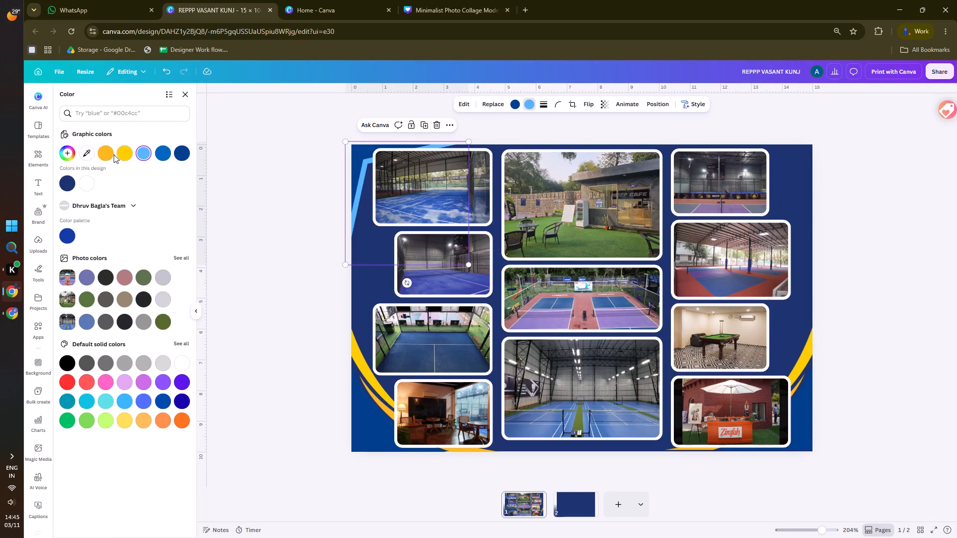
left_click(103, 155)
double_click(258, 162)
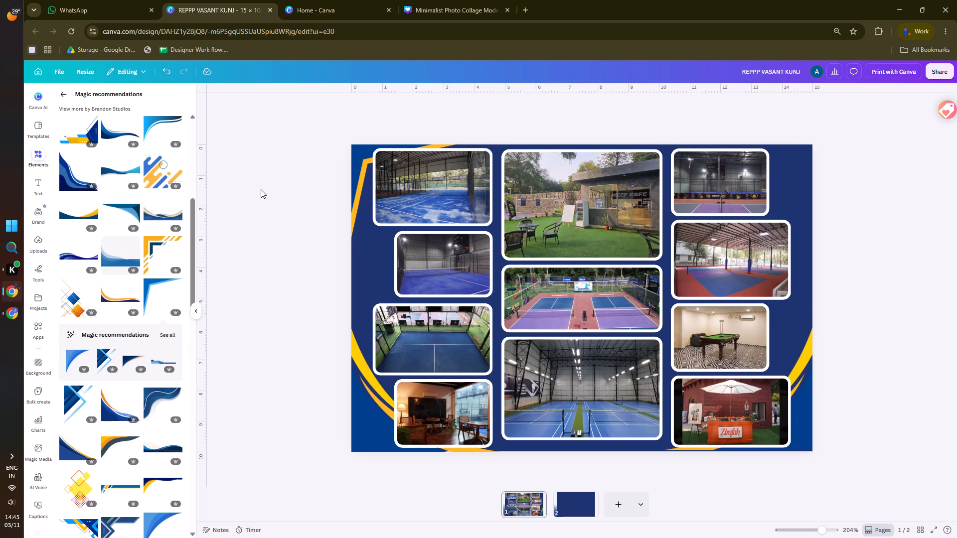
Duplicate the top-left corner graphic into the page's top-right corner and flip the copy horizontally.
left_click_drag(366, 157, 586, 159, "alt")
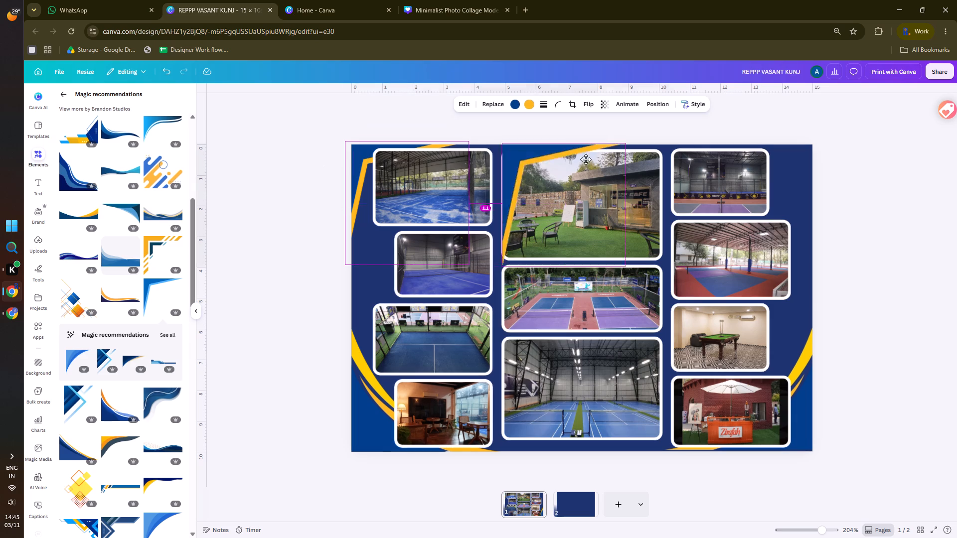
left_click_drag(586, 159, 713, 161, "alt")
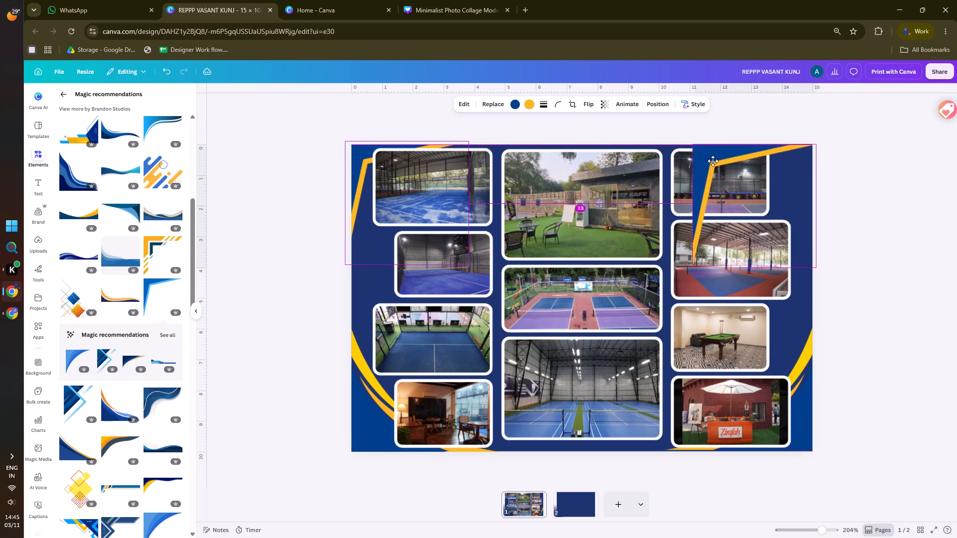
left_click_drag(713, 161, 710, 161, "alt")
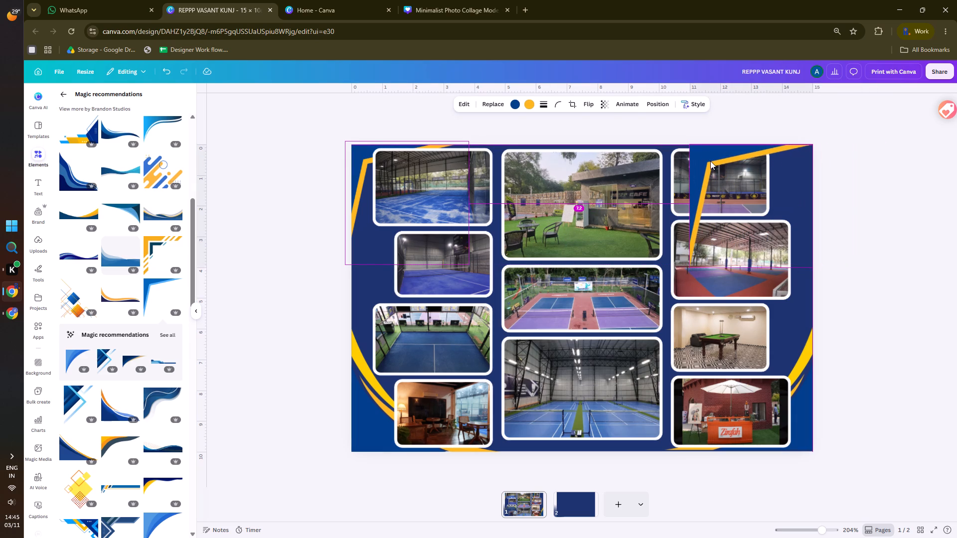
left_click(589, 102)
left_click(584, 124)
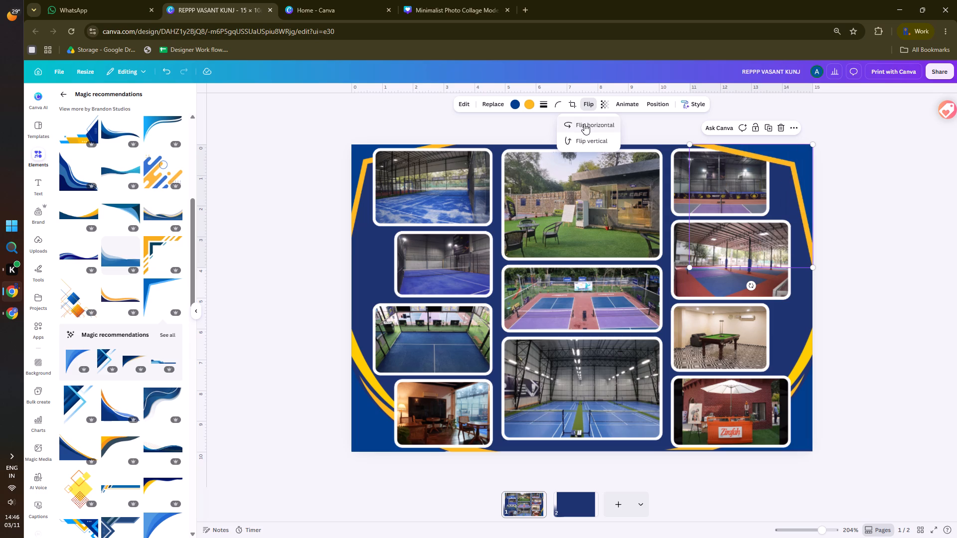
left_click(866, 155)
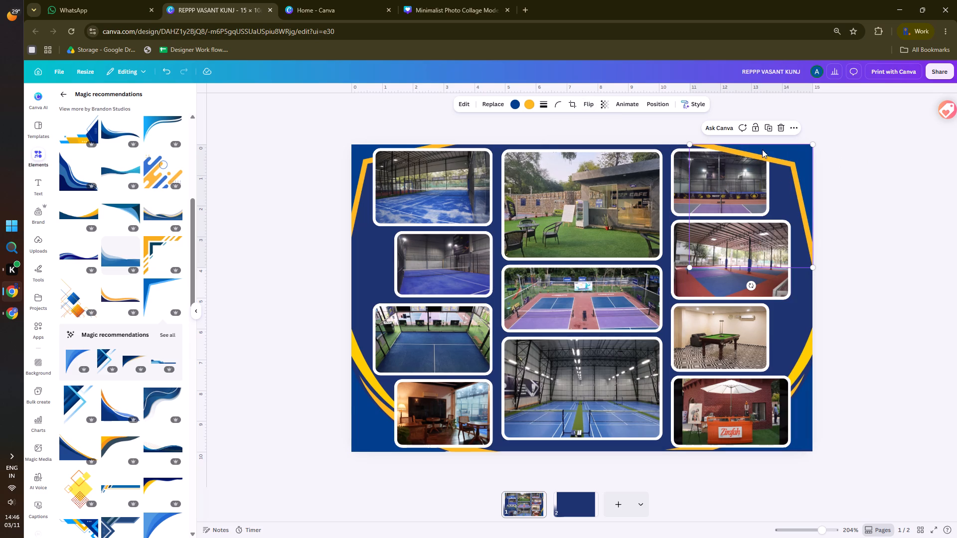
Send the top-right corner graphic to the back, behind the photos.
right_click(763, 149)
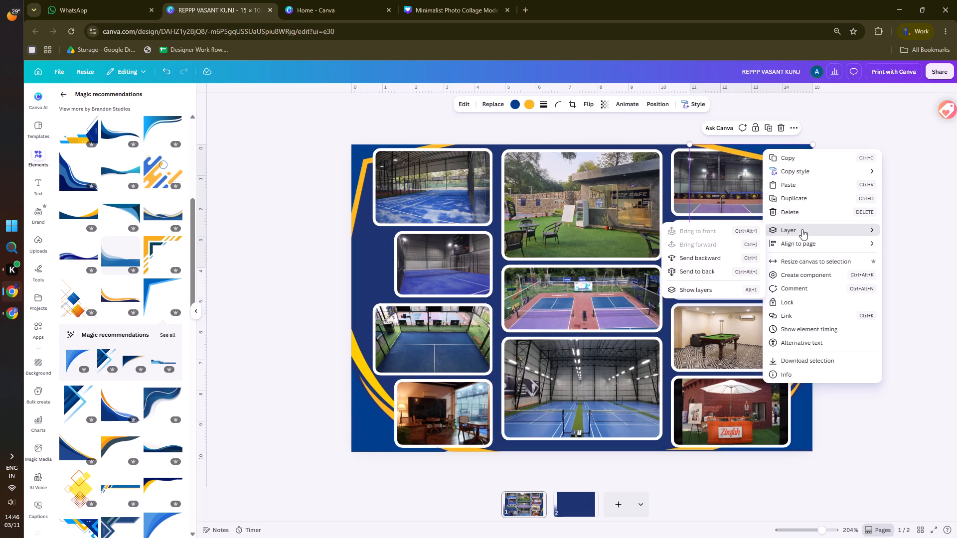
left_click(703, 272)
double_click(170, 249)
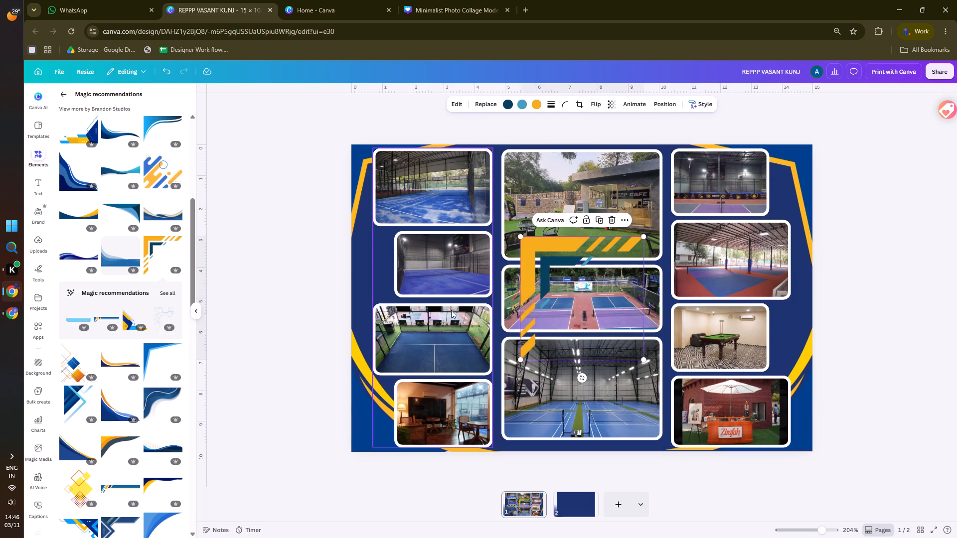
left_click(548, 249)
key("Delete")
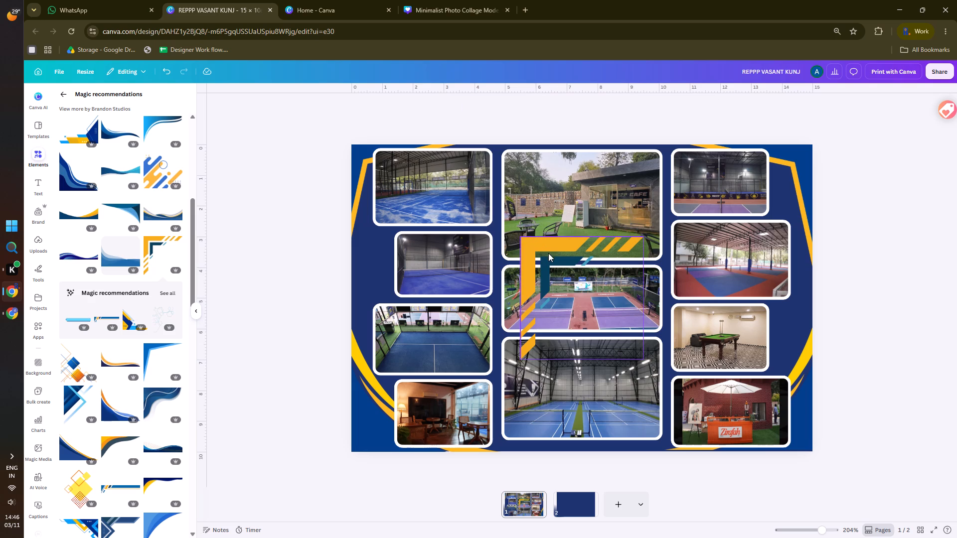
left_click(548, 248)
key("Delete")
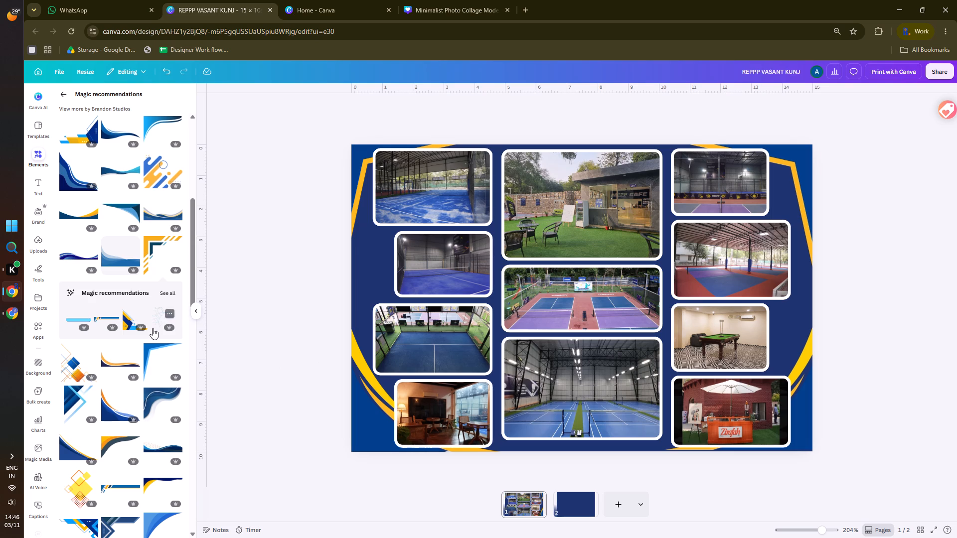
Add the blue and orange overlapping squares graphic, rotated about 45°, at the page's left edge beside the second photo.
left_click(81, 363)
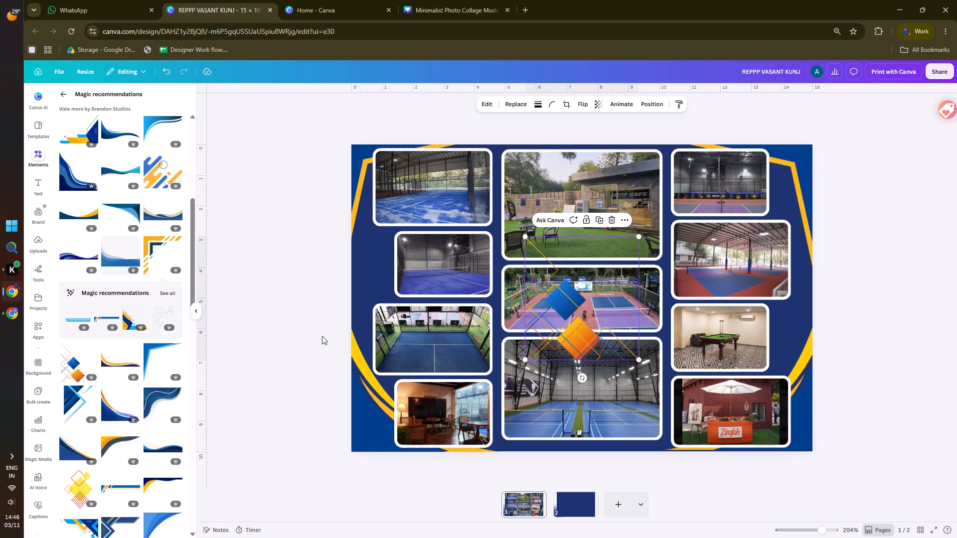
left_click_drag(572, 316, 371, 268)
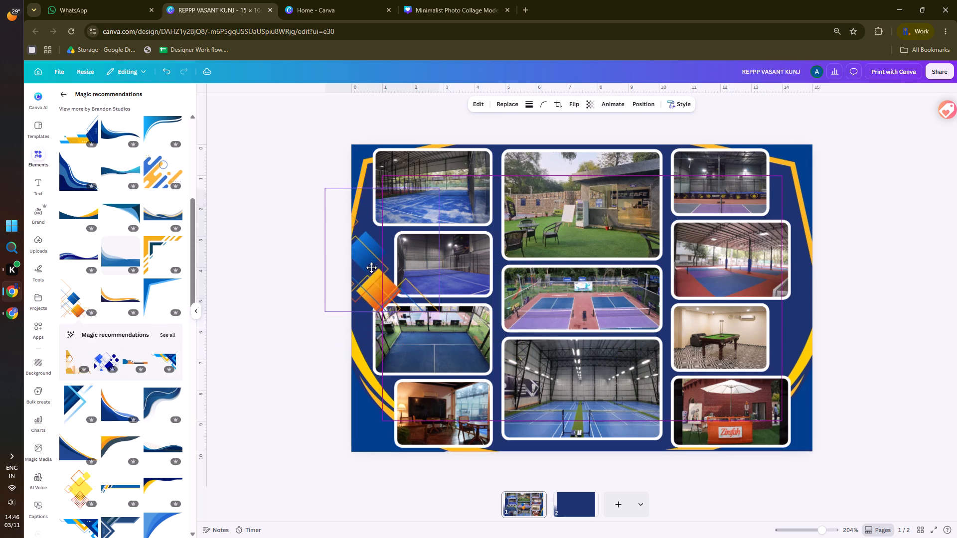
left_click_drag(371, 268, 368, 263)
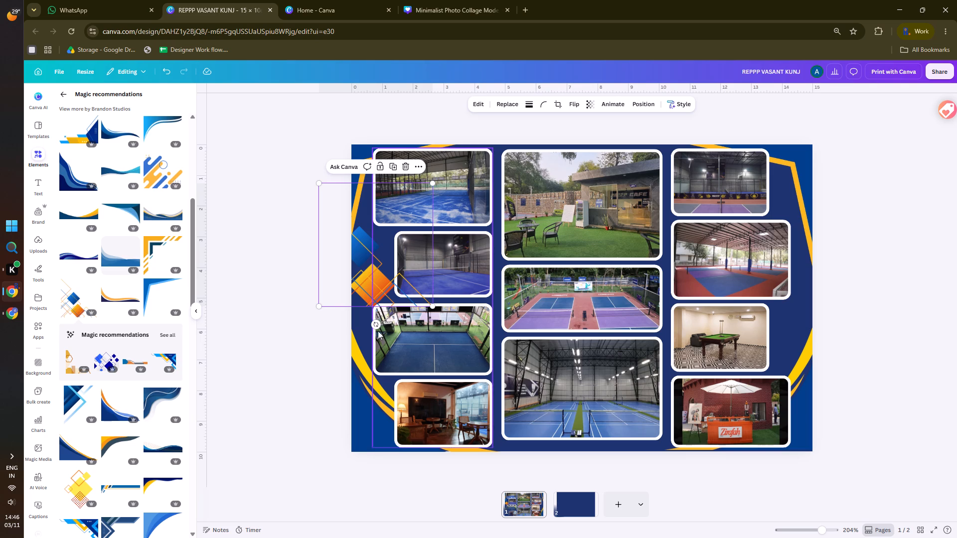
left_click_drag(375, 325, 279, 213)
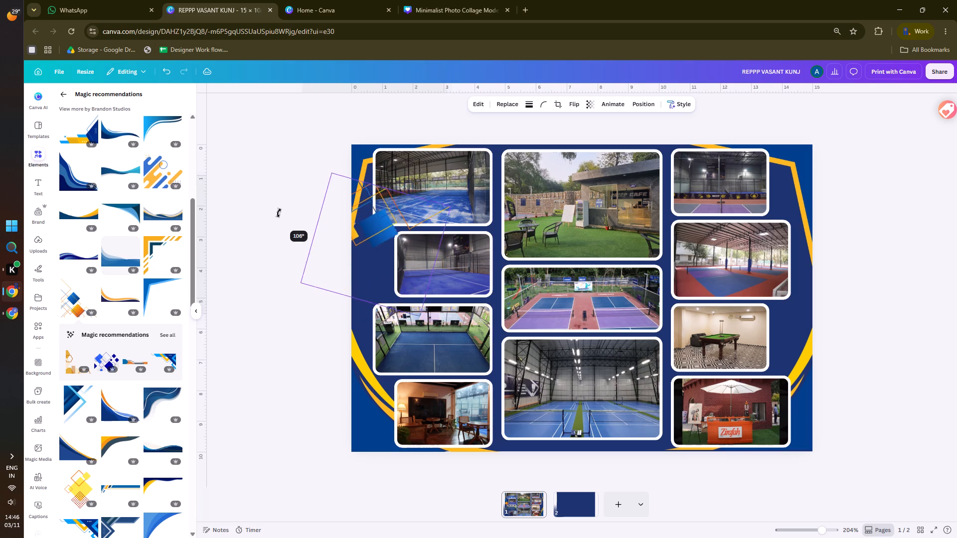
left_click_drag(279, 213, 291, 323)
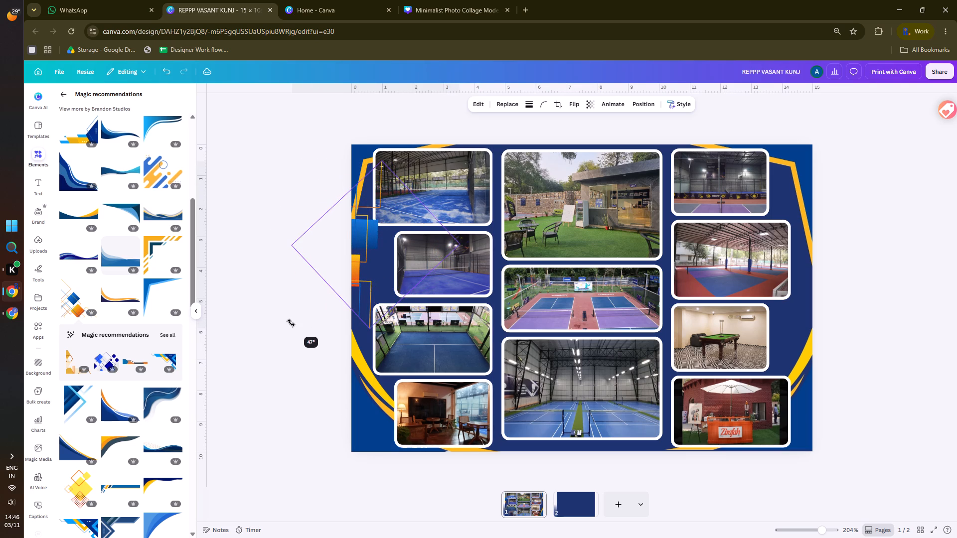
left_click_drag(291, 323, 294, 328)
left_click_drag(356, 253, 349, 263)
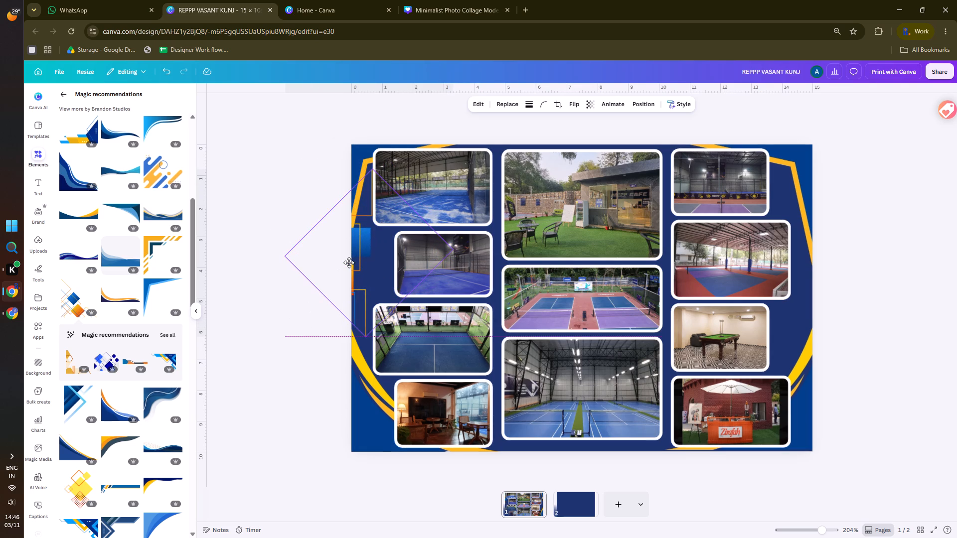
left_click_drag(349, 263, 348, 267)
left_click(275, 207)
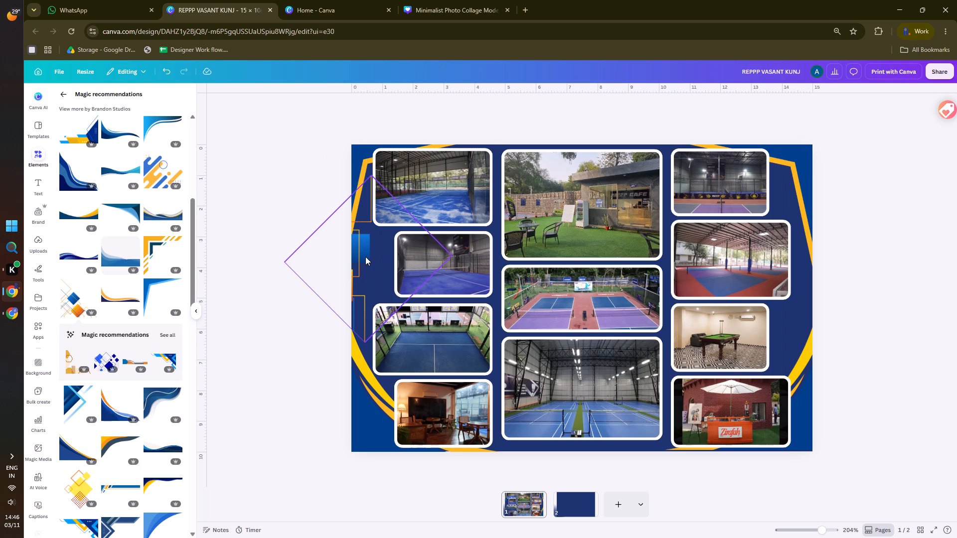
Duplicate the squares graphic beside the second photo of the right column and flip the copy horizontally.
left_click_drag(365, 257, 819, 259, "alt")
left_click(574, 104)
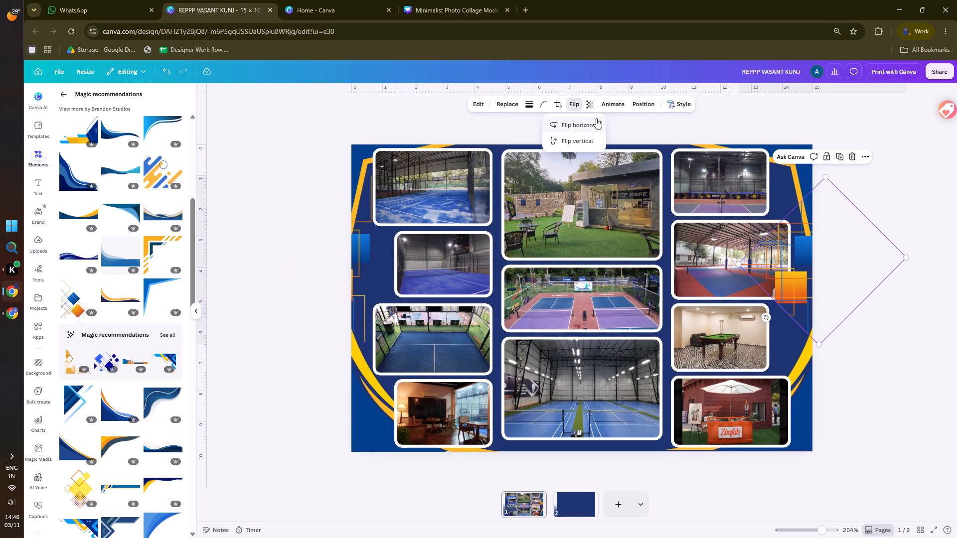
left_click(596, 122)
left_click_drag(797, 289, 751, 285)
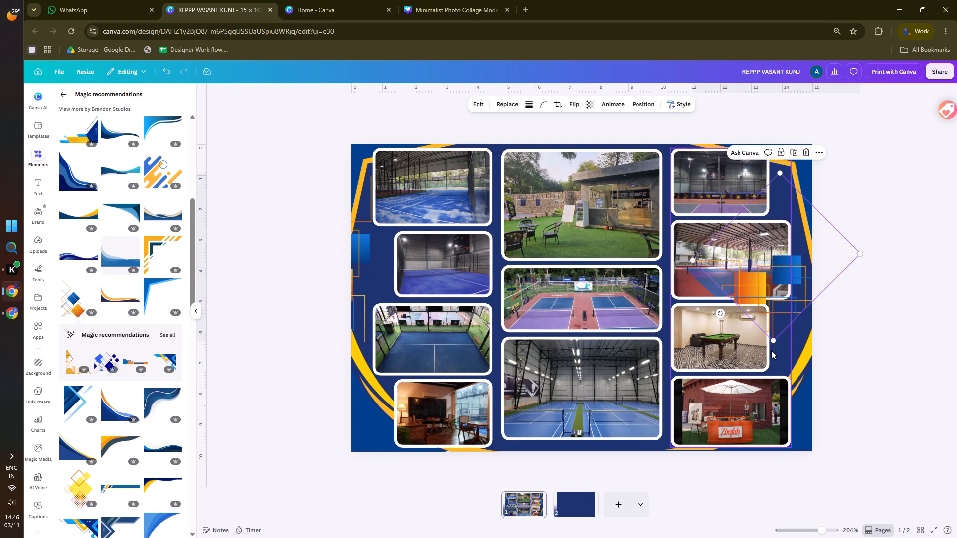
left_click_drag(765, 281, 767, 281)
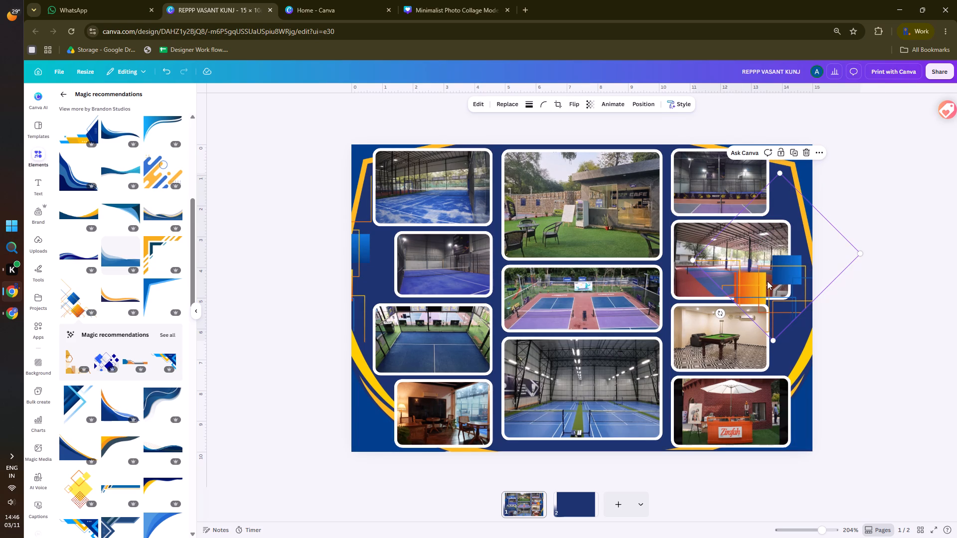
left_click_drag(767, 281, 765, 302)
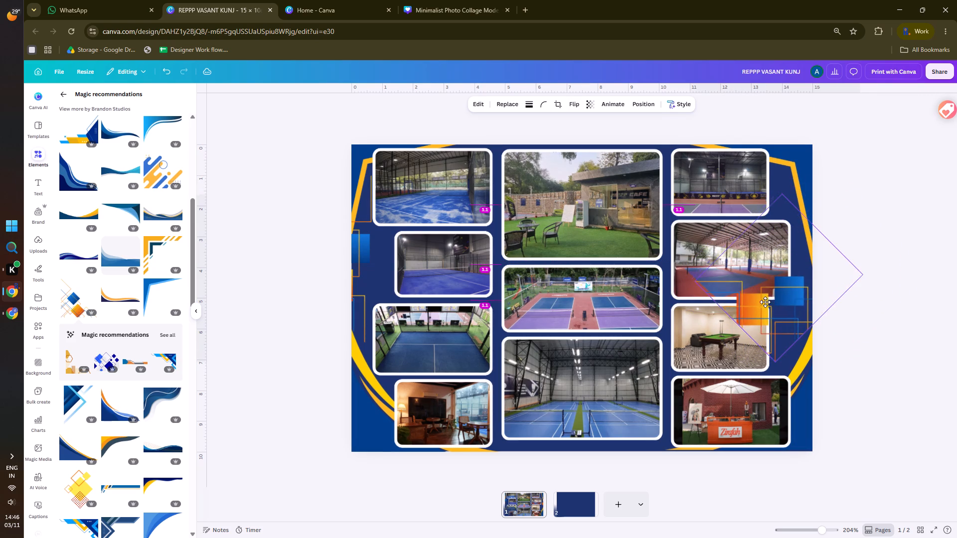
left_click_drag(765, 302, 764, 268)
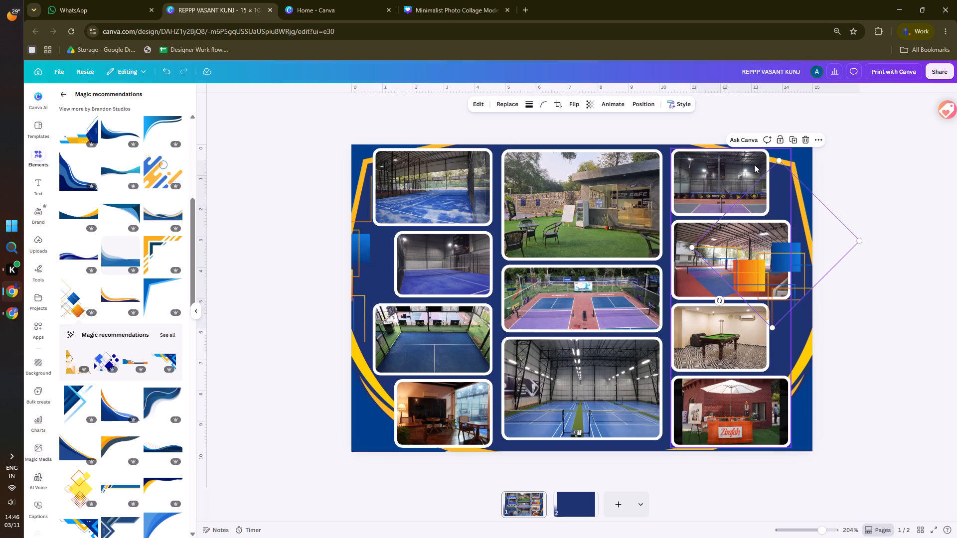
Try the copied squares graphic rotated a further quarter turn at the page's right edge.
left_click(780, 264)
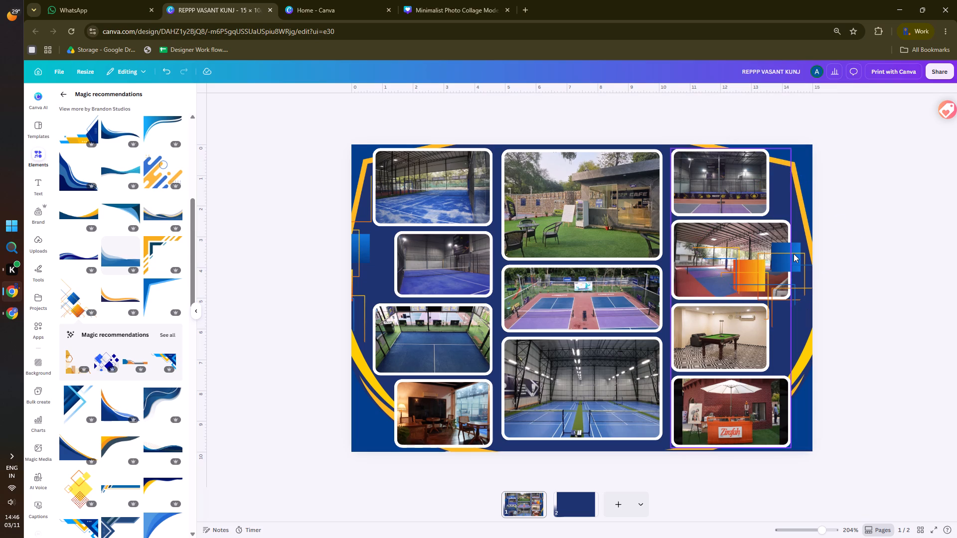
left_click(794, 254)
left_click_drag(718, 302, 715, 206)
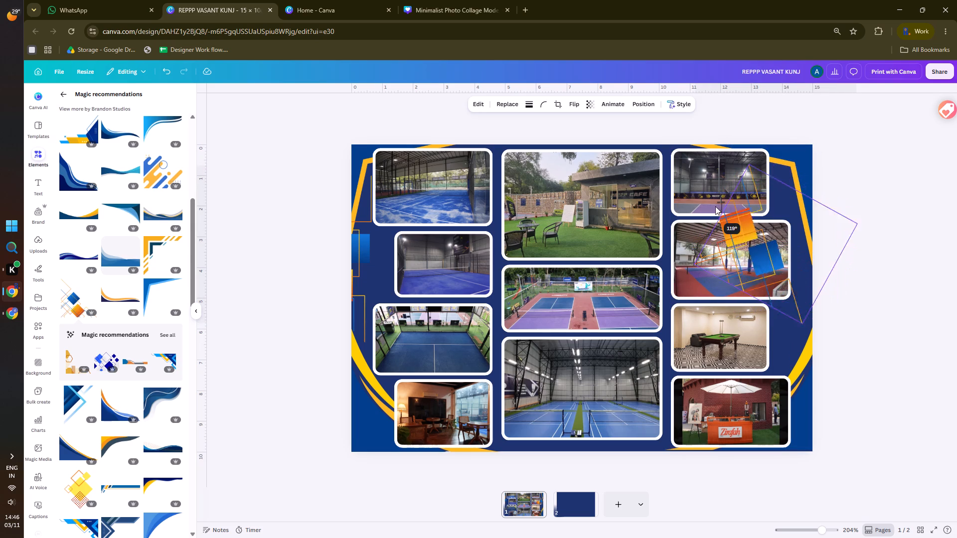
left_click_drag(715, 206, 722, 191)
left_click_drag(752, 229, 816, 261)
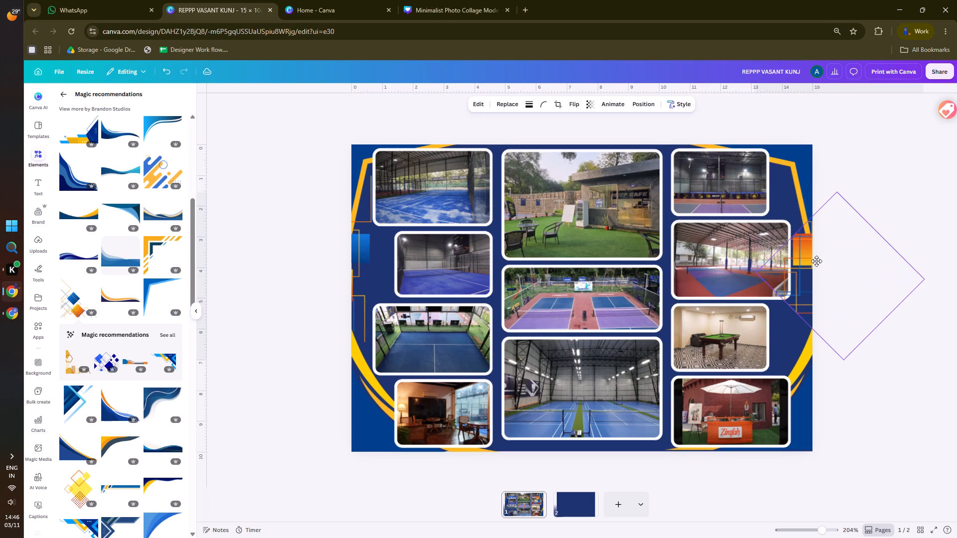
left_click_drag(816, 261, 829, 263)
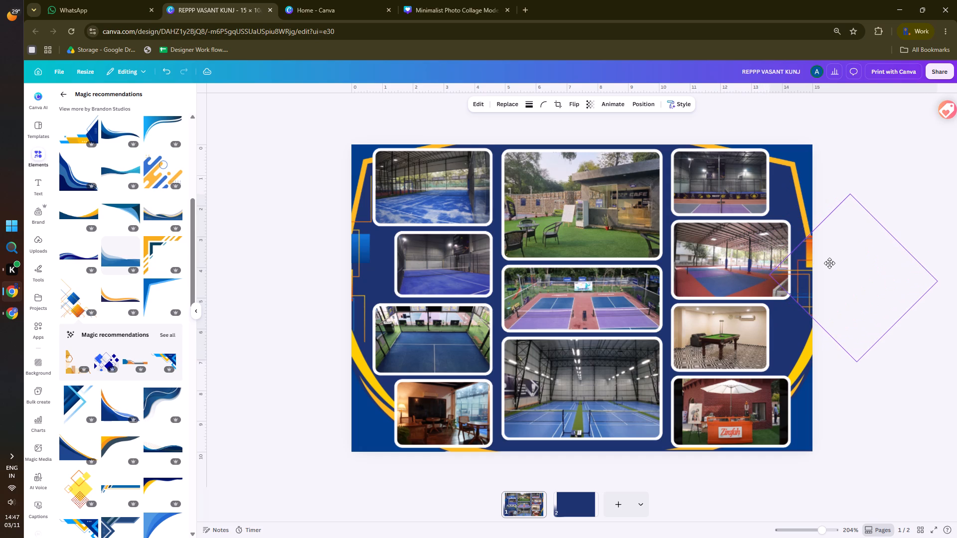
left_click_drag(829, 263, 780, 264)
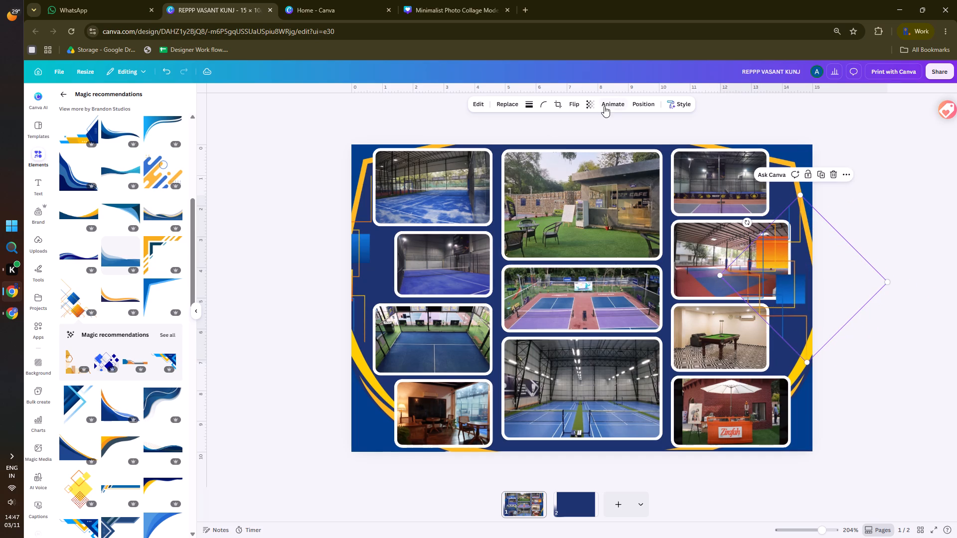
Flip the copied squares graphic horizontally, rotate it to about -135°, and place it slightly inward at the page's right edge.
left_click(572, 100)
left_click(570, 121)
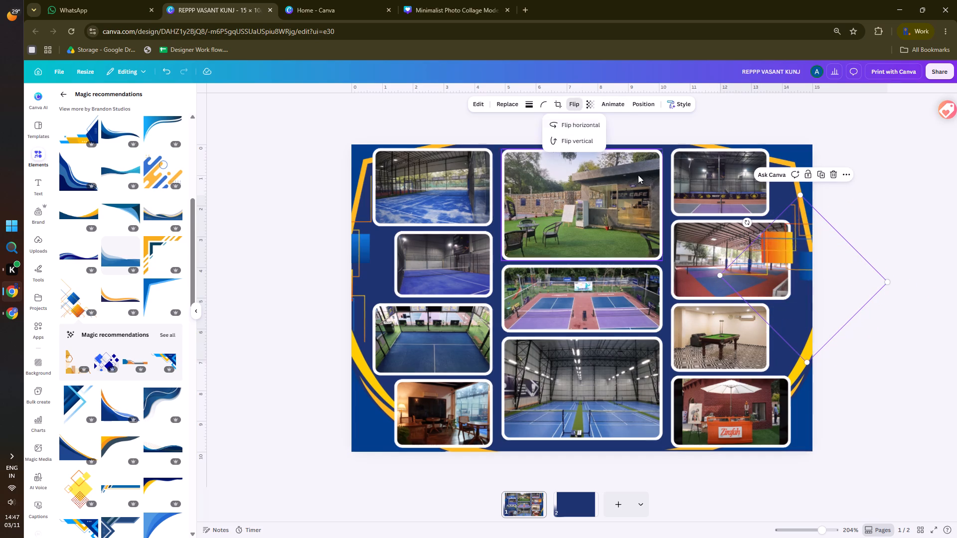
left_click_drag(745, 222, 731, 280)
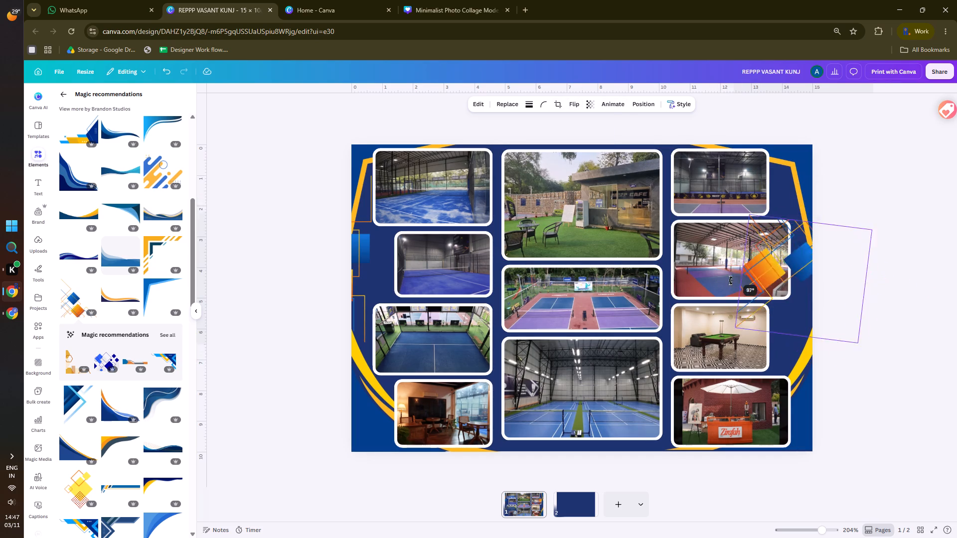
left_click_drag(731, 280, 748, 333)
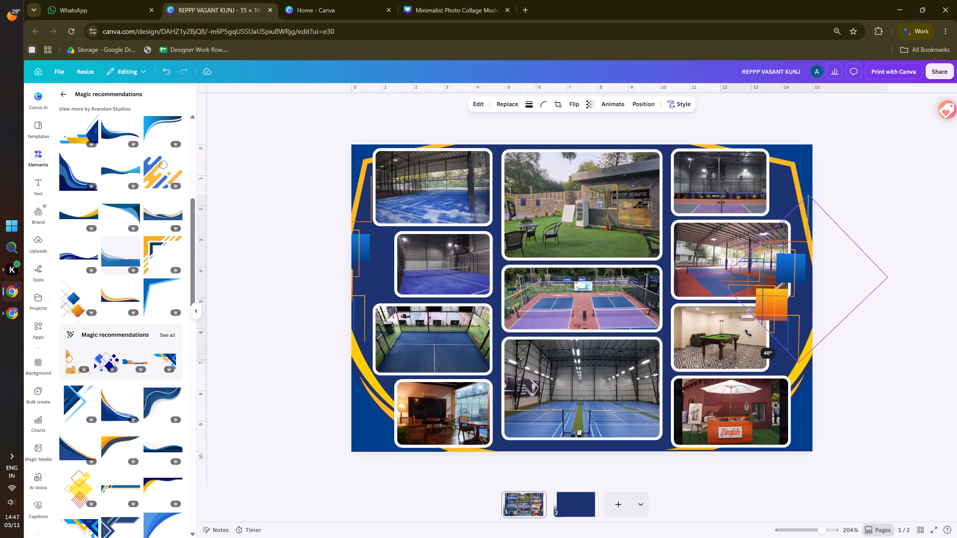
left_click_drag(748, 333, 855, 215)
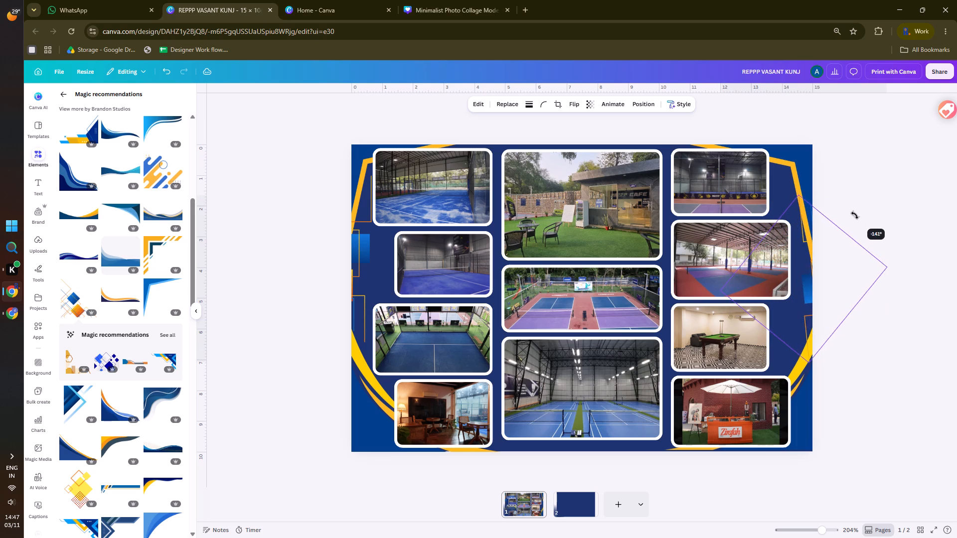
left_click_drag(855, 215, 854, 222)
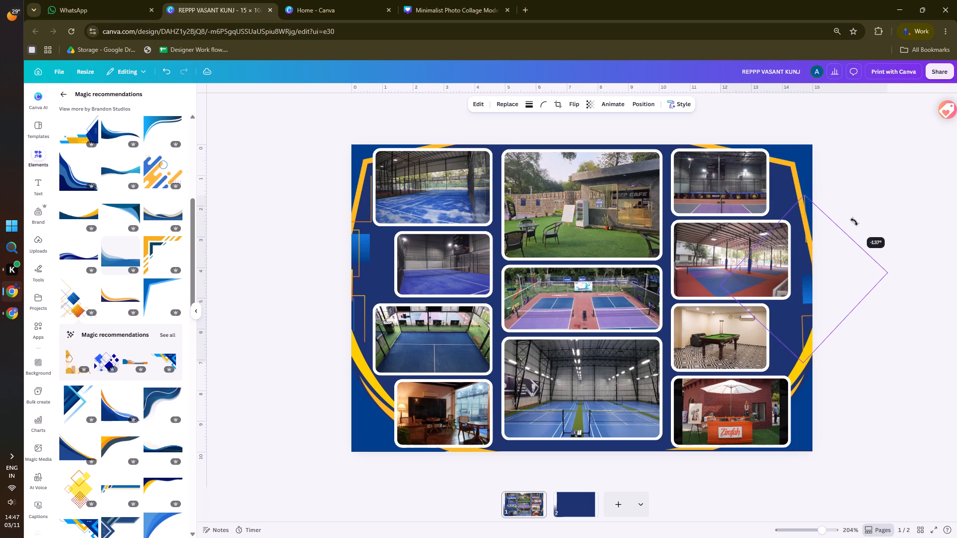
left_click_drag(854, 222, 855, 226)
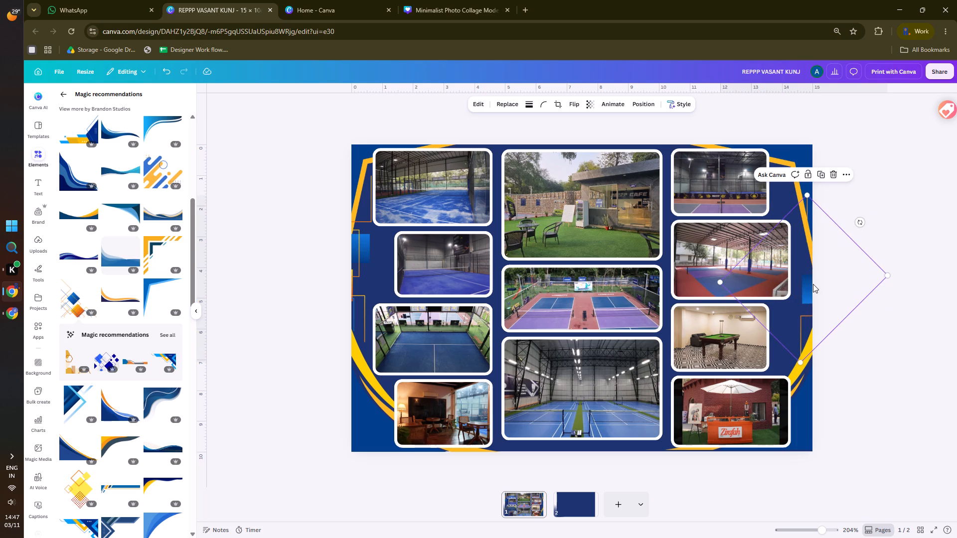
left_click_drag(808, 284, 800, 286)
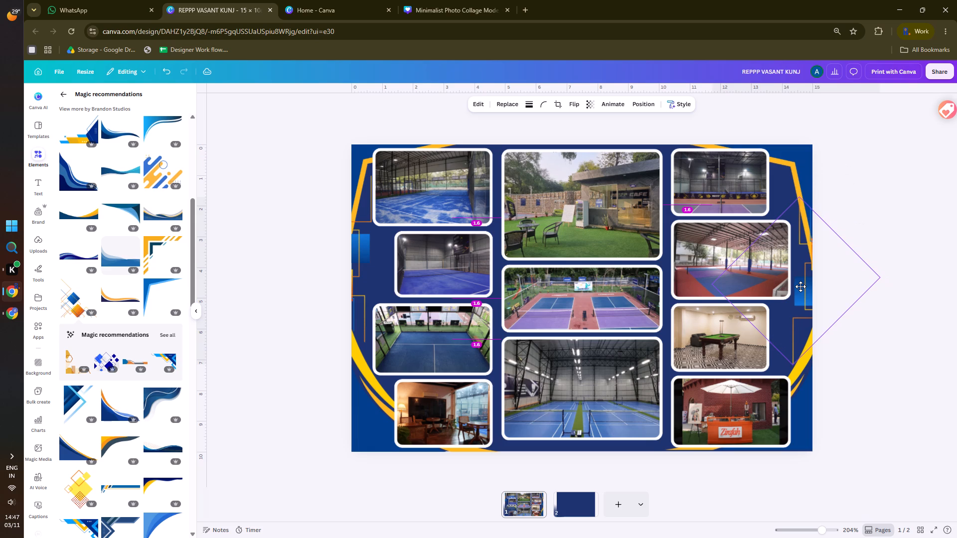
left_click_drag(800, 286, 800, 287)
left_click(864, 156)
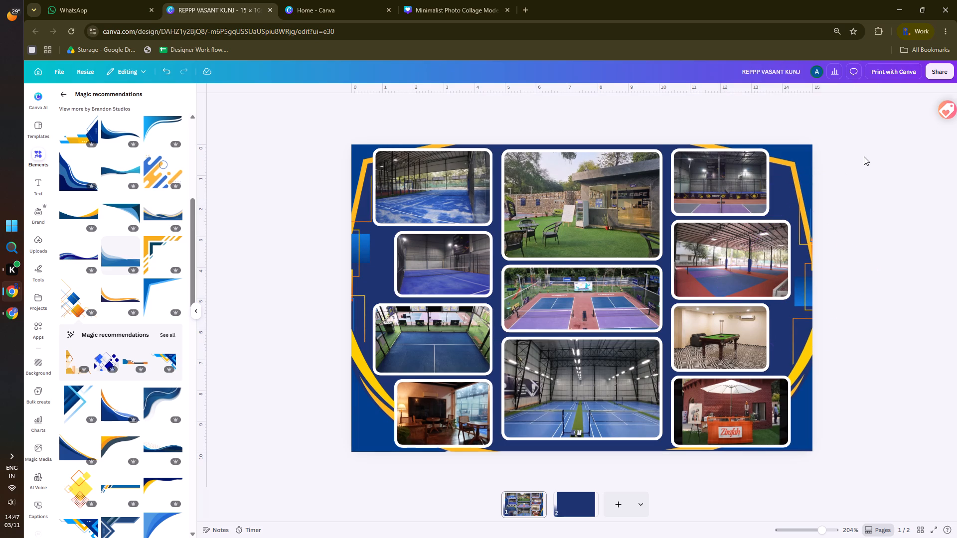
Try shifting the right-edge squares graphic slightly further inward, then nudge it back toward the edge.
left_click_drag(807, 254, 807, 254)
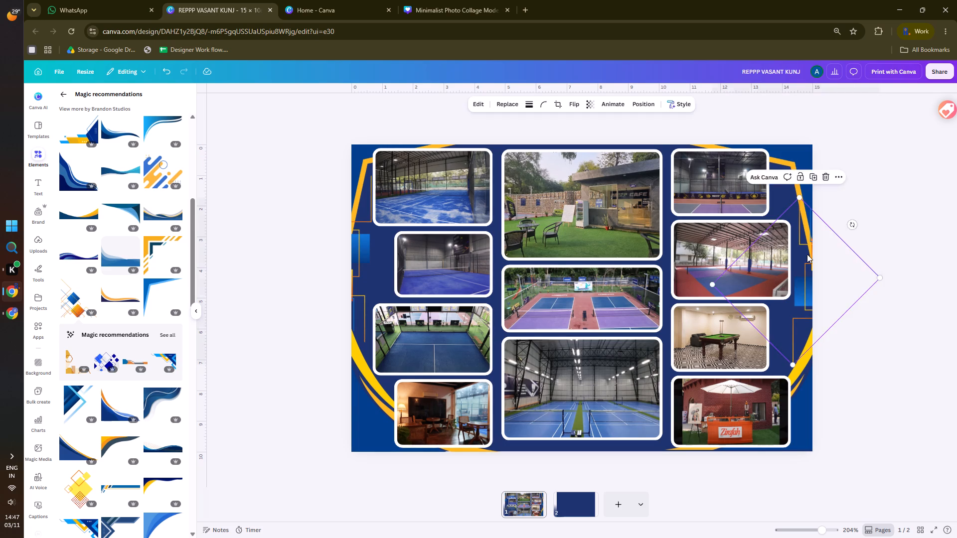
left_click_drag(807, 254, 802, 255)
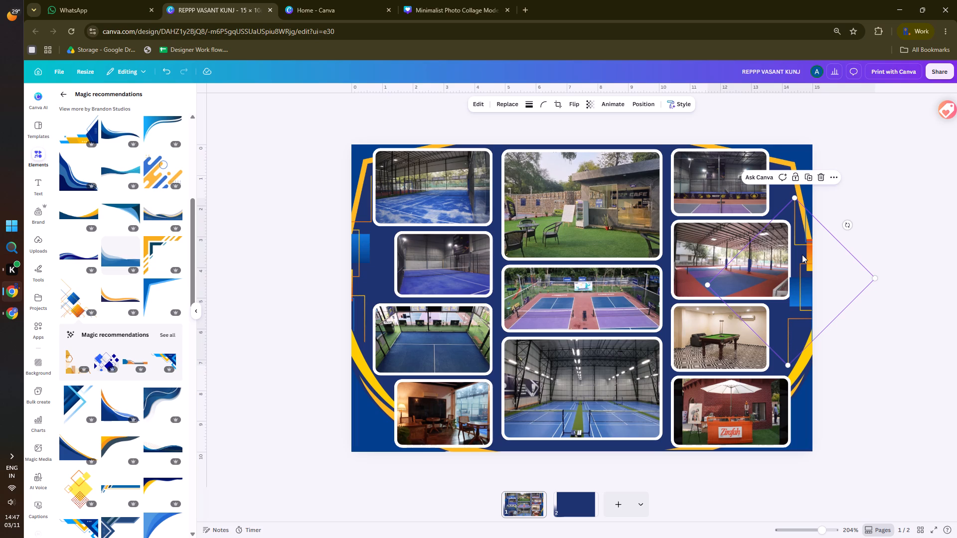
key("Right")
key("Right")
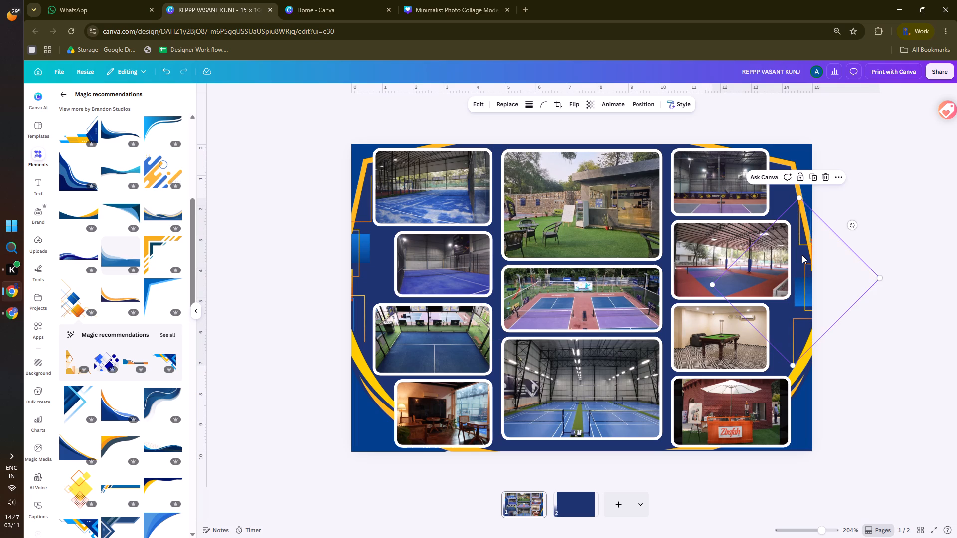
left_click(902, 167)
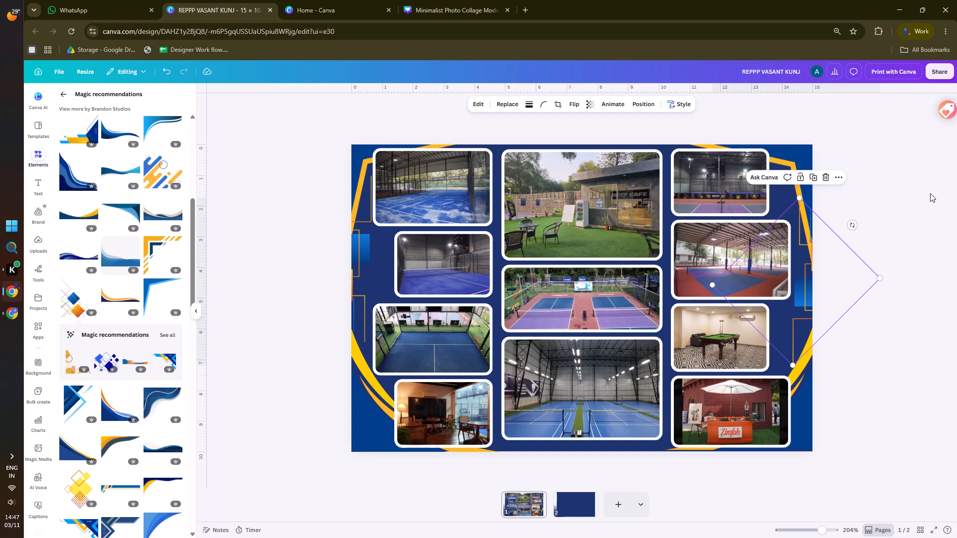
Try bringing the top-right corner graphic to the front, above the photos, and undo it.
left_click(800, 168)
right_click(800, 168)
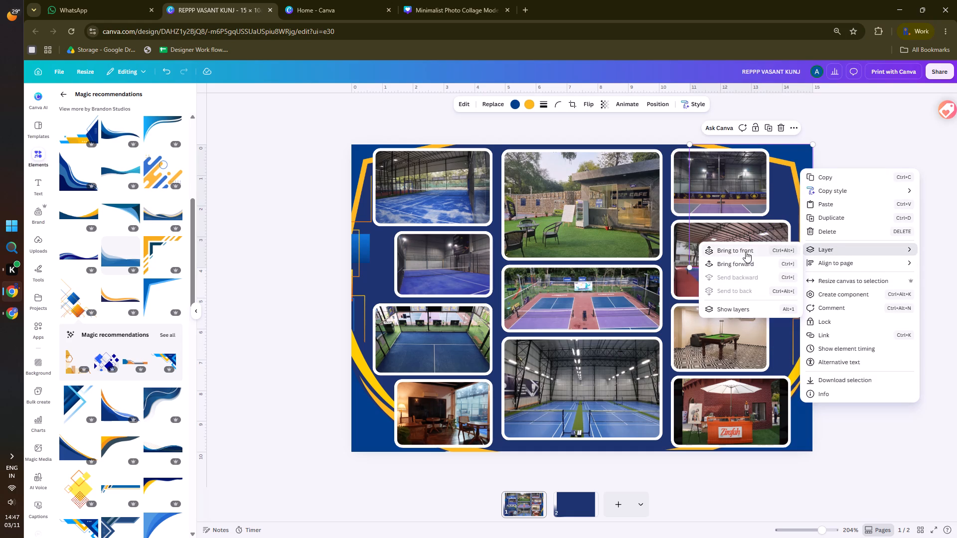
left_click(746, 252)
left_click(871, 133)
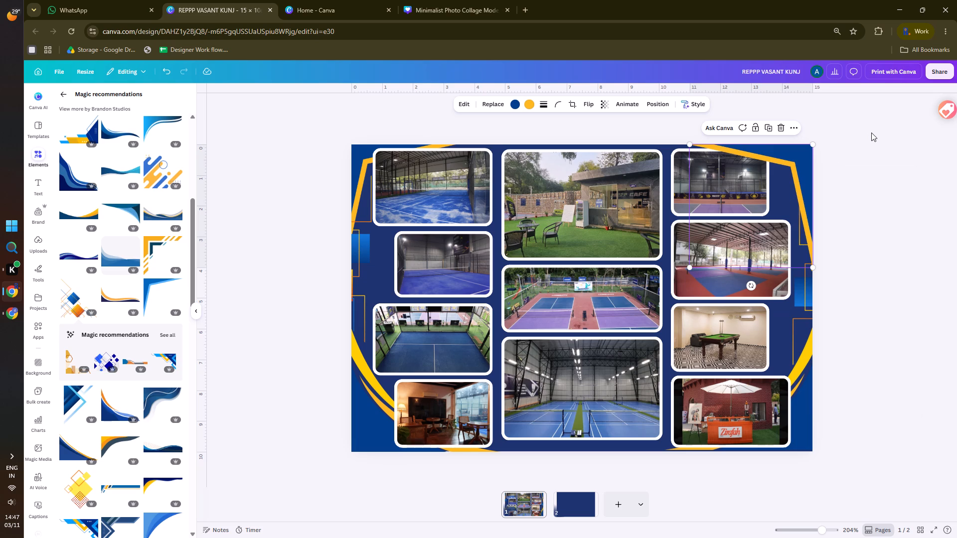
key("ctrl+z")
Send the right-edge squares graphic to the back, behind the photos and corner graphics.
left_click(803, 256)
right_click(803, 256)
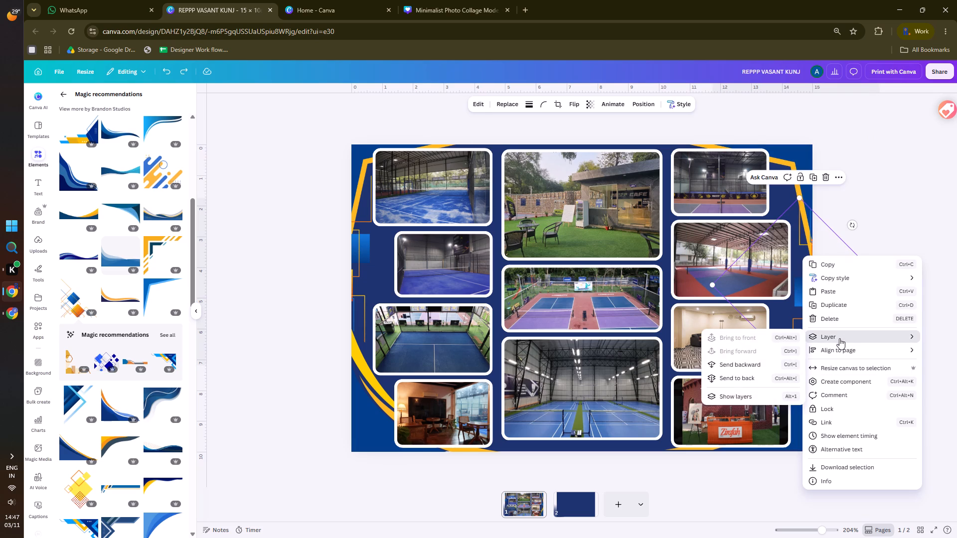
left_click(755, 366)
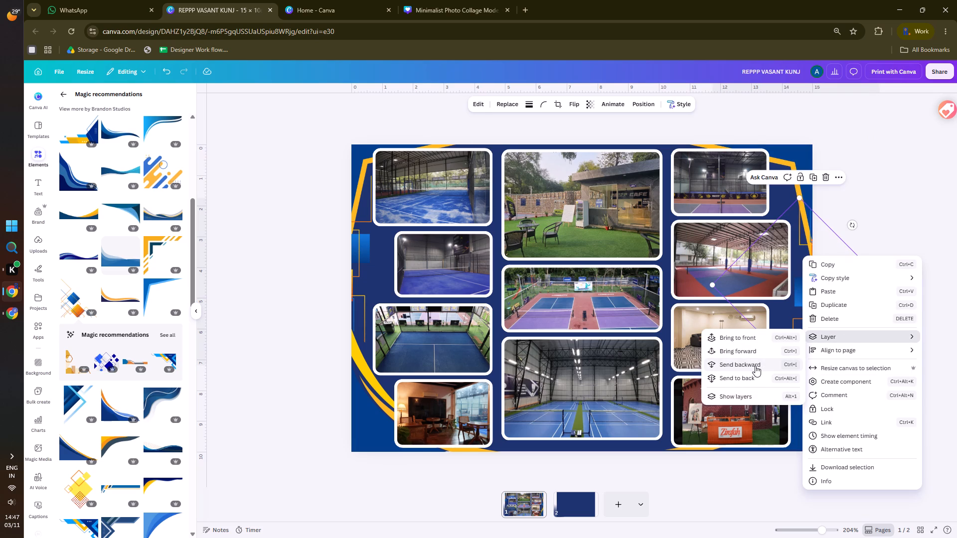
left_click(753, 373)
double_click(887, 182)
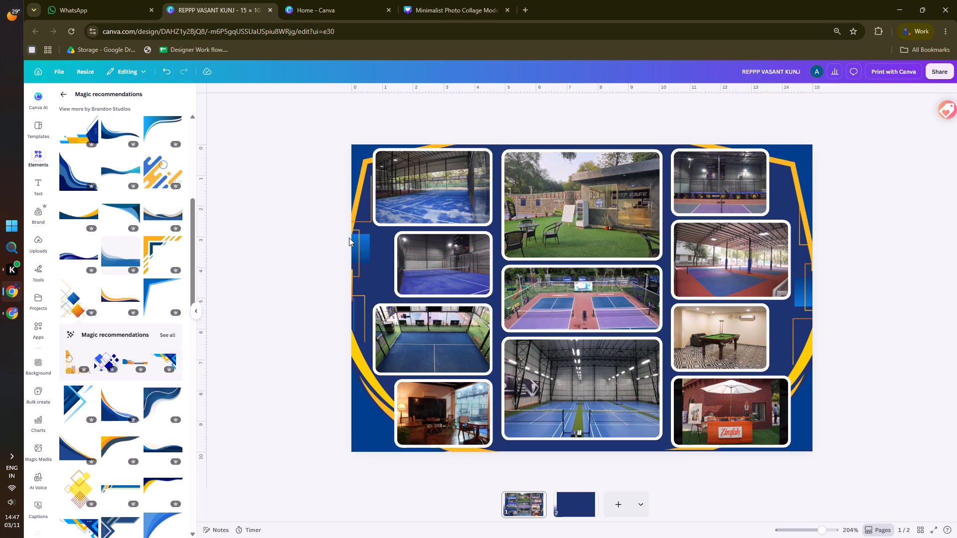
Send the left-edge squares graphic to the back, behind the other elements.
left_click(366, 237)
right_click(364, 237)
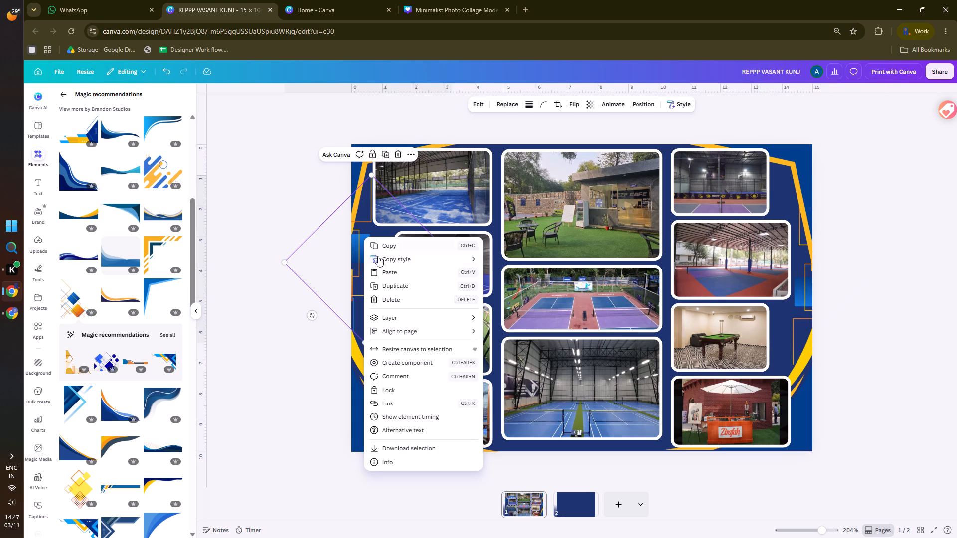
left_click(521, 356)
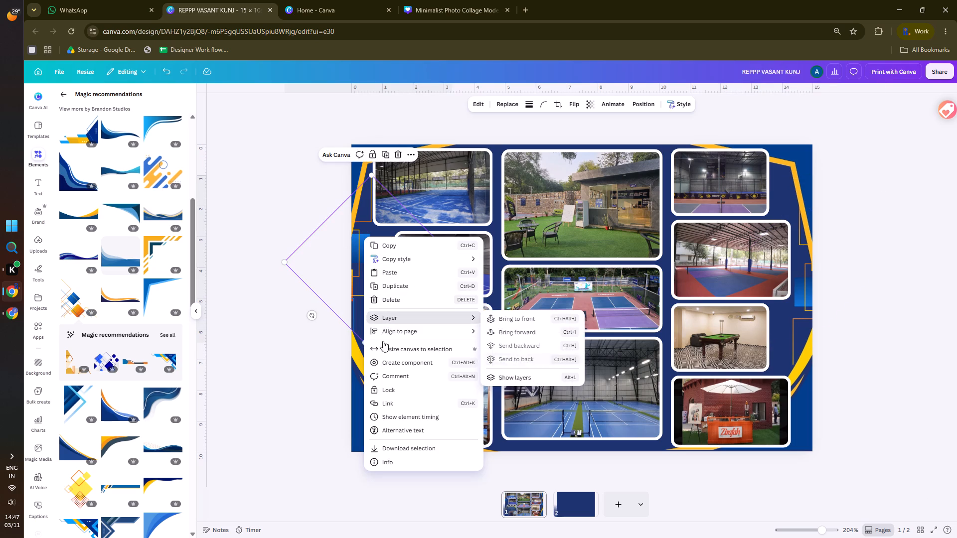
double_click(248, 319)
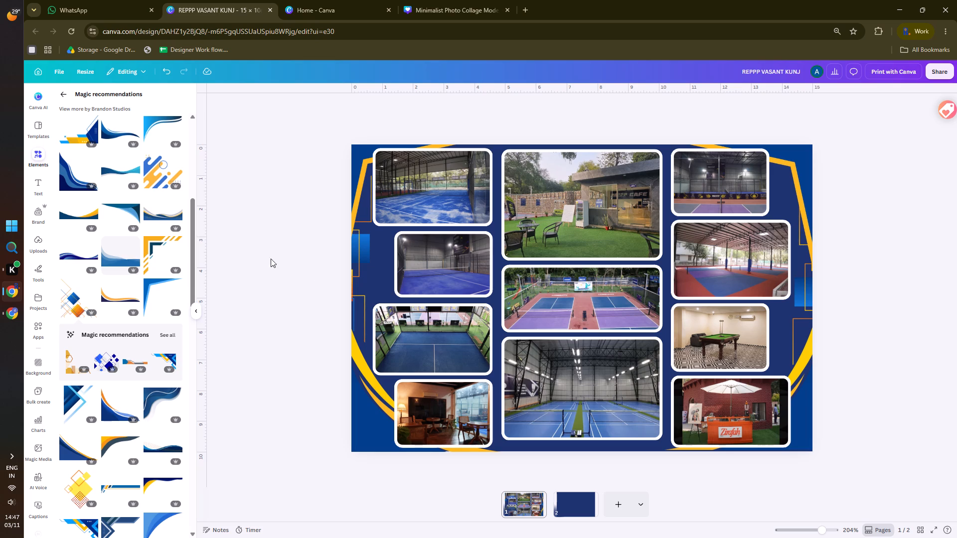
Search the elements for BLUE GRADIENT photos and add the bright blue radial gradient with dark edges to the collage page.
left_click(62, 89)
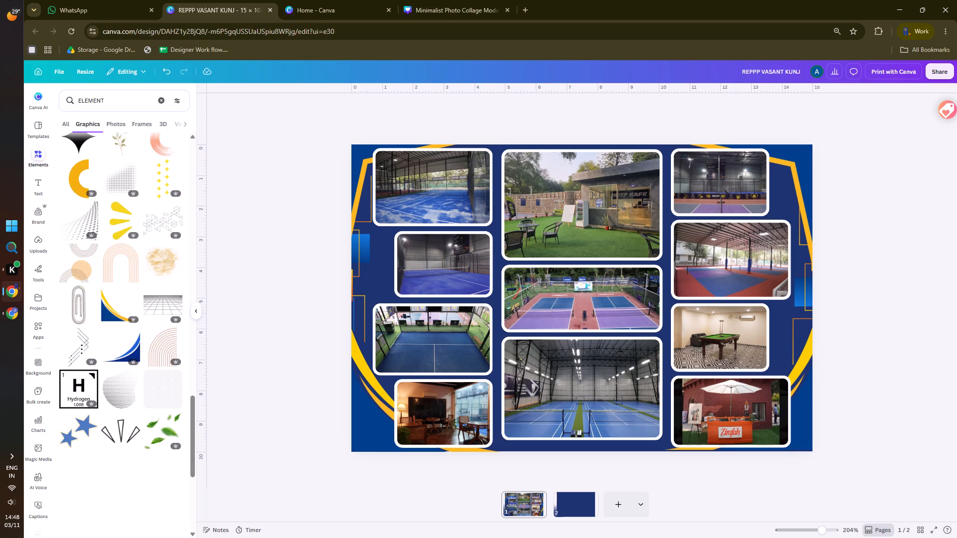
left_click_drag(162, 95, 155, 96)
left_click(82, 98)
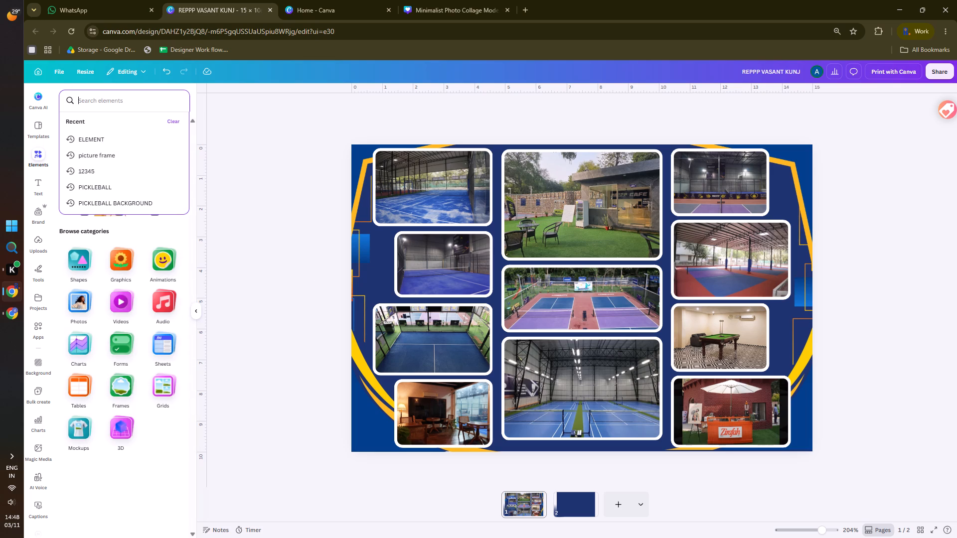
type("BLUE GRADIENT")
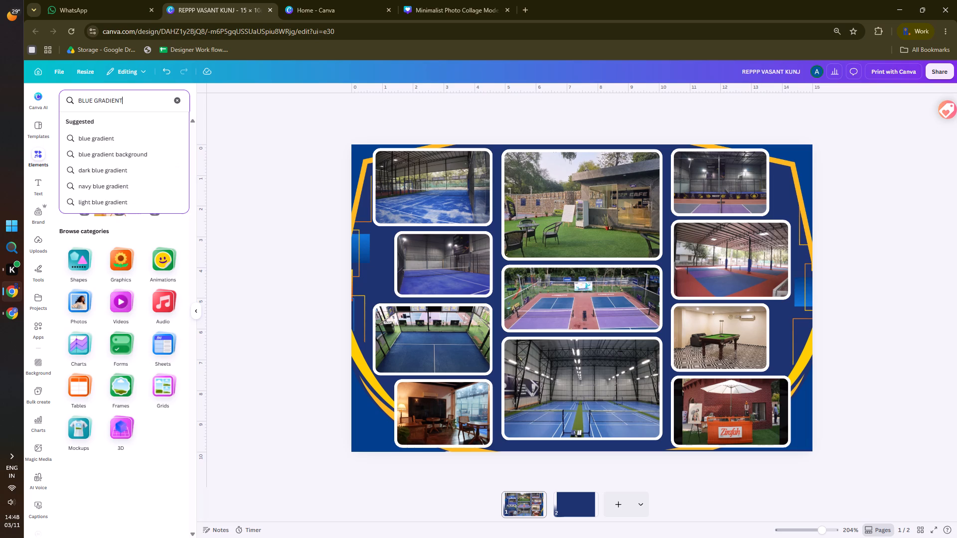
key("space")
key("Return")
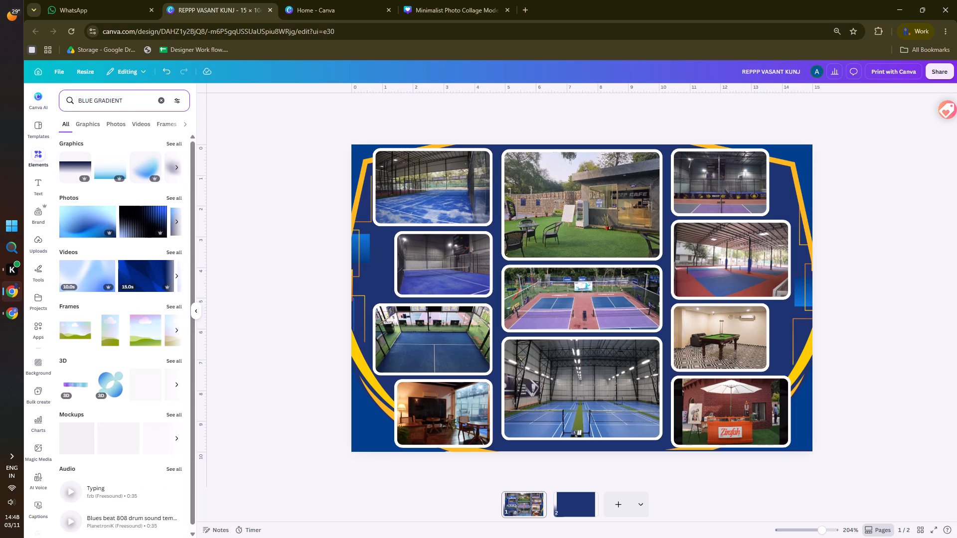
left_click(115, 123)
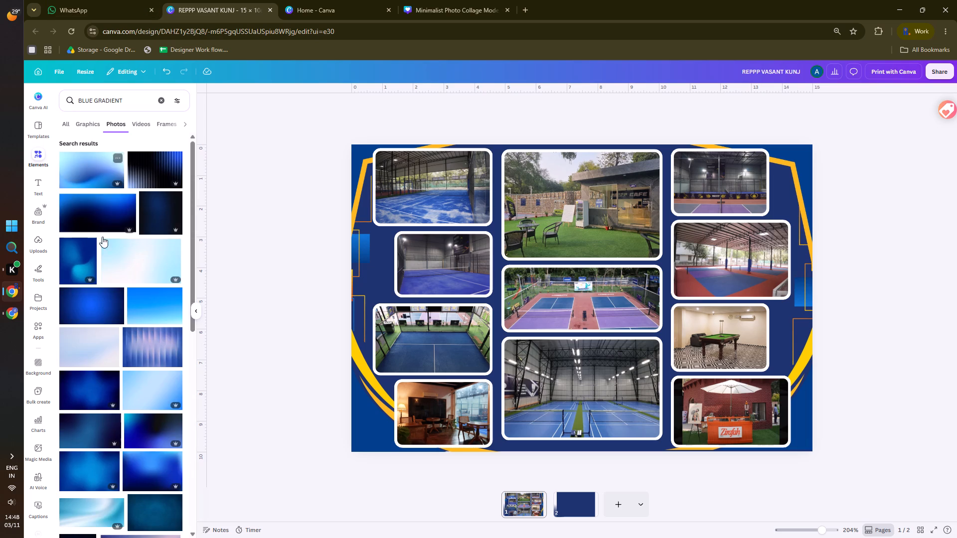
left_click(87, 301)
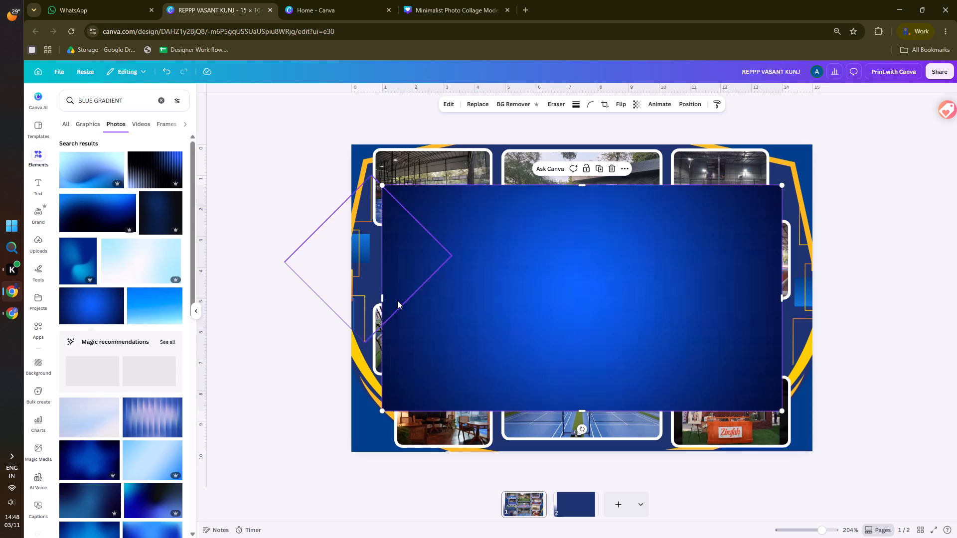
Align the blue gradient photo with the page's top-left corner and resize it to cover the full 15 × 10 cm page.
left_click_drag(443, 286, 412, 246)
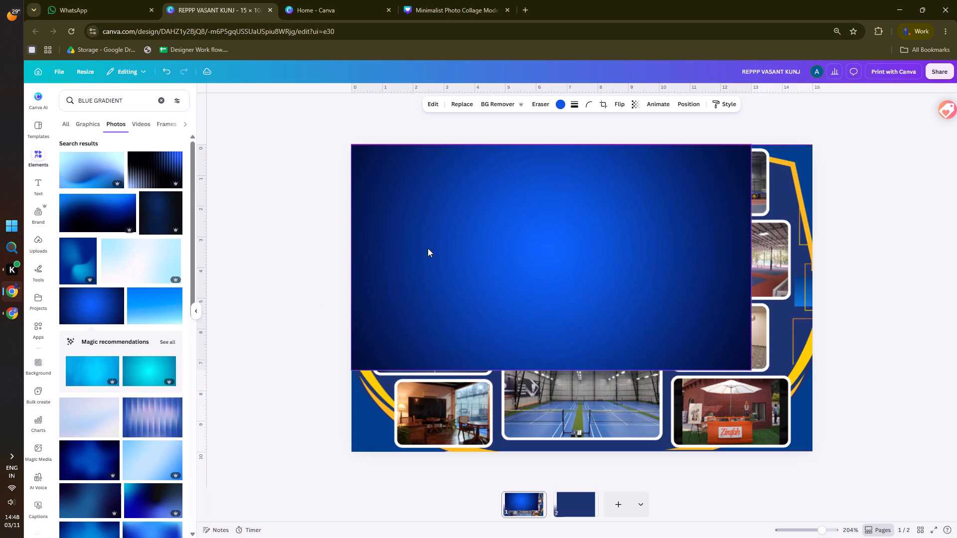
left_click_drag(749, 370, 801, 435)
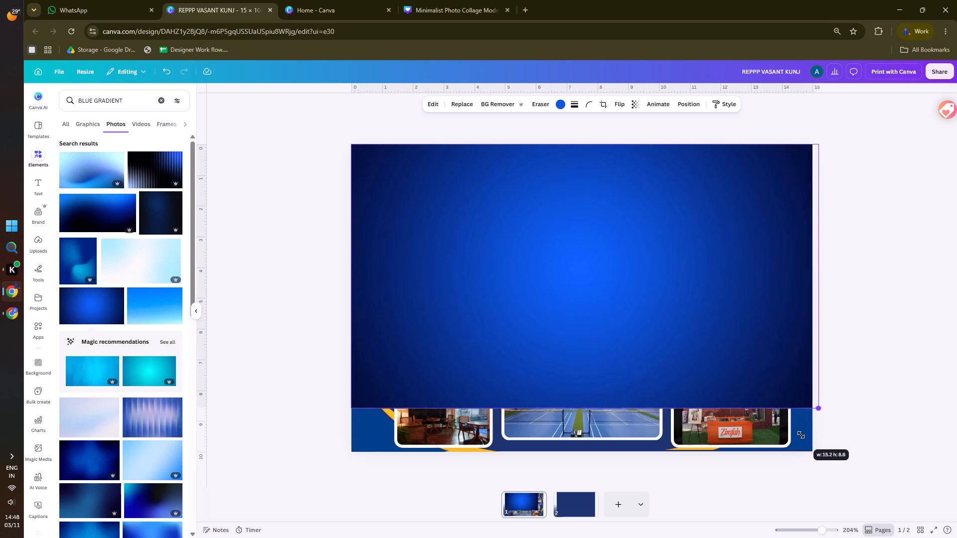
left_click_drag(801, 435, 797, 431)
left_click_drag(588, 406, 588, 409)
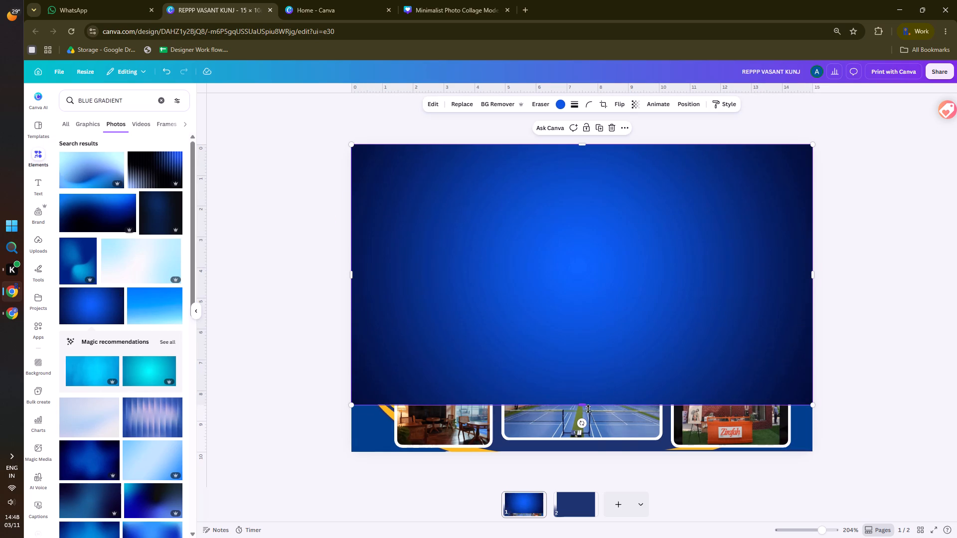
left_click_drag(588, 409, 584, 451)
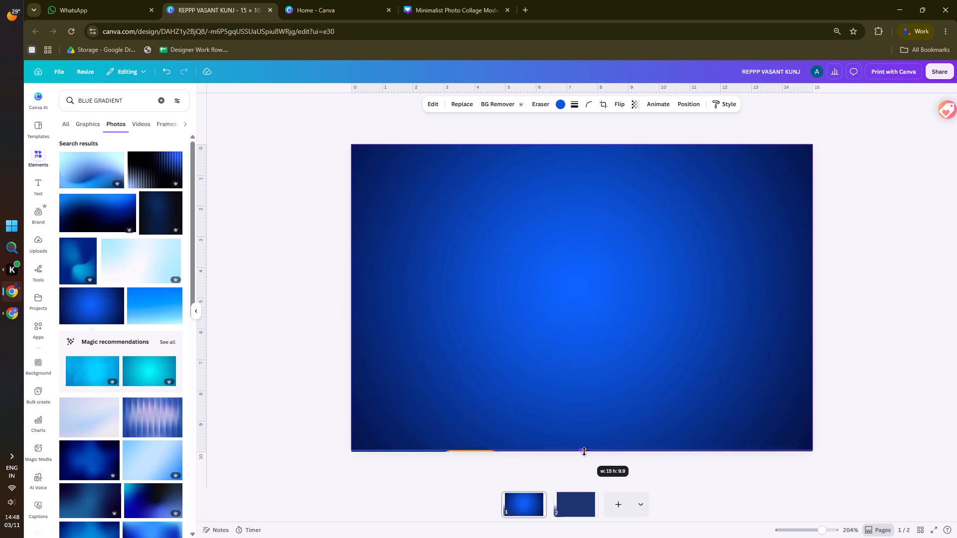
left_click_drag(584, 451, 585, 450)
scroll(585, 450, "up", 7, "ctrl")
scroll(581, 414, "down", 6)
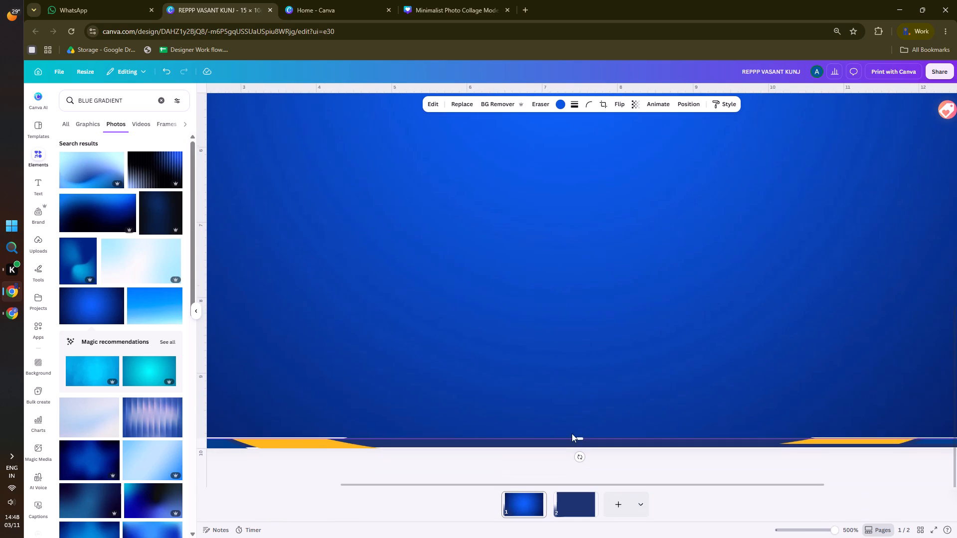
left_click_drag(579, 439, 579, 448)
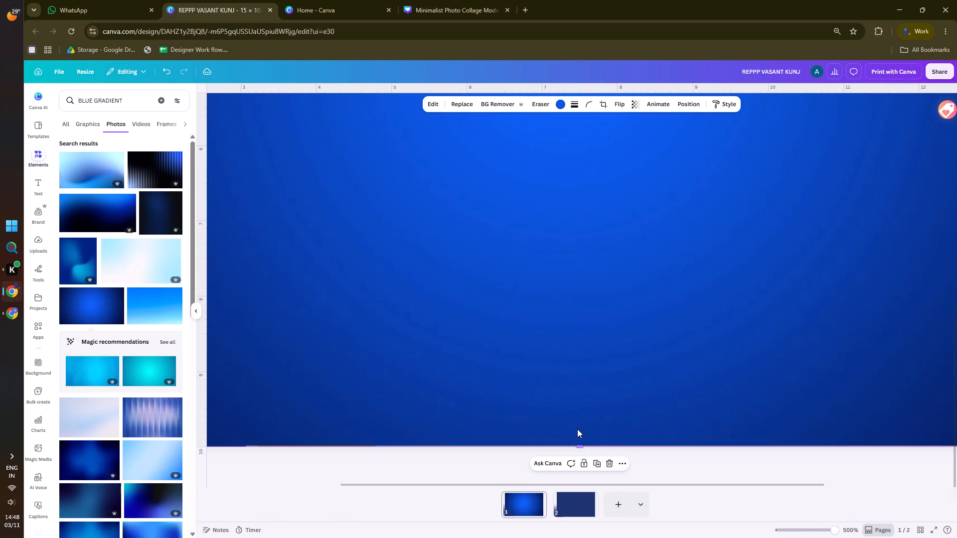
Send the full-page blue gradient photo to the back, behind all photos and decorative graphics.
scroll(577, 422, "down", 6, "ctrl")
right_click(603, 247)
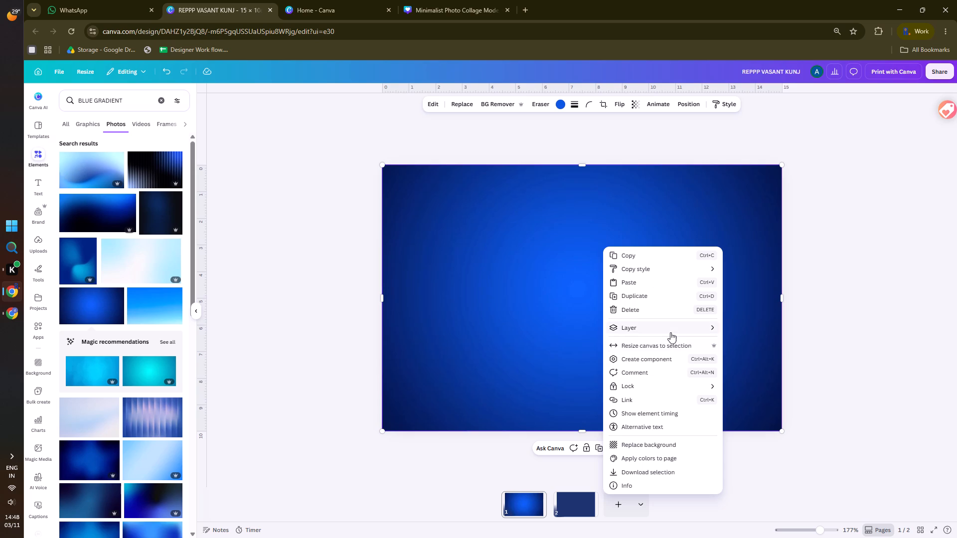
left_click(749, 371)
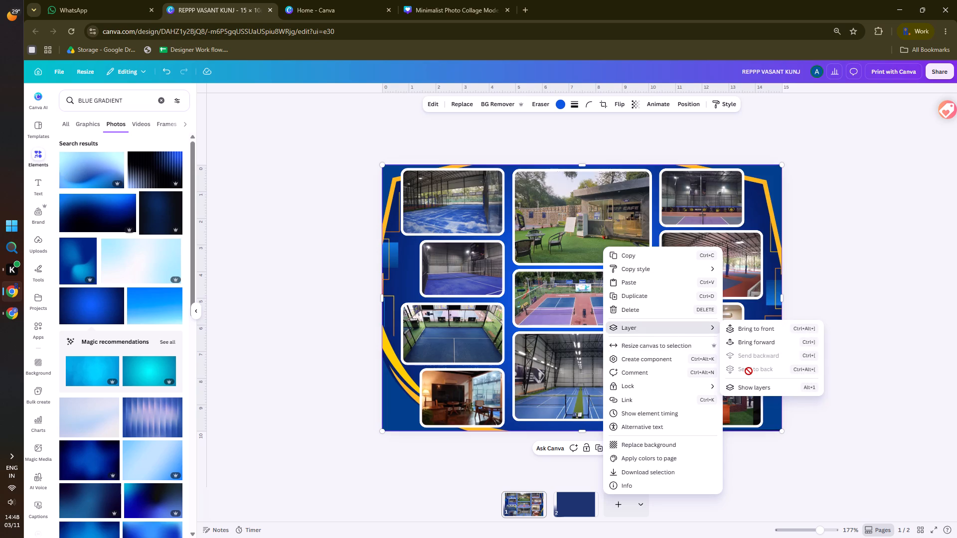
left_click(297, 250)
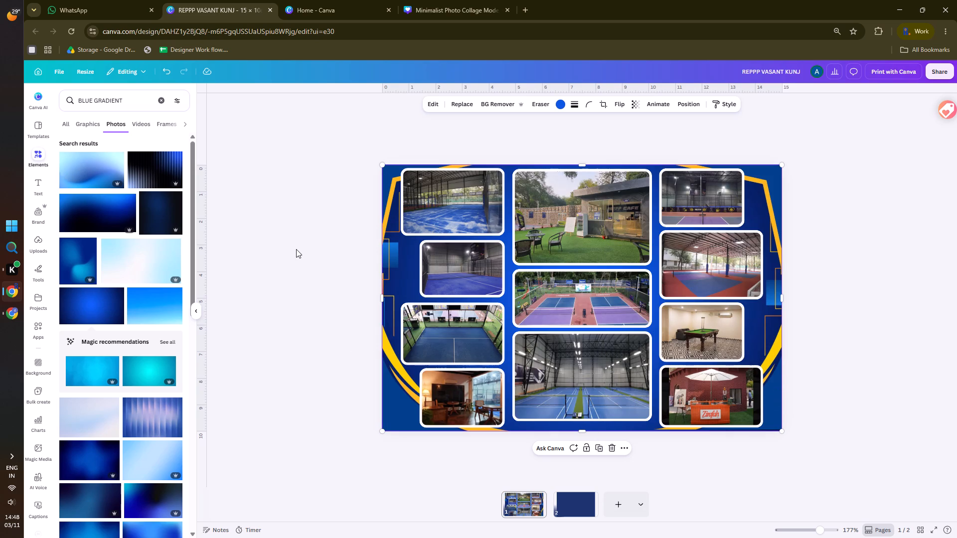
Browse further through the BLUE GRADIENT photo results for alternative blue backgrounds.
scroll(121, 351, "down", 4)
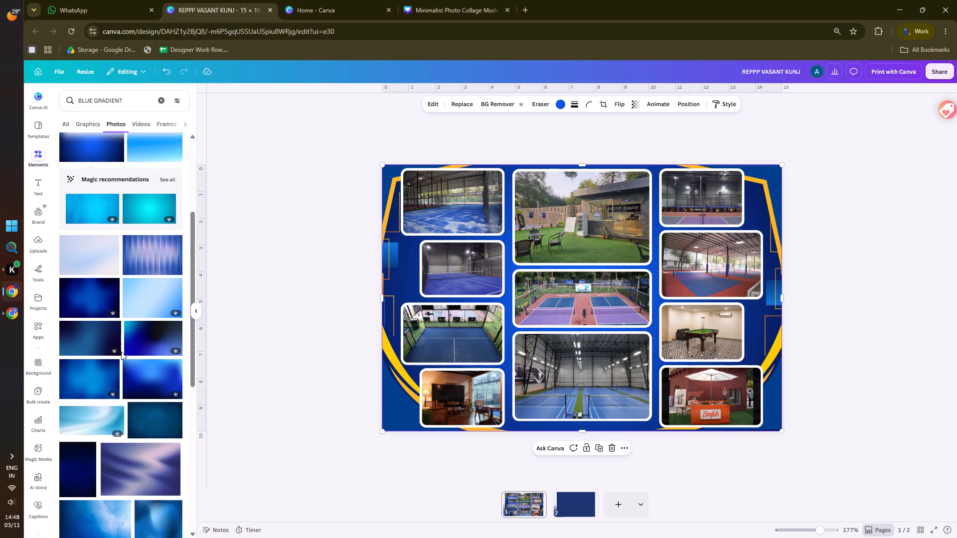
scroll(123, 352, "down", 6)
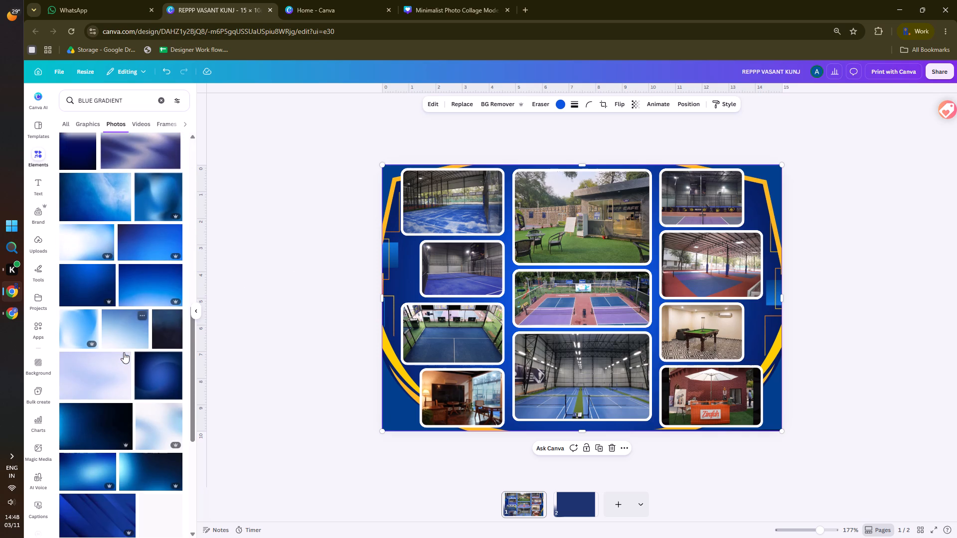
scroll(124, 352, "down", 3)
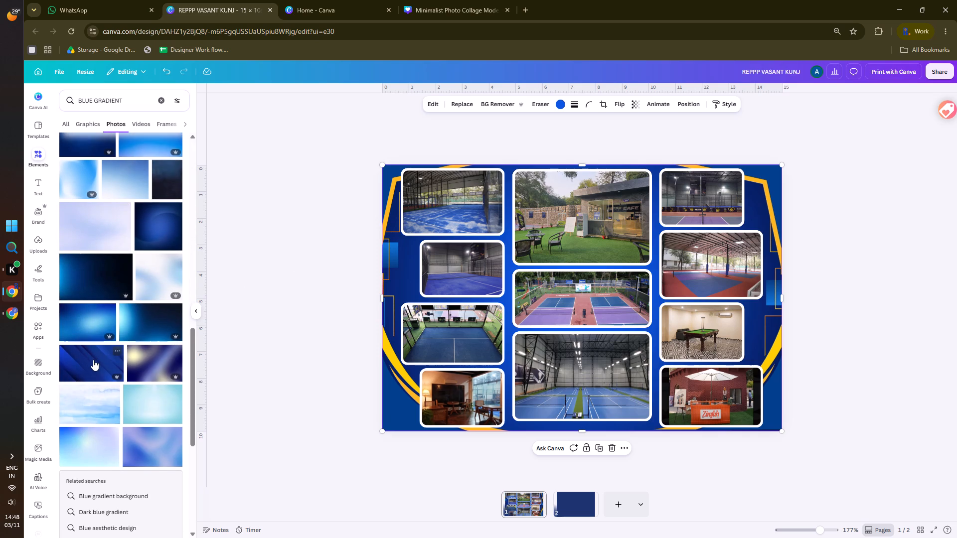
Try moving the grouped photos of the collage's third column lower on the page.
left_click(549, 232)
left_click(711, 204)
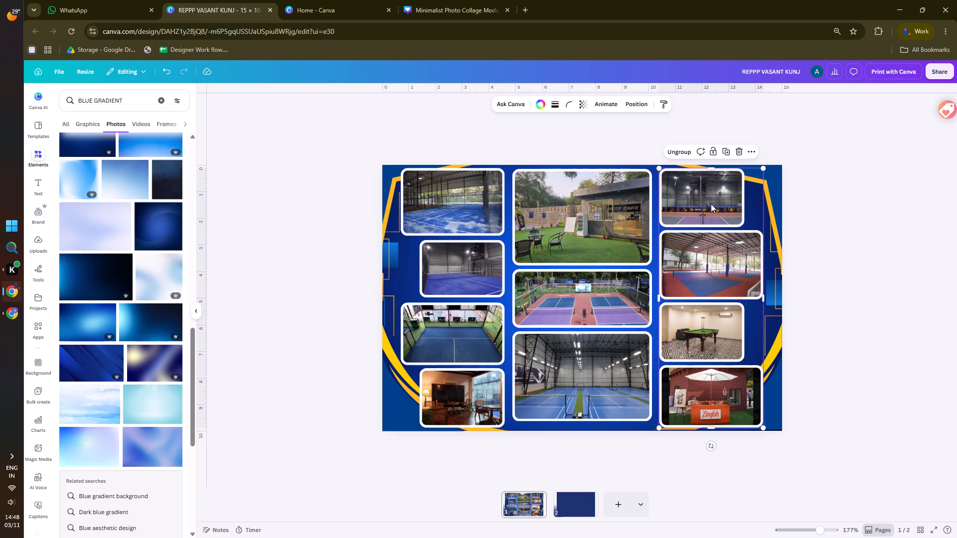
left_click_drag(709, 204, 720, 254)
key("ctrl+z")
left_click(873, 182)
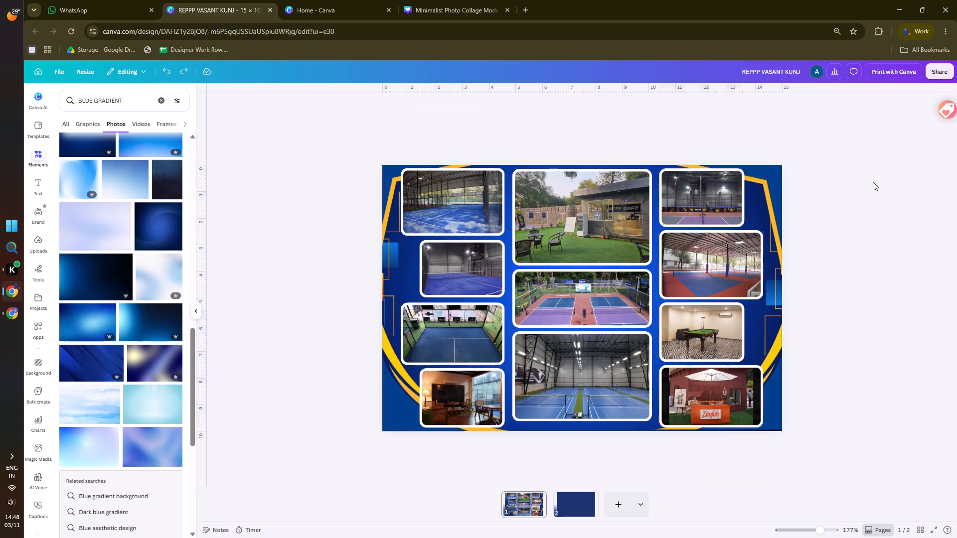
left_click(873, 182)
Hide the photo search results beside the collage and start a screen snip of the collage page.
left_click(197, 310)
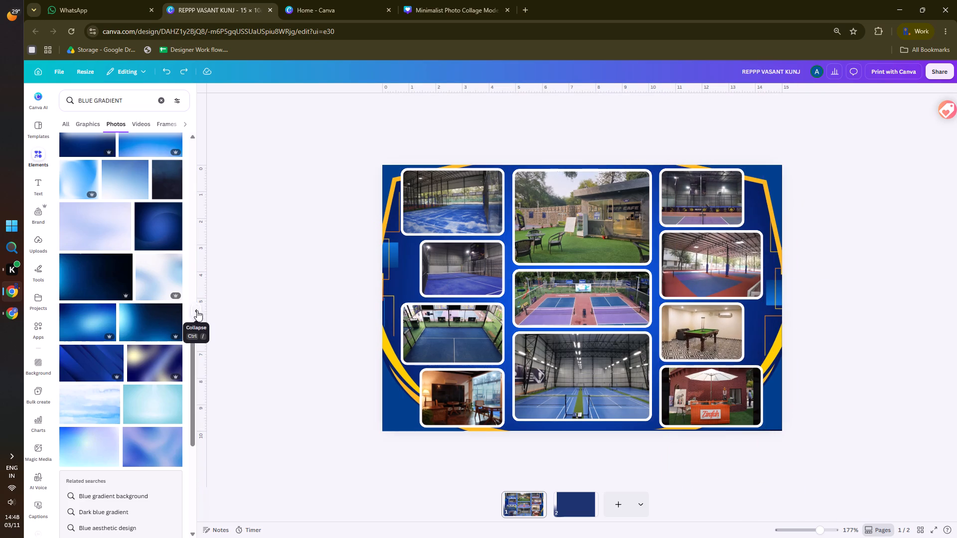
left_click(137, 310)
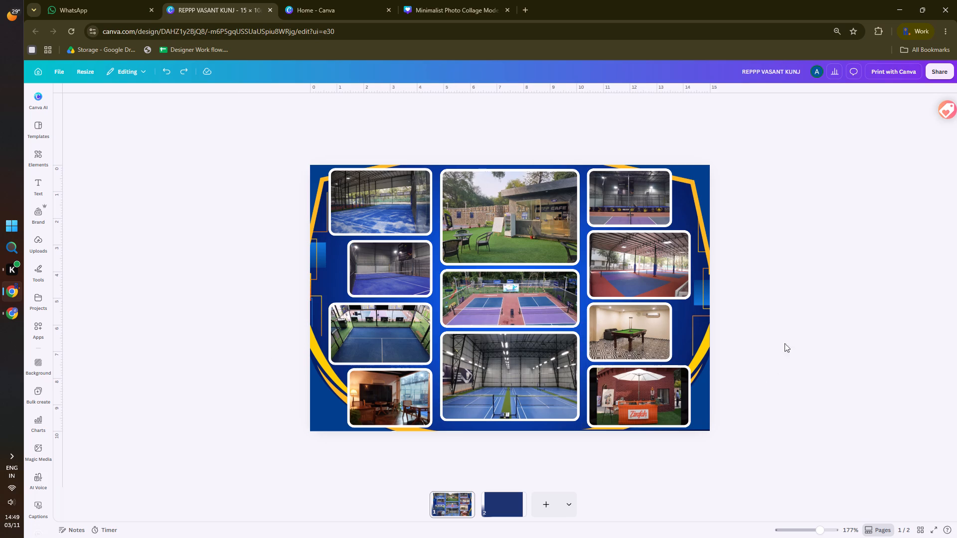
left_click(802, 315)
key("shift+super+s")
Frame the entire photo collage page in the screen snip, fitting the capture area to the page edges.
left_click_drag(308, 164, 630, 440)
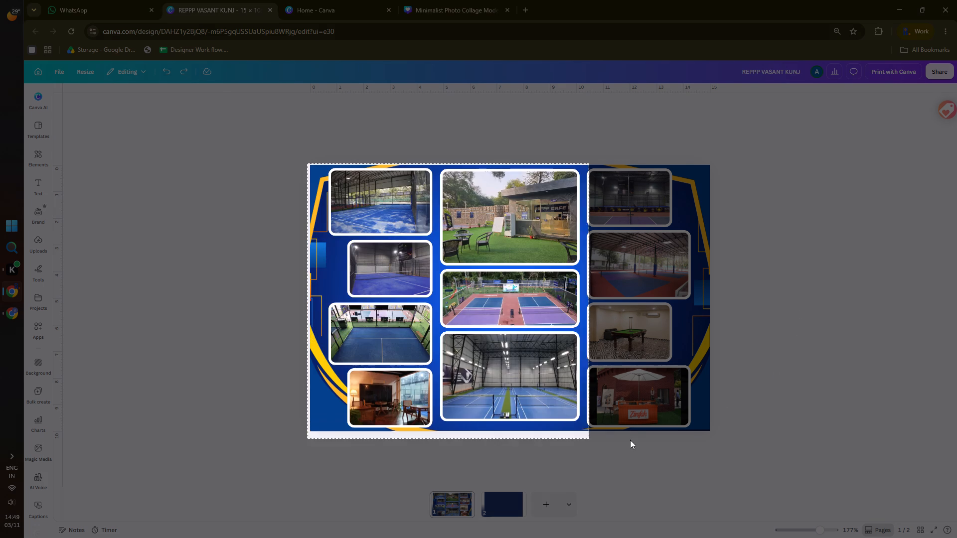
left_click_drag(630, 440, 706, 429)
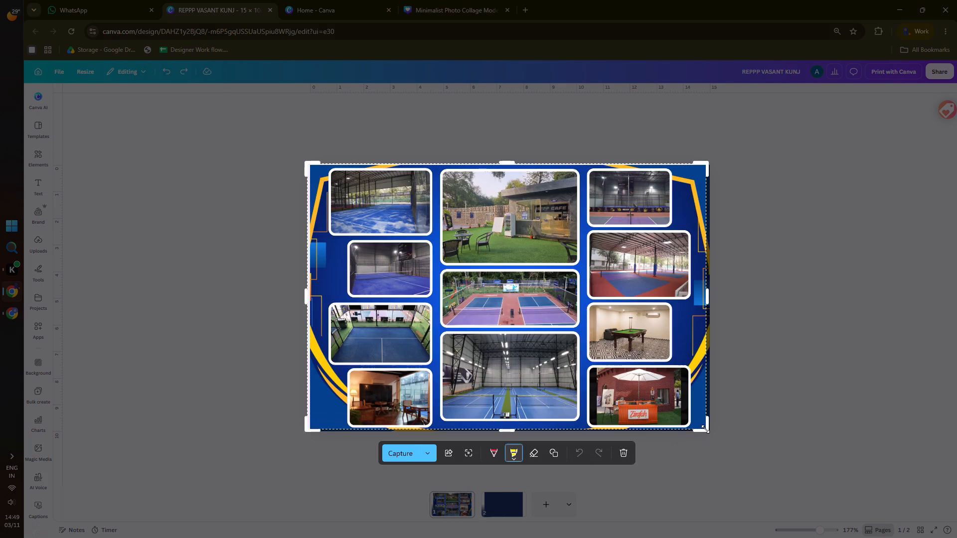
left_click(709, 298)
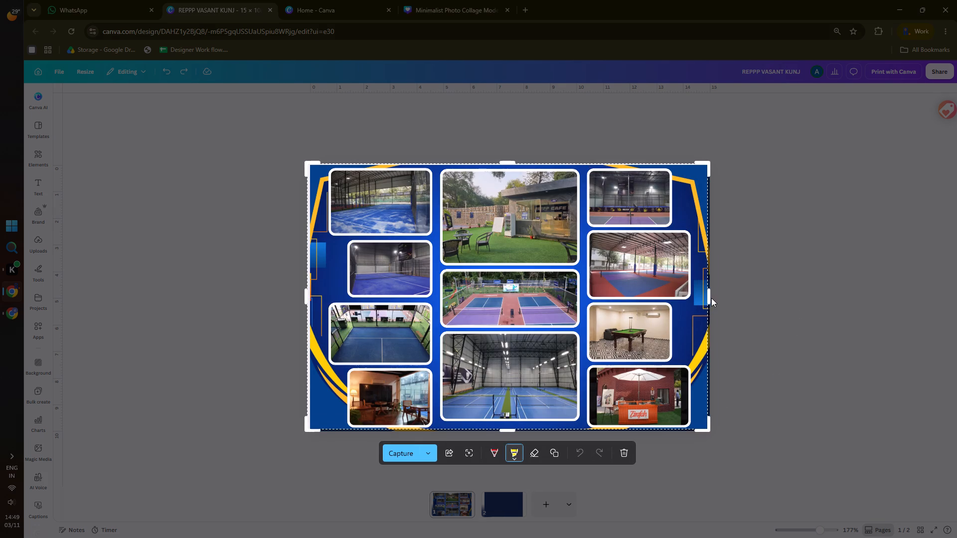
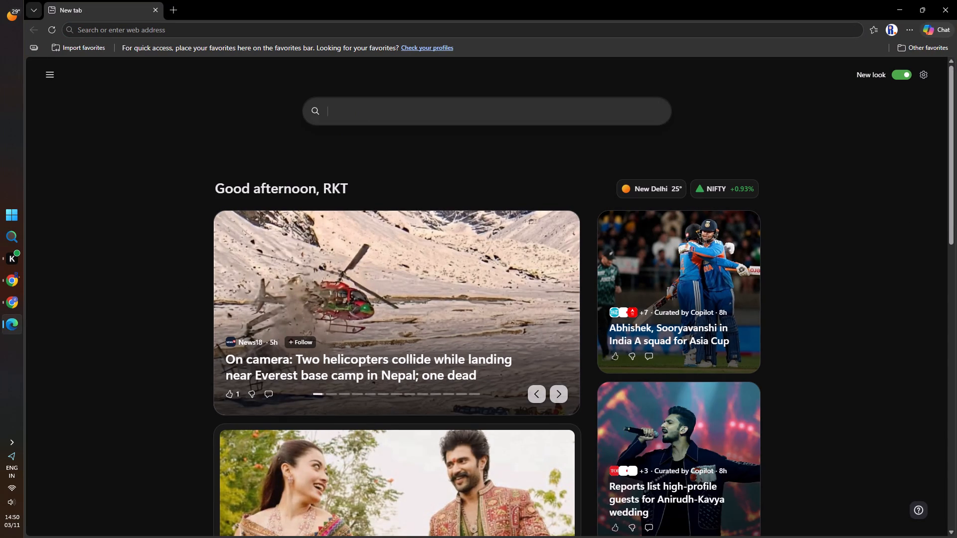
Start a web search from the new tab page in Microsoft Edge.
double_click(349, 113)
double_click(349, 113)
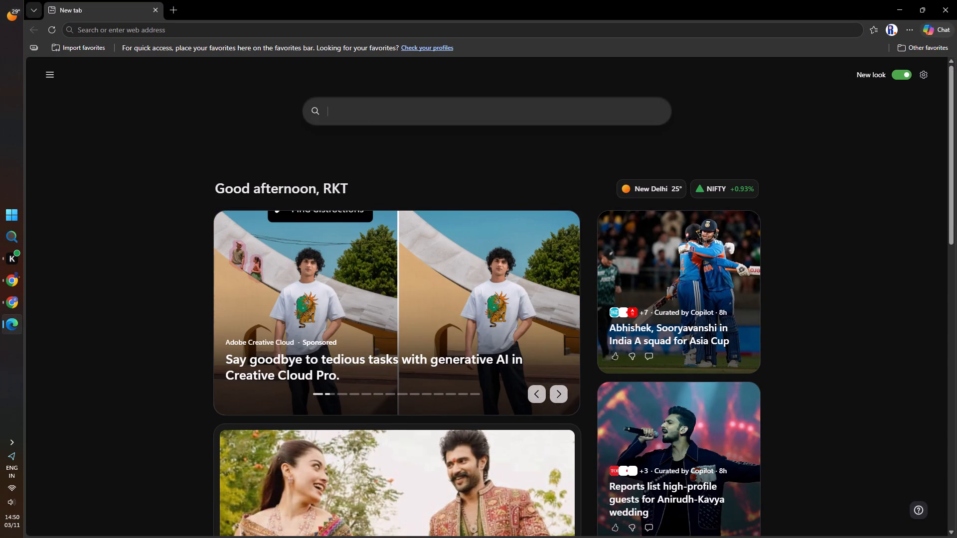
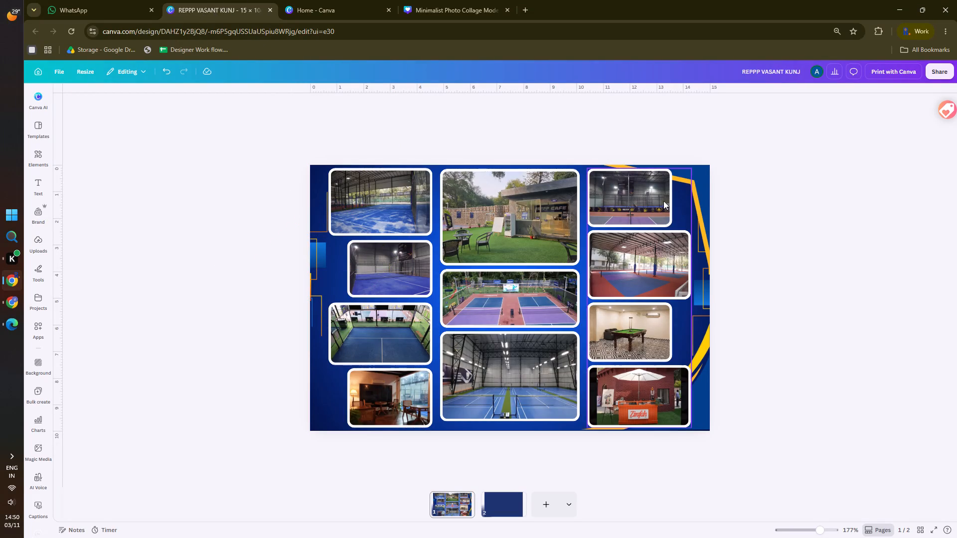
Delete the two yellow curved stripe graphics at the upper and lower right edge of the collage page.
left_click(706, 184)
key("Delete")
left_click(703, 361)
key("Delete")
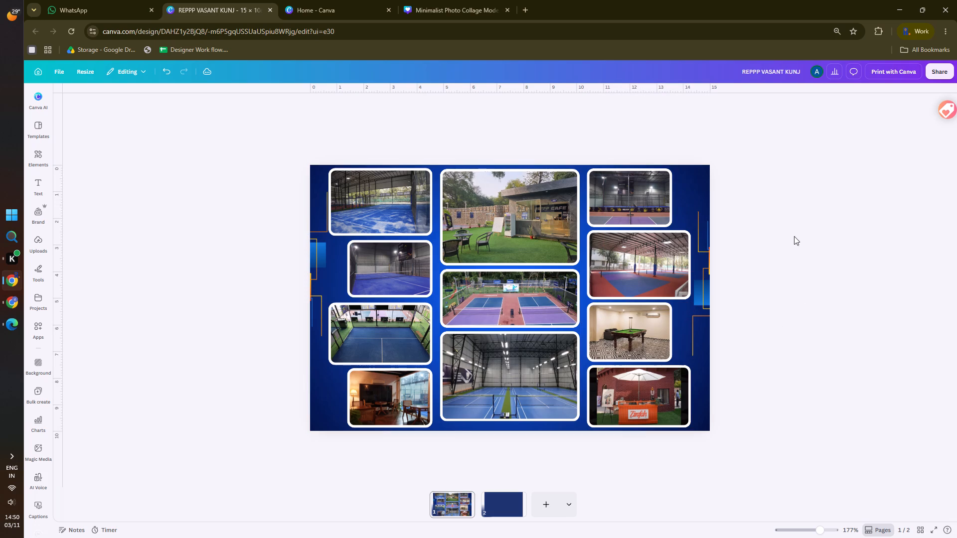
Start a new screen snip of the collage page.
key("shift+super+s")
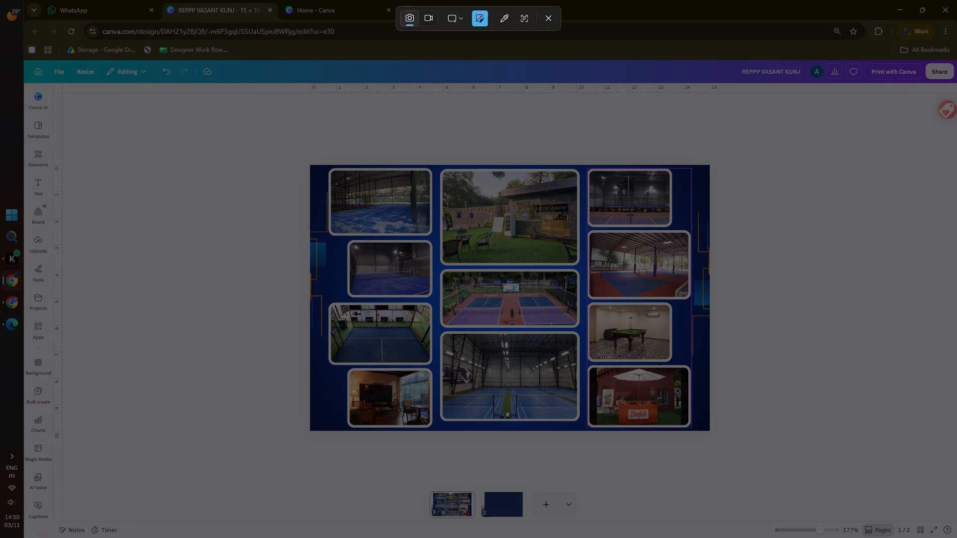
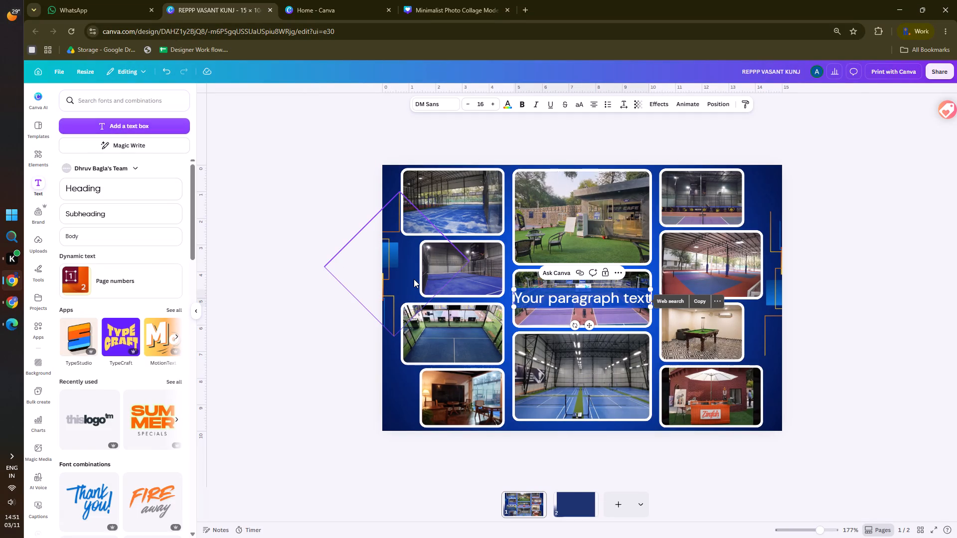
Replace the new text box's placeholder with REPPP and format it bold and white.
key("r")
type("EPPP")
left_click(522, 100)
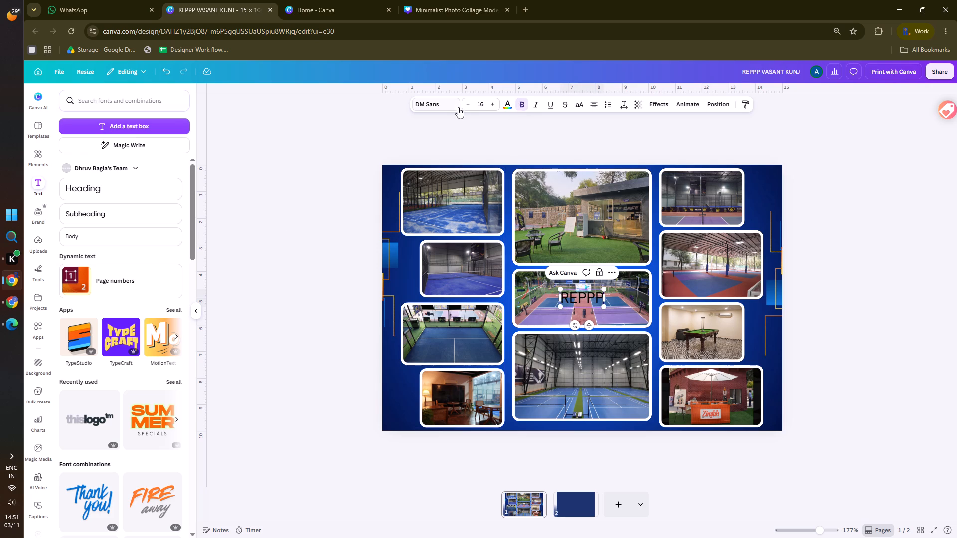
left_click(560, 141)
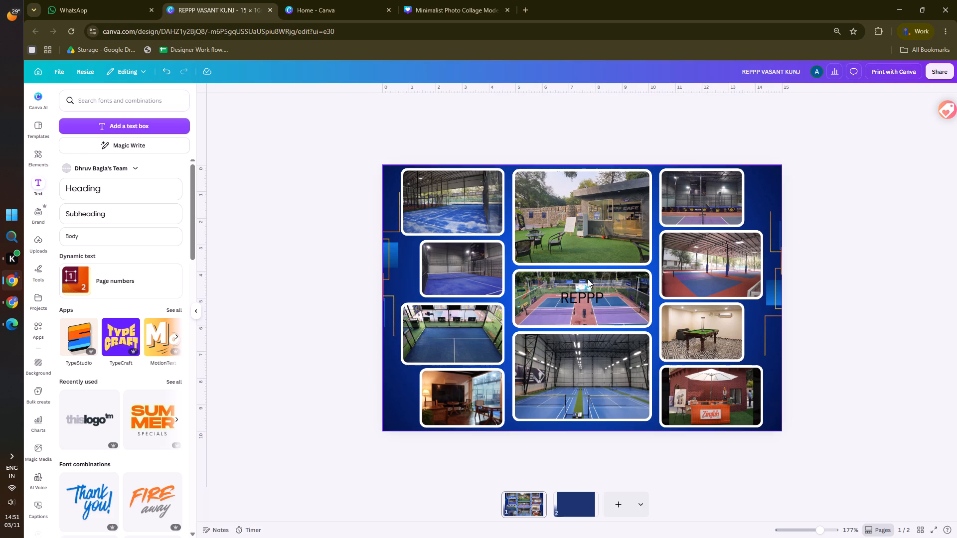
left_click(584, 299)
left_click(525, 103)
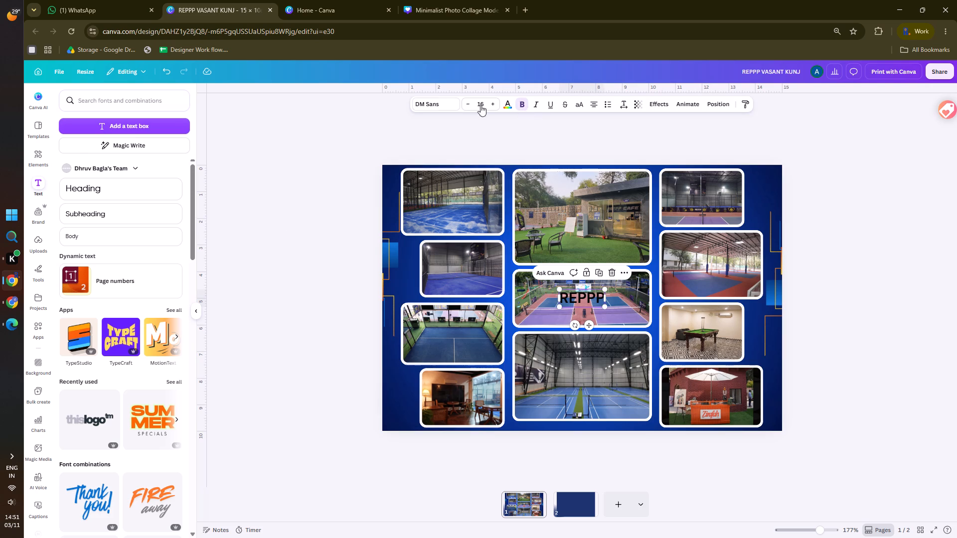
left_click(510, 103)
left_click(82, 181)
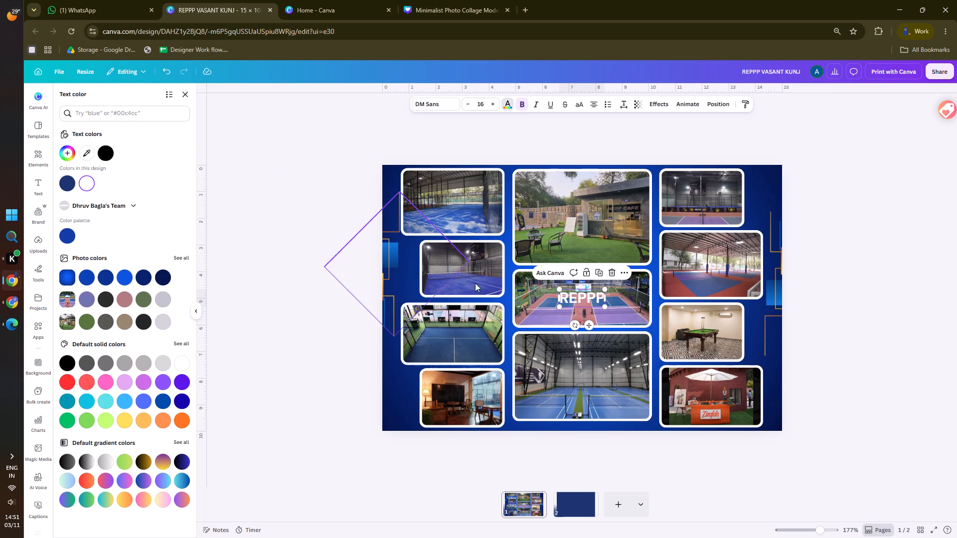
Rotate the REPPP text vertically, reading upward, and place it in the page's bottom-left margin beside the lounge photo.
left_click_drag(581, 298, 413, 396)
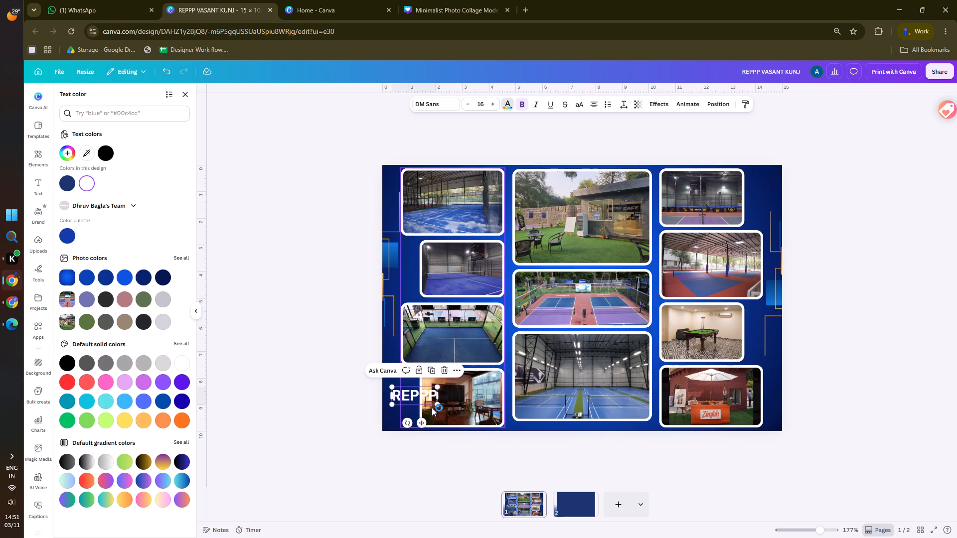
left_click_drag(409, 423, 431, 397)
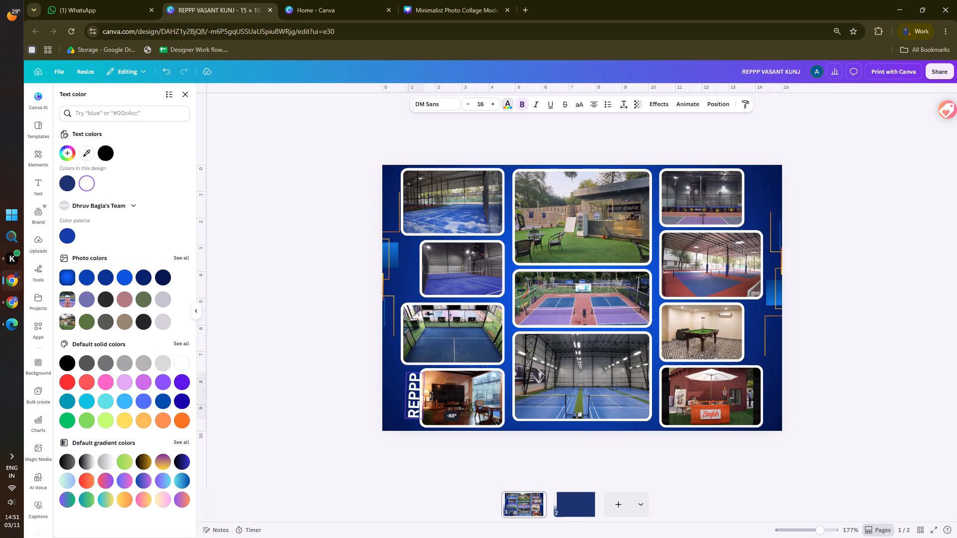
left_click_drag(431, 397, 431, 398)
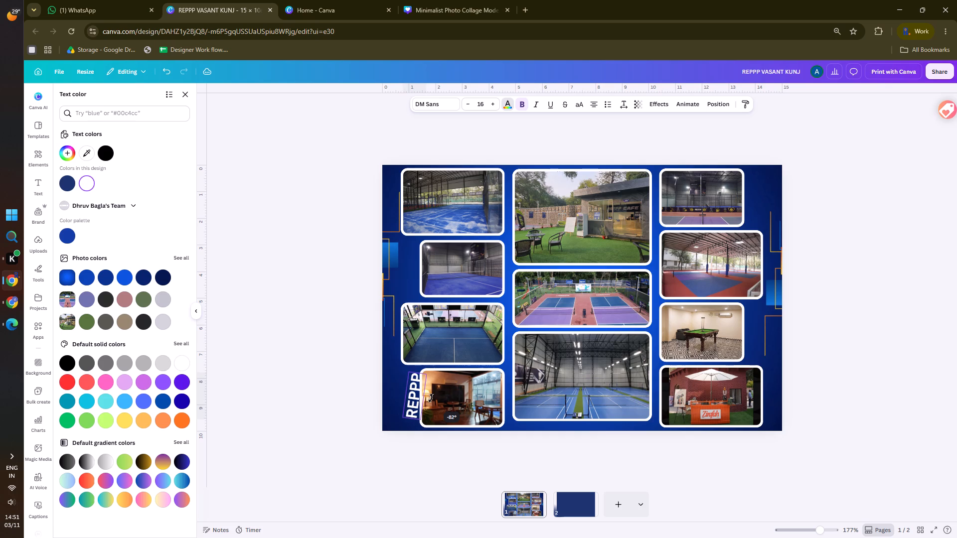
left_click_drag(431, 398, 431, 397)
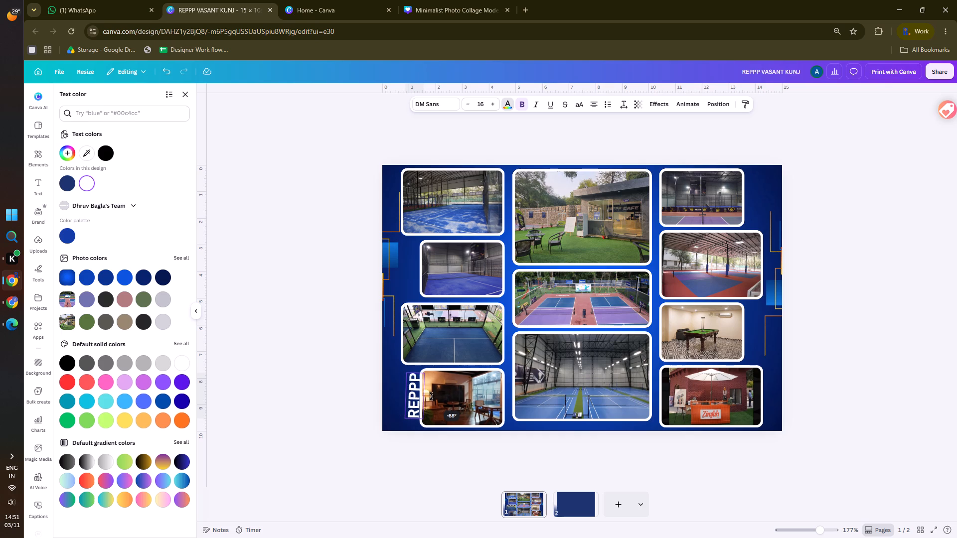
left_click_drag(431, 397, 431, 396)
left_click_drag(413, 394, 397, 394)
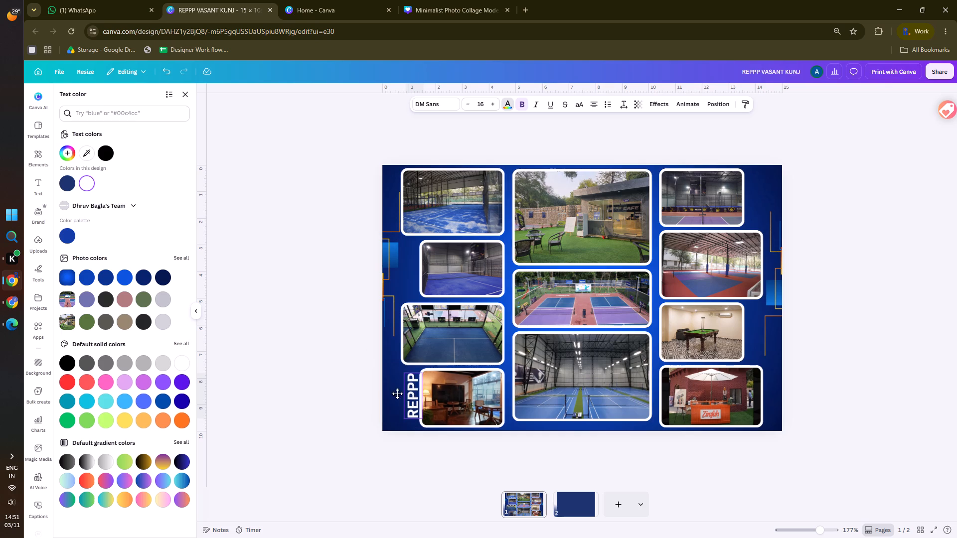
left_click_drag(397, 394, 397, 396)
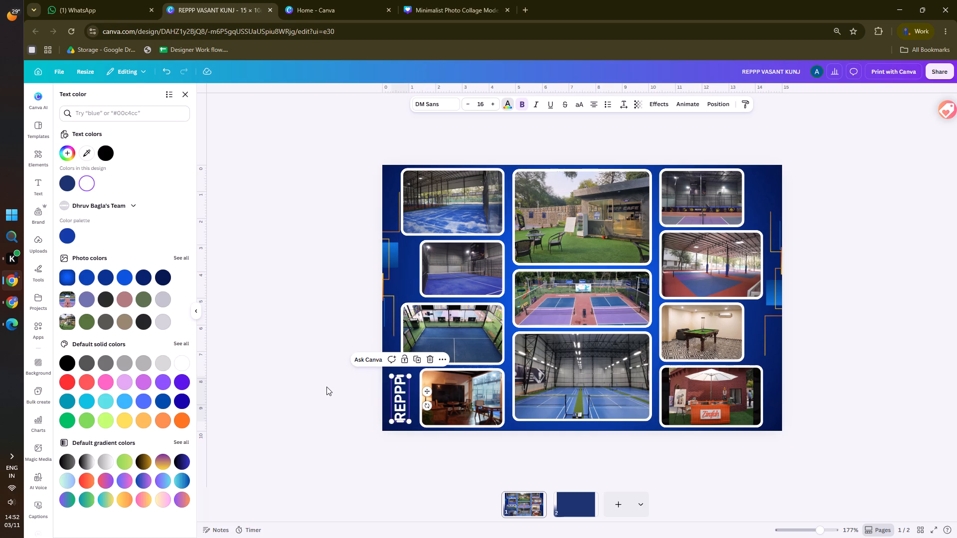
left_click(326, 387)
left_click(326, 387)
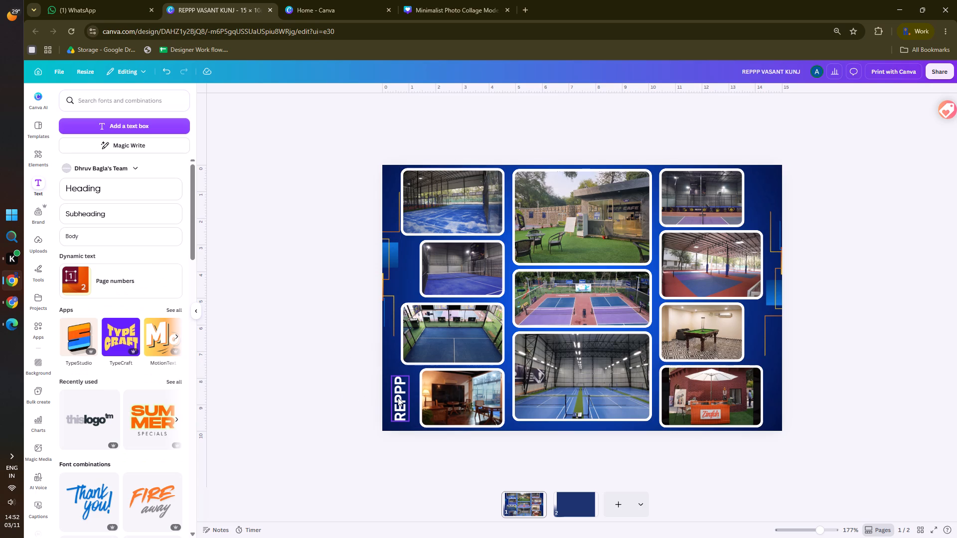
Copy the vertical REPPP text to the page's top-right margin beside the first third-column photo and rotate it to read downward.
left_click_drag(398, 398, 766, 189, "alt")
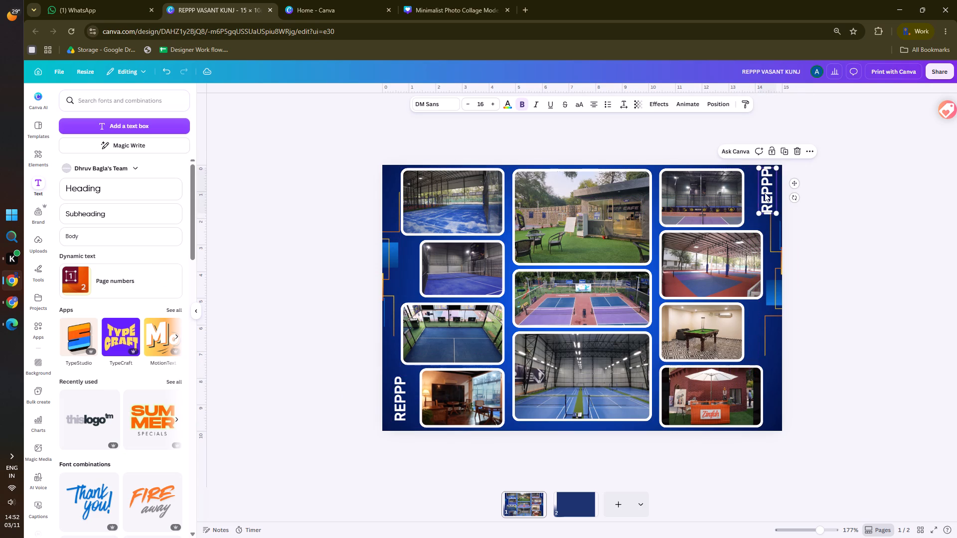
left_click_drag(795, 181, 788, 187)
left_click_drag(788, 203, 727, 188)
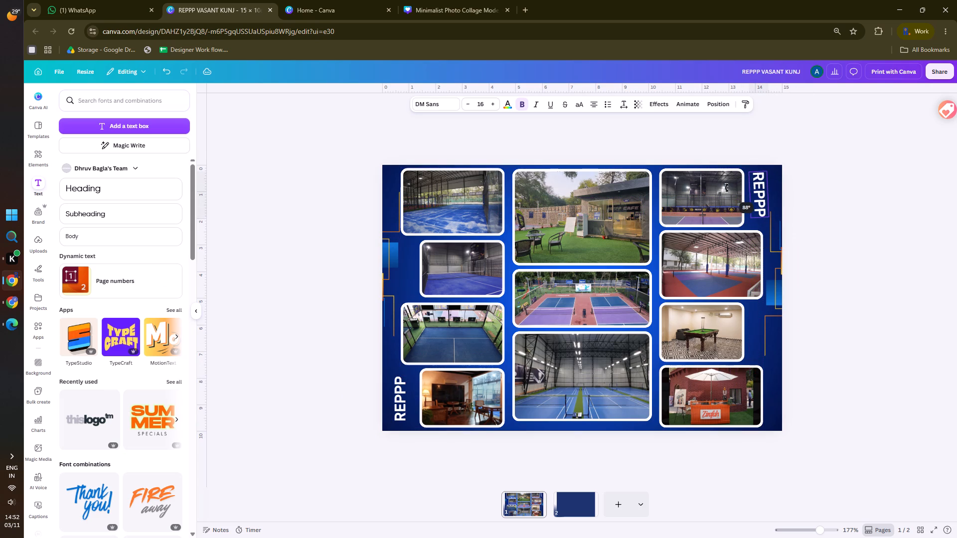
left_click_drag(727, 188, 727, 187)
left_click(837, 177)
left_click(762, 188)
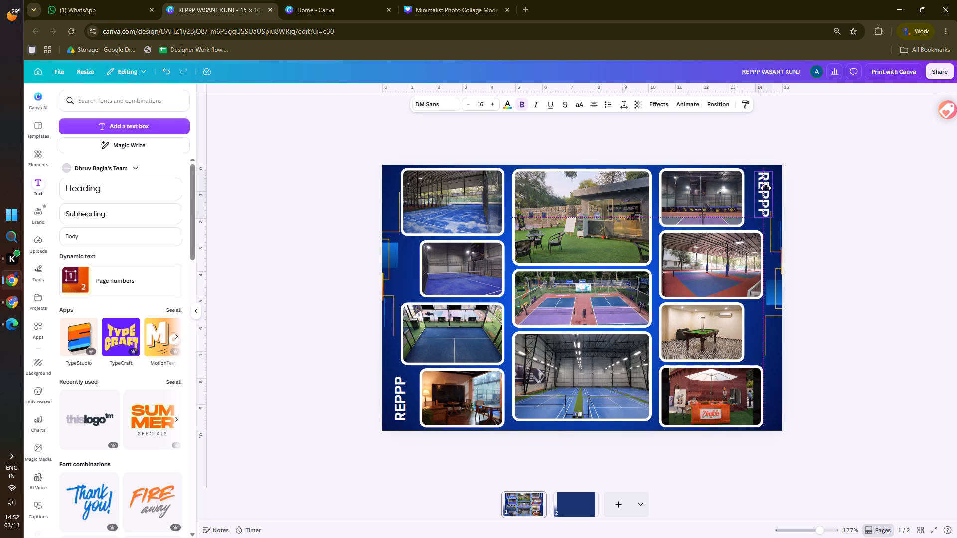
left_click(844, 181)
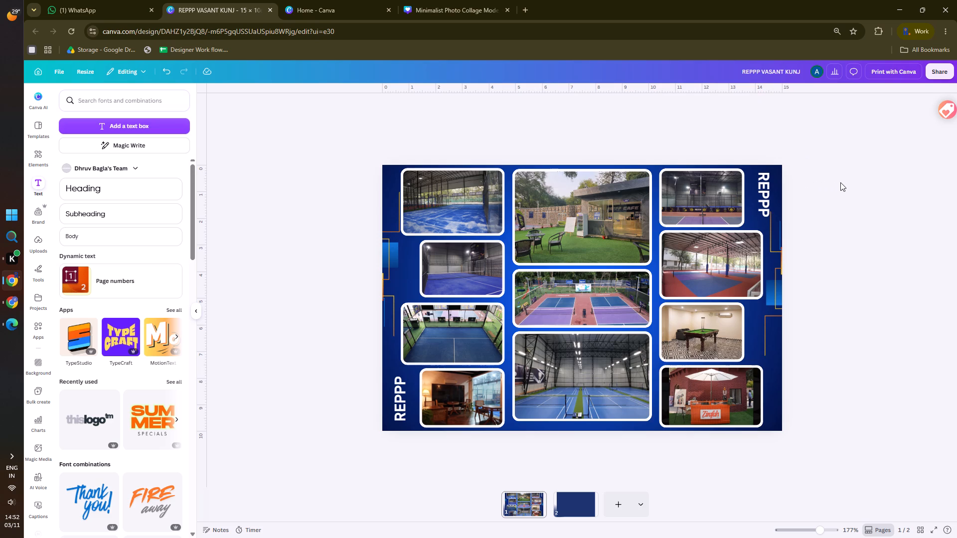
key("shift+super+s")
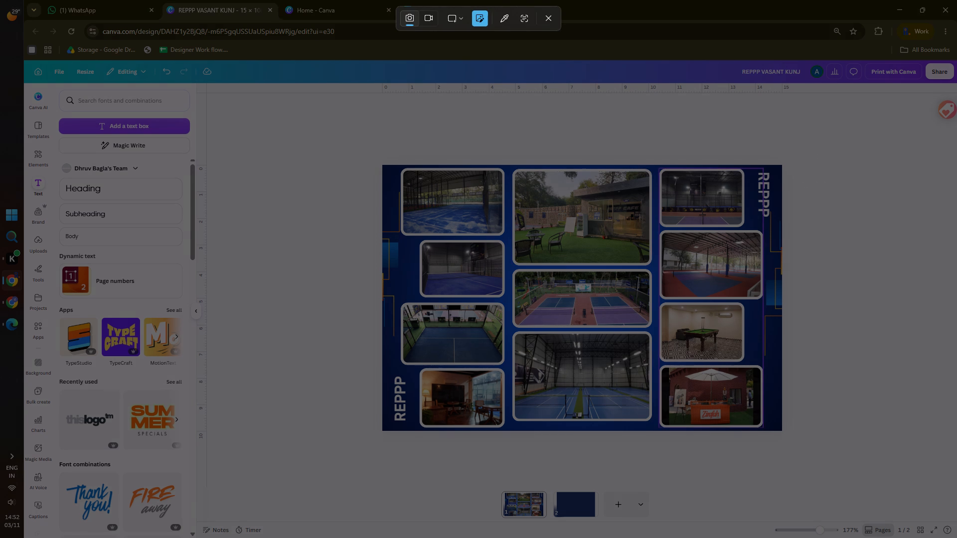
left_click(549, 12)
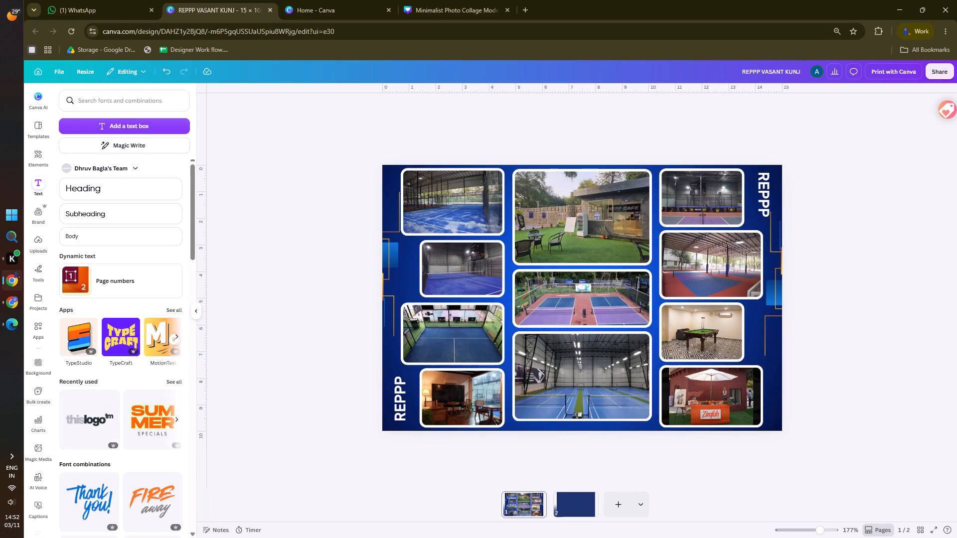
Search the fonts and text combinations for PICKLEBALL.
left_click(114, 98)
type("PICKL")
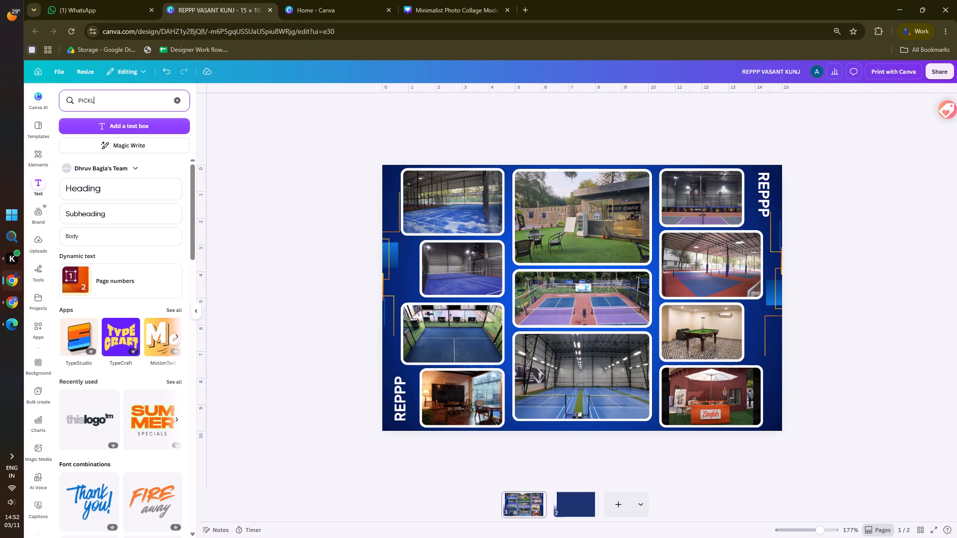
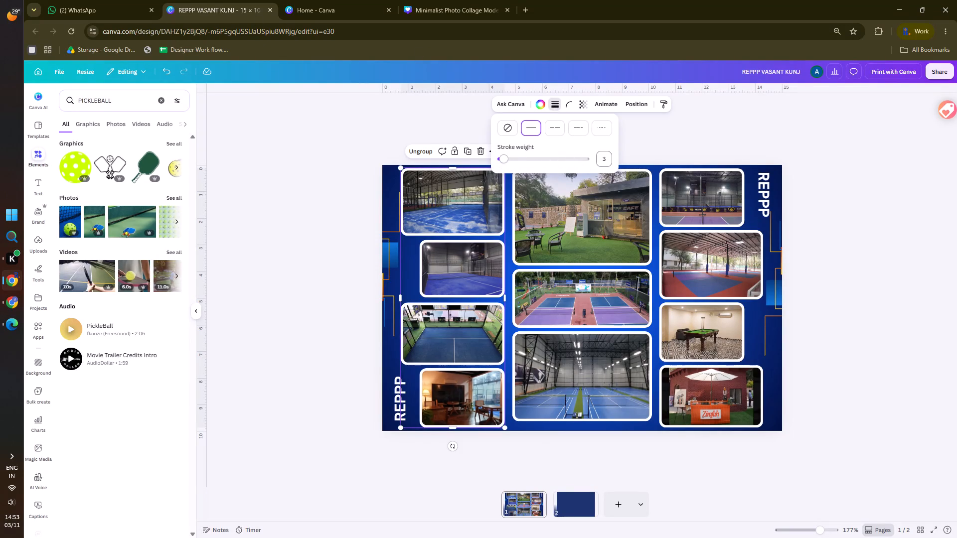
Set the border stroke weight of the grouped first-column photos to 2 and deselect the group.
left_click(606, 161)
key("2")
key("Return")
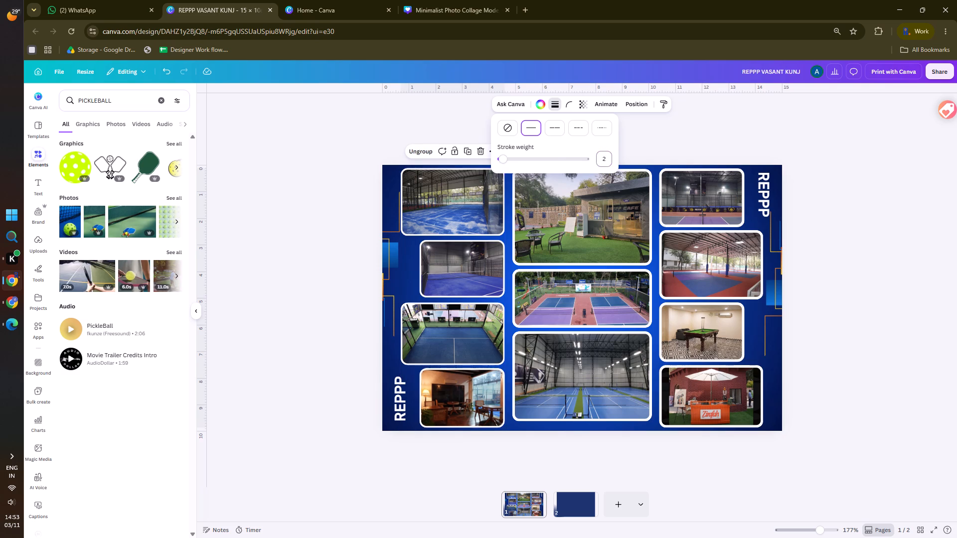
double_click(275, 217)
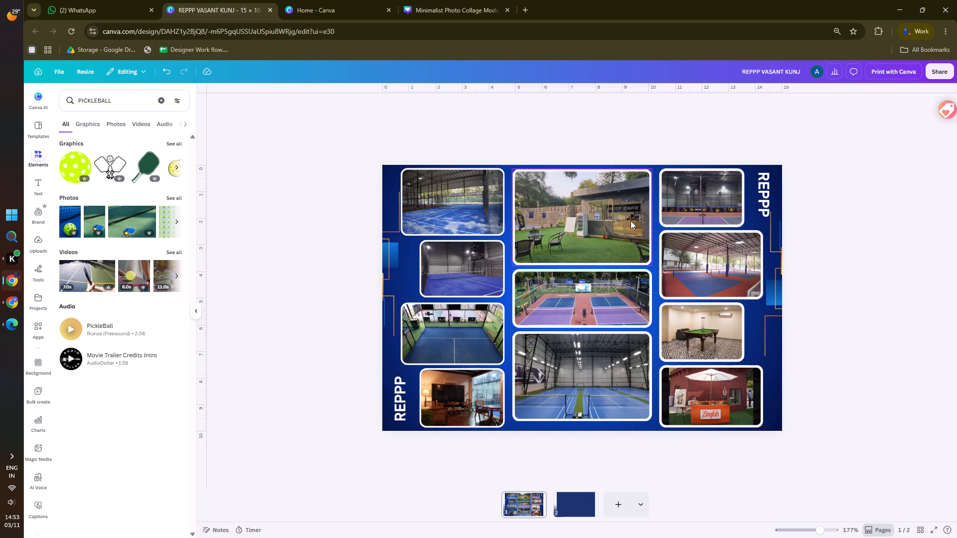
Set the border stroke weight of the three middle-column photos to 2.
left_click(631, 221)
left_click(598, 305, "shift")
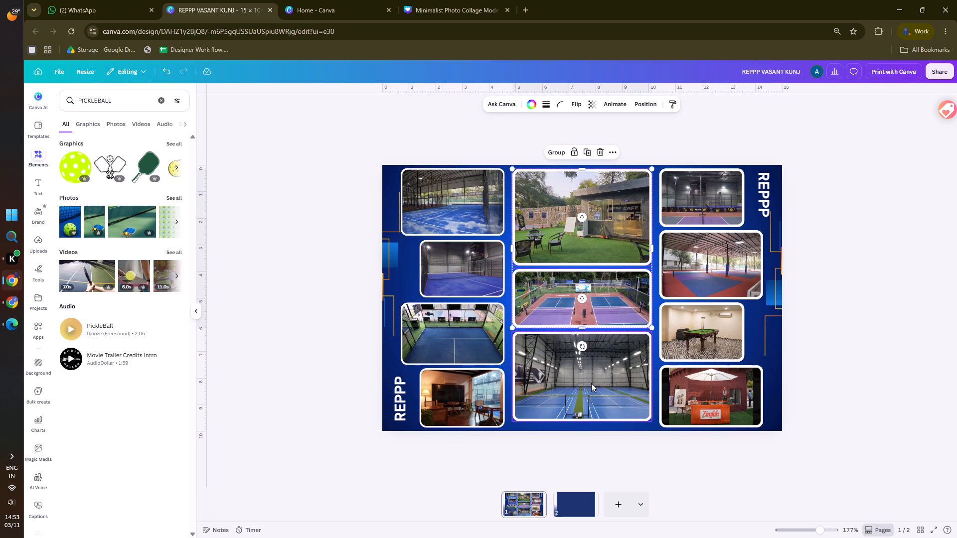
left_click(591, 383, "shift")
left_click(544, 105)
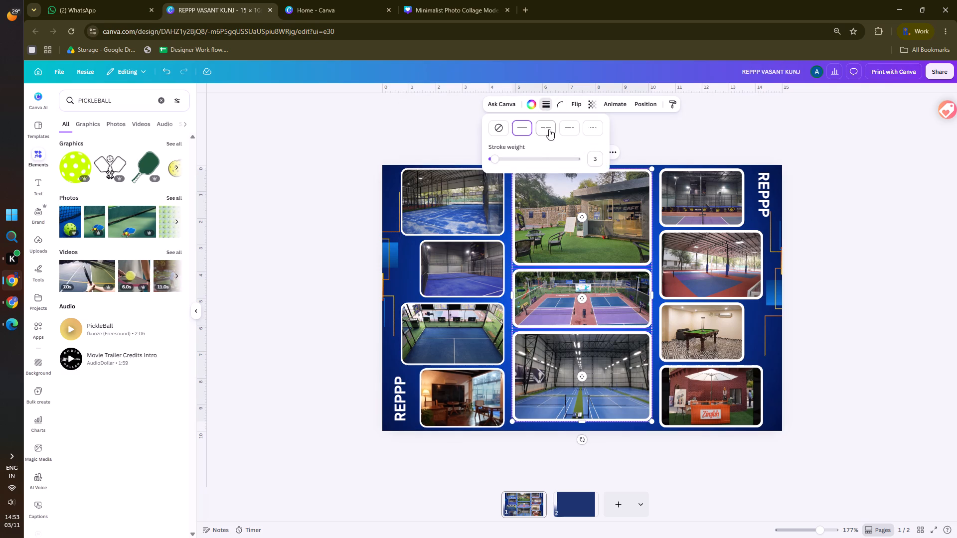
left_click(592, 159)
type("21")
key("BackSpace")
key("Return")
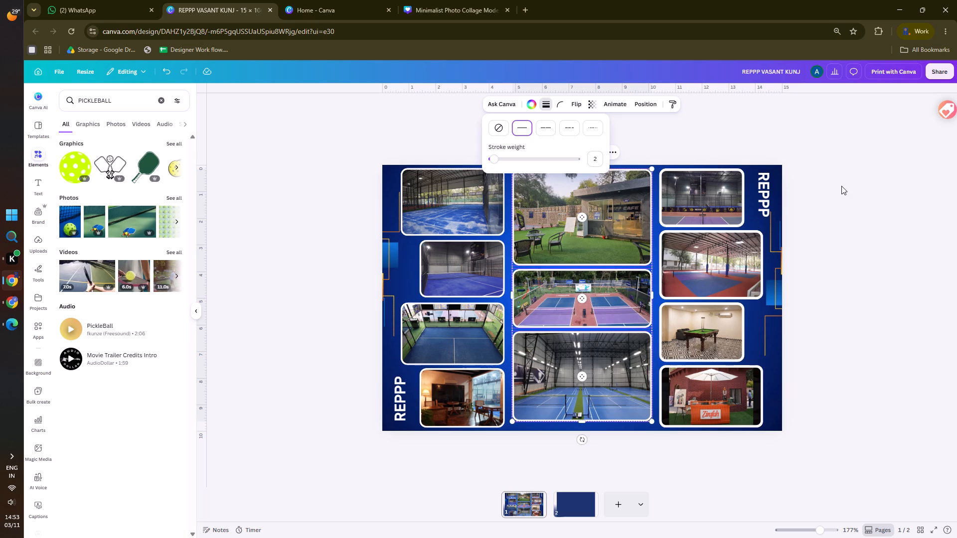
left_click(892, 210)
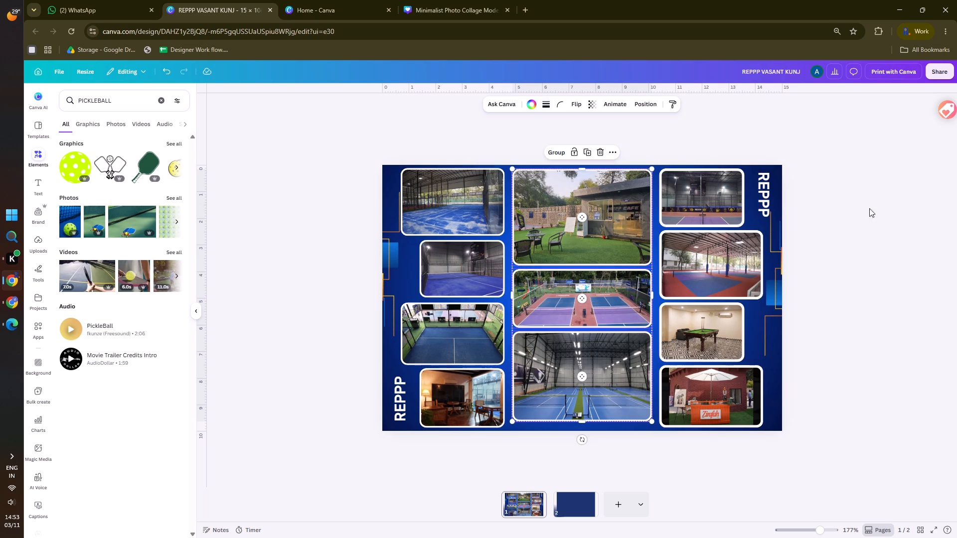
Set the border stroke weight of the grouped third-column photos to 2.
left_click(702, 133)
left_click(722, 235)
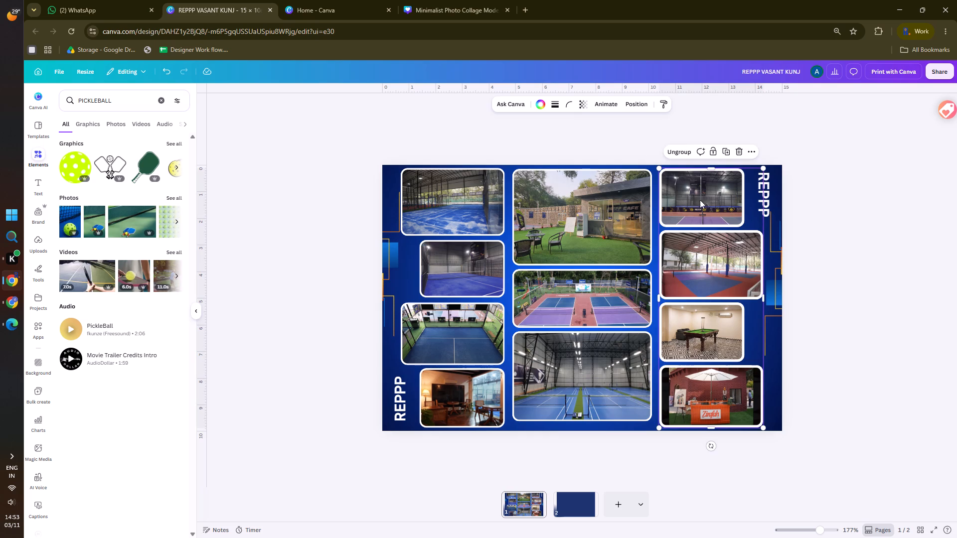
left_click(557, 105)
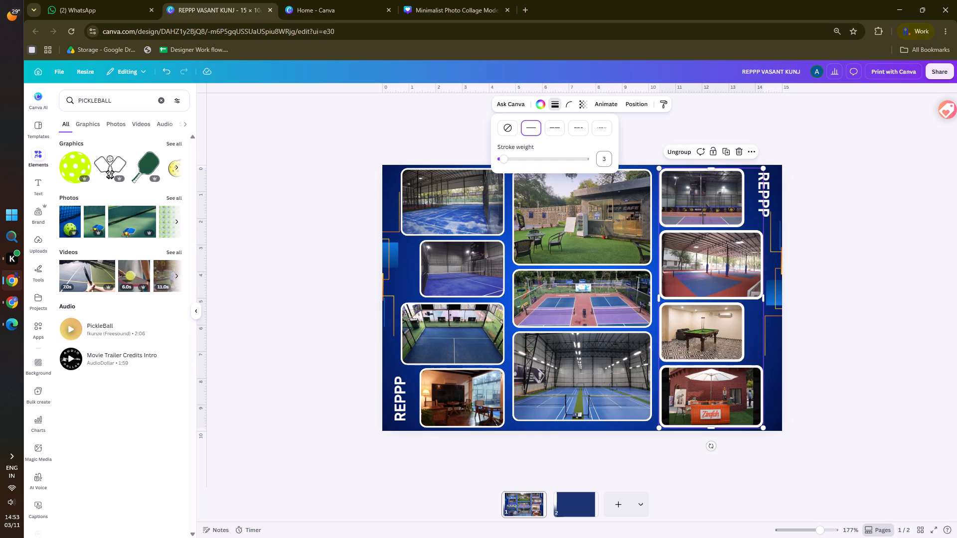
left_click(607, 162)
key("2")
key("Return")
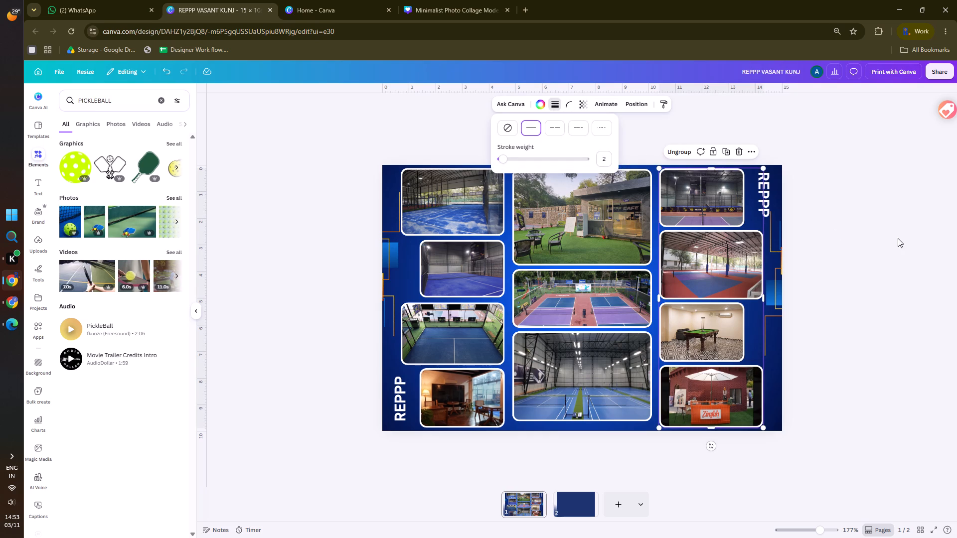
double_click(891, 221)
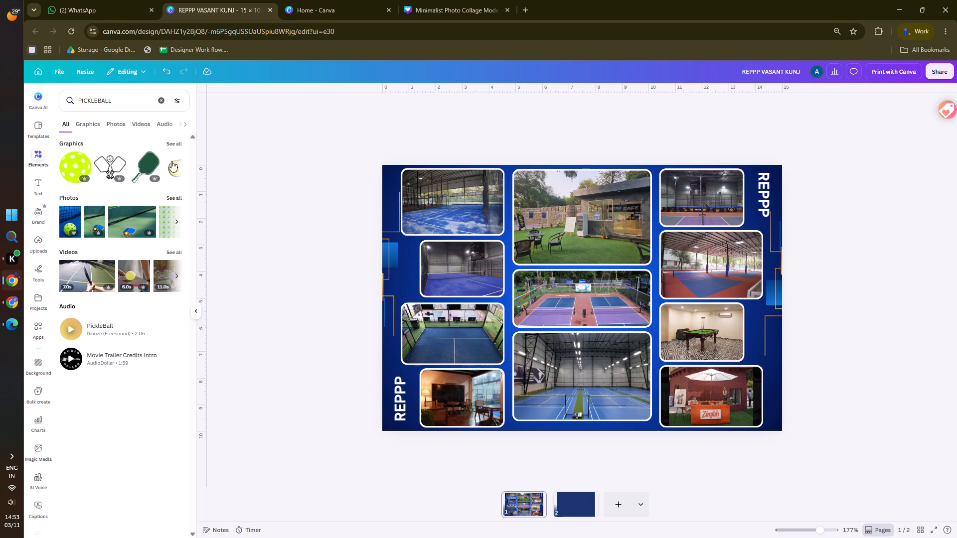
Insert a yellow pickleball graphic from the PICKLEBALL search results and shrink it to a small ball.
left_click(173, 143)
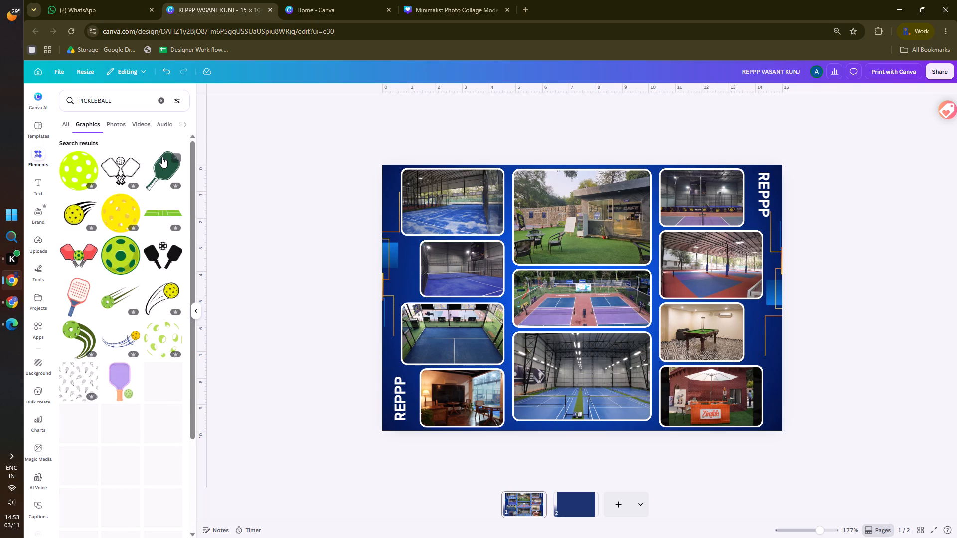
scroll(137, 216, "down", 1)
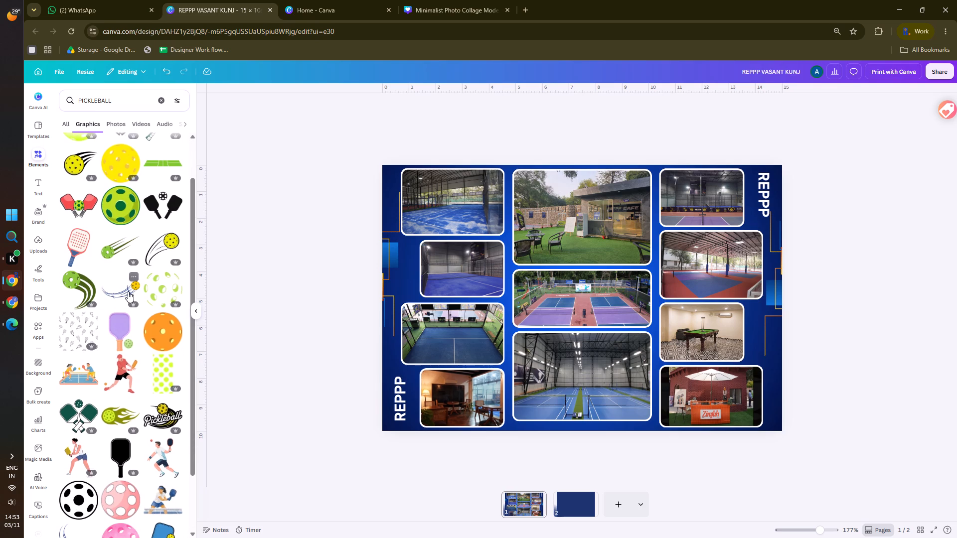
scroll(127, 292, "down", 4)
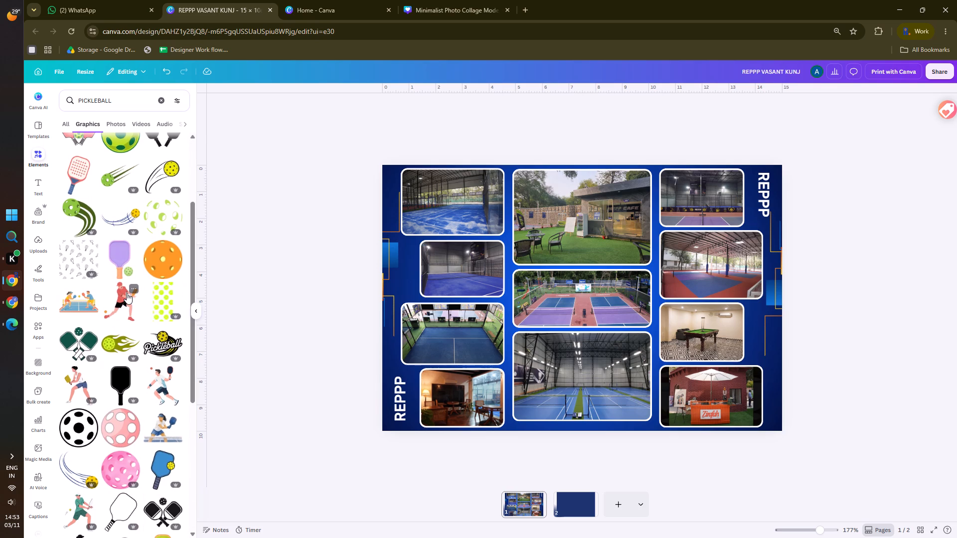
scroll(127, 293, "down", 8)
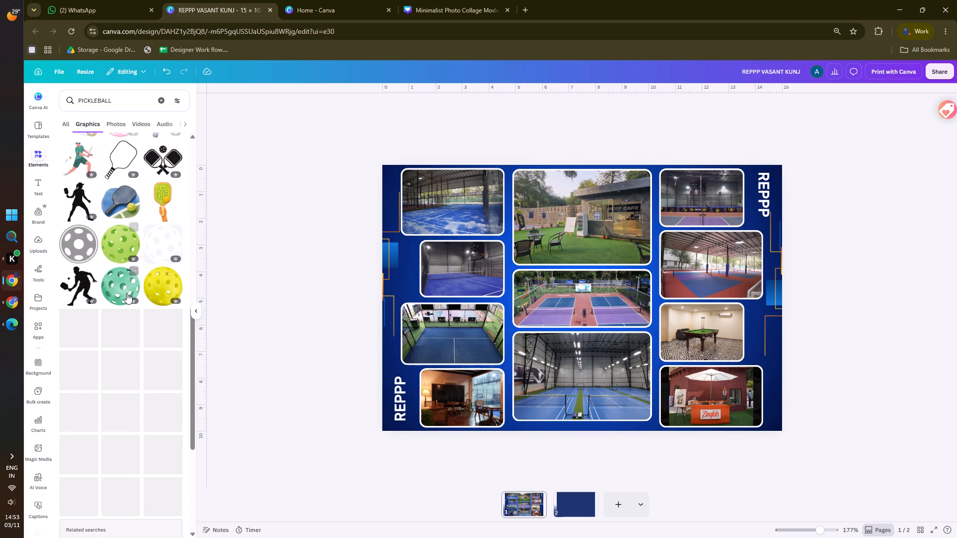
left_click(160, 286)
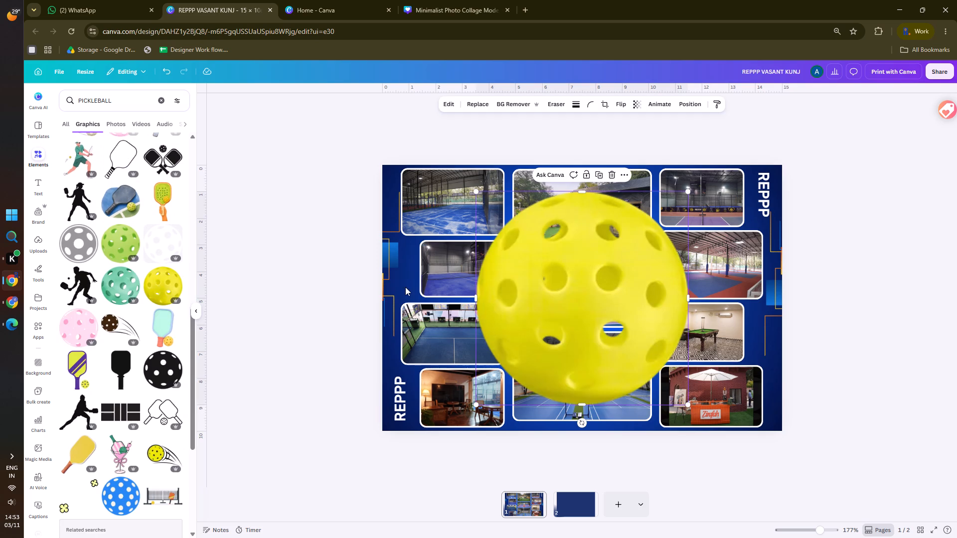
left_click_drag(478, 193, 619, 384)
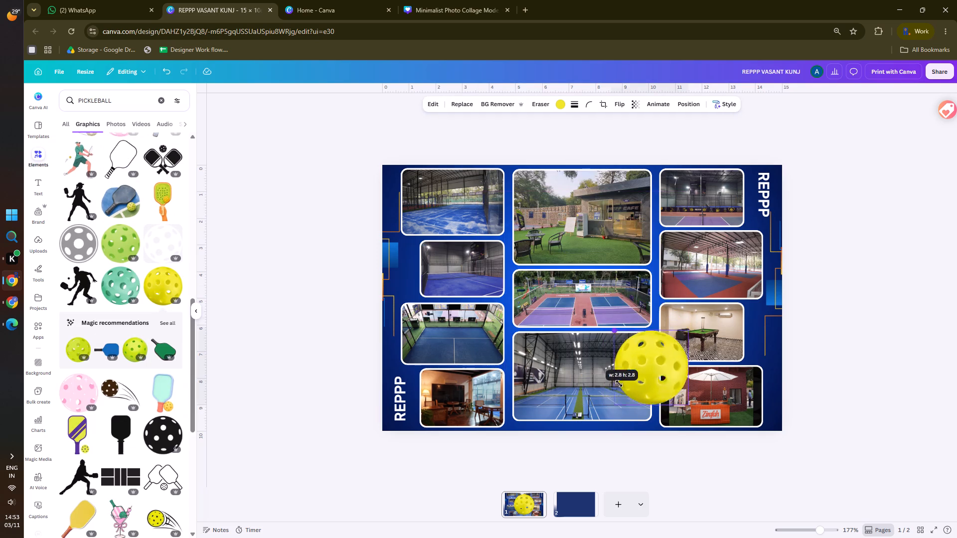
left_click_drag(619, 384, 651, 416)
Place the yellow pickleball in the page's left margin beside the second first-column photo.
left_click_drag(682, 401, 392, 181)
left_click(310, 198)
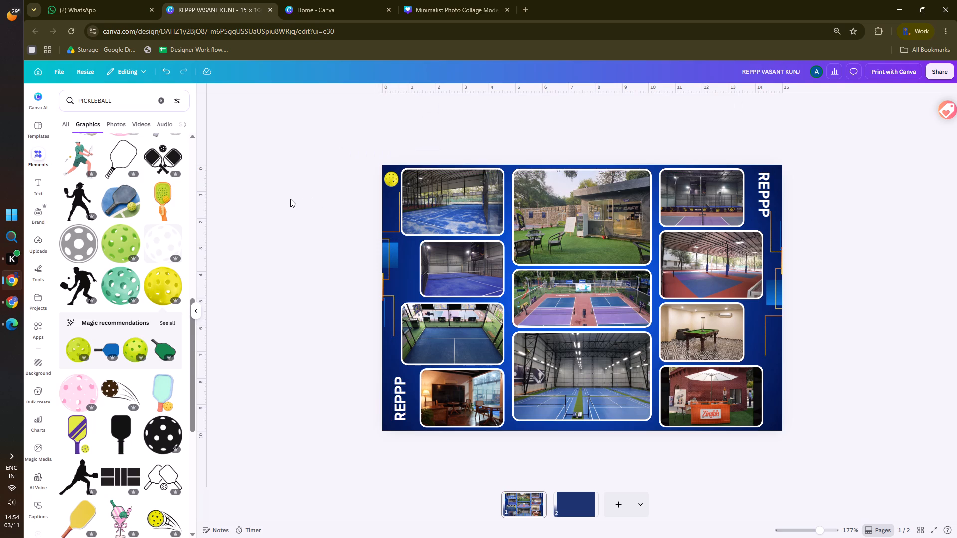
left_click_drag(386, 177, 398, 275)
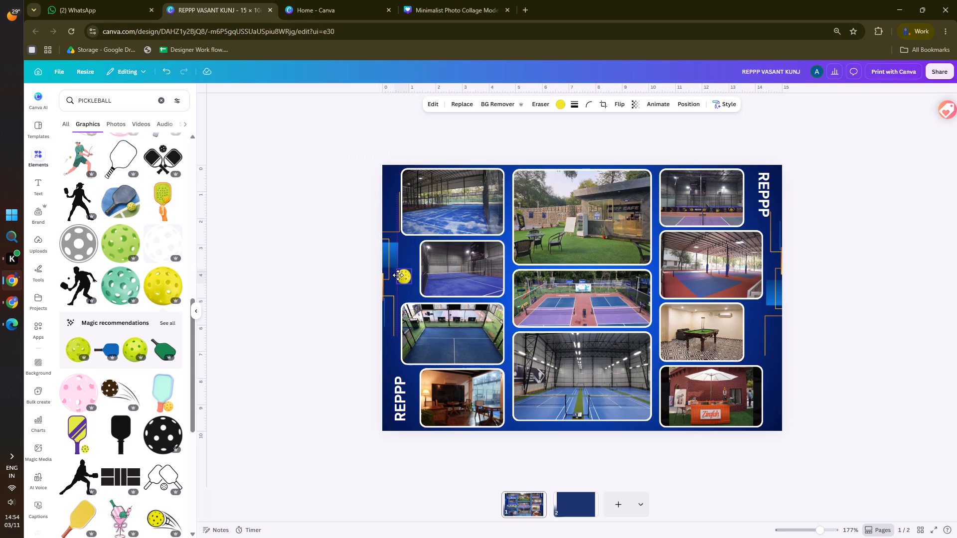
left_click_drag(398, 275, 395, 278)
left_click(322, 278)
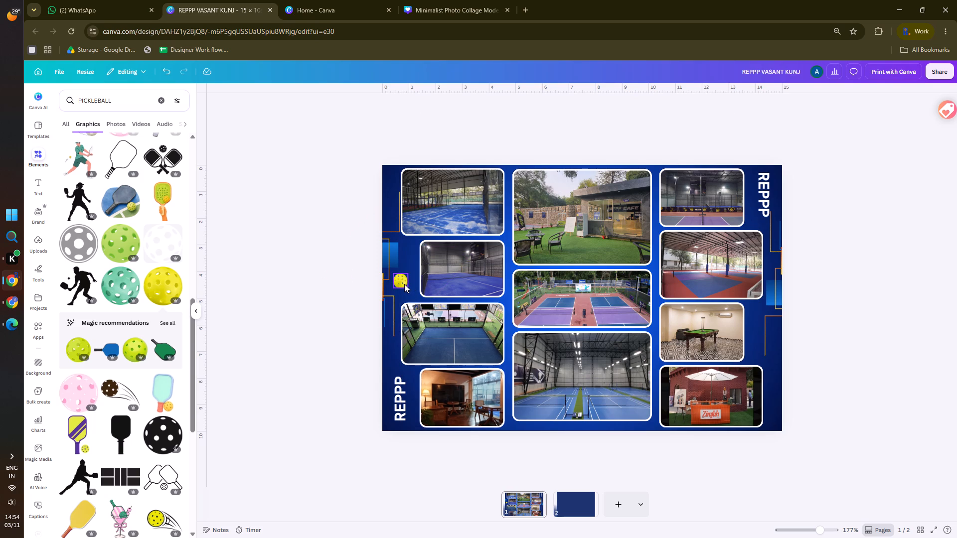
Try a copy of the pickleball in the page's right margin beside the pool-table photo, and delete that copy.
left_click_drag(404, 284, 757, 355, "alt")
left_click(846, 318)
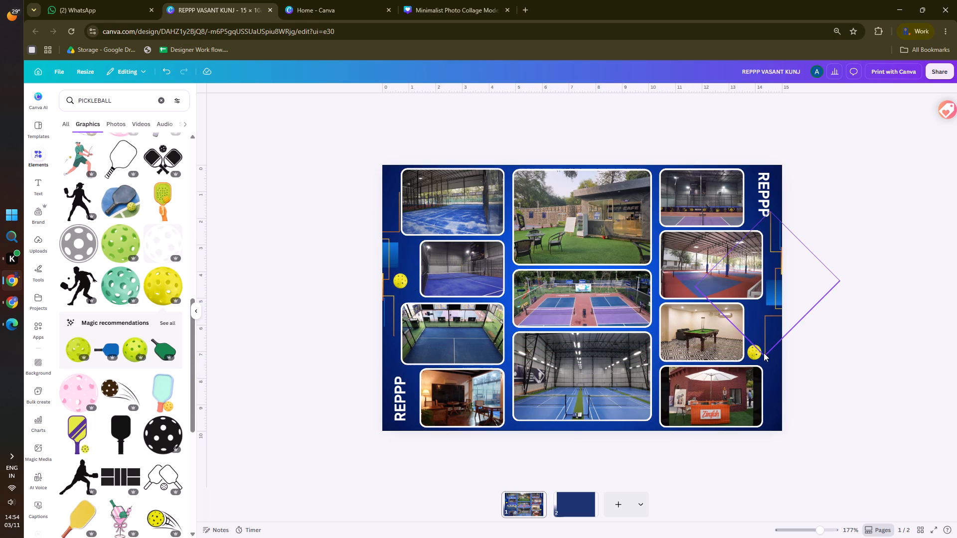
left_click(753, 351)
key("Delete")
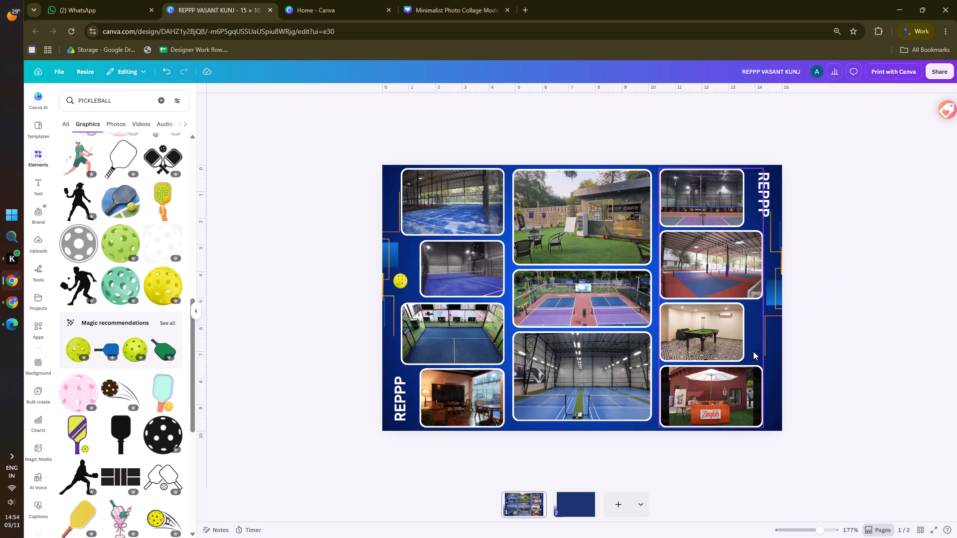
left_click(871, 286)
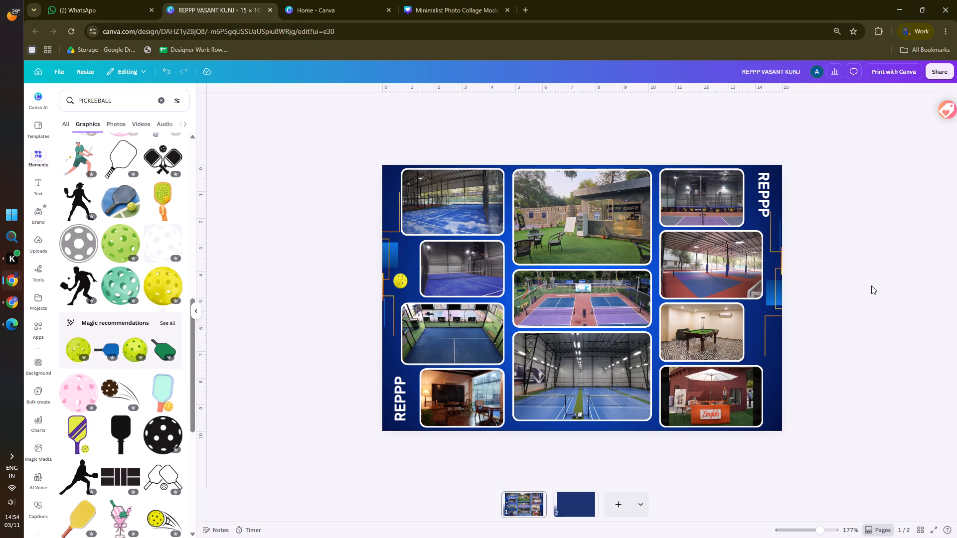
Capture a screen snip of the collage page.
key("shift+super+s")
left_click_drag(383, 164, 723, 452)
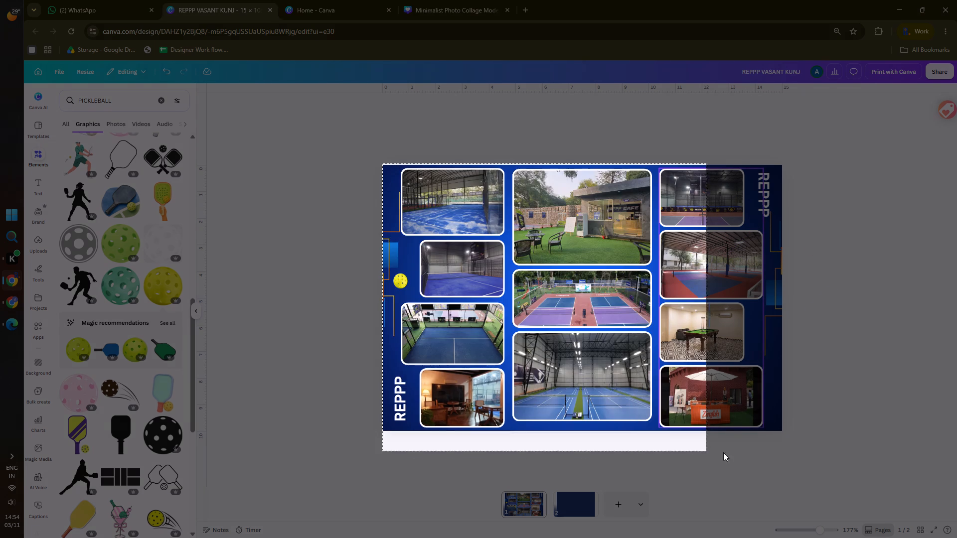
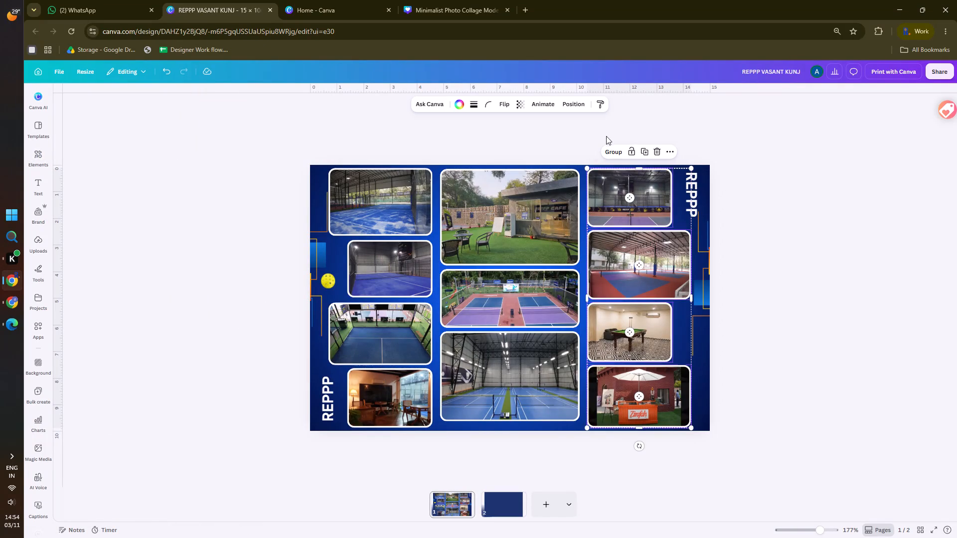
Ungroup the grouped photos in the first column of the collage.
left_click(610, 121)
left_click(391, 235)
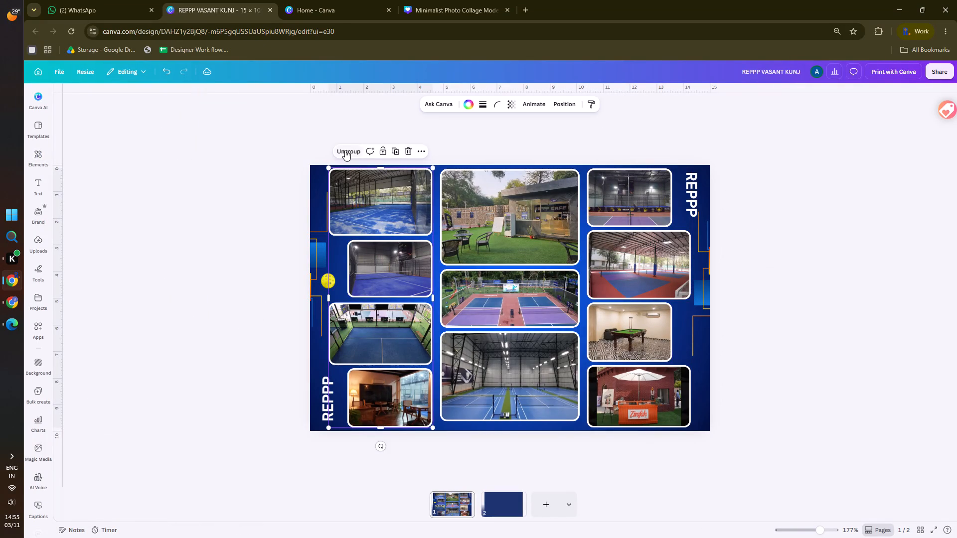
left_click(345, 150)
left_click(239, 192)
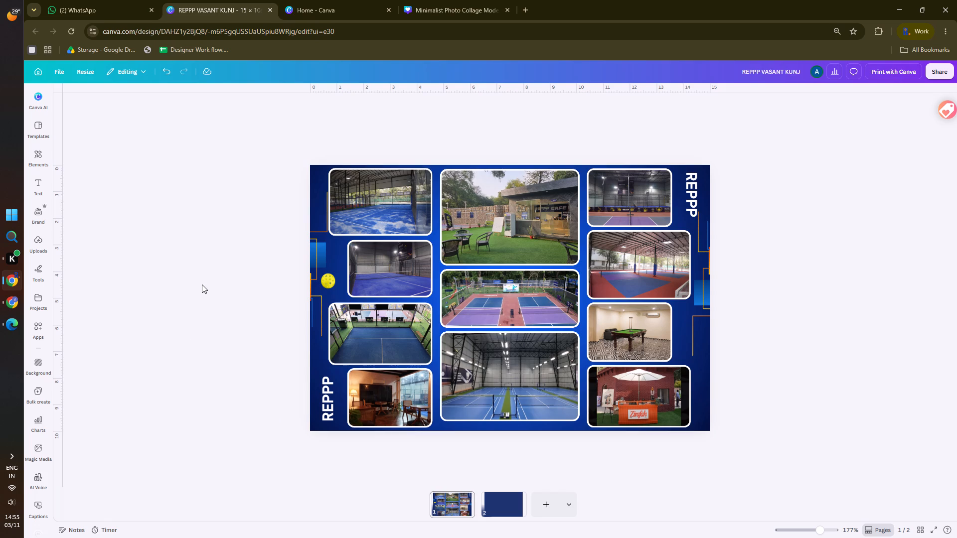
Nudge the bottom indoor-court photo and the outdoor-court photo in the middle column slightly down to even out the spacing.
left_click(480, 395)
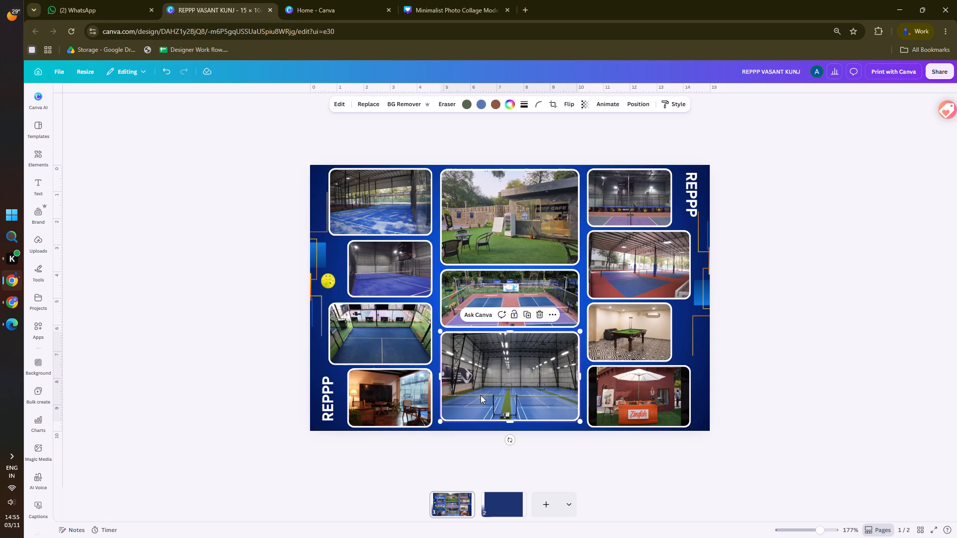
key("Down")
key("Down")
left_click(491, 309)
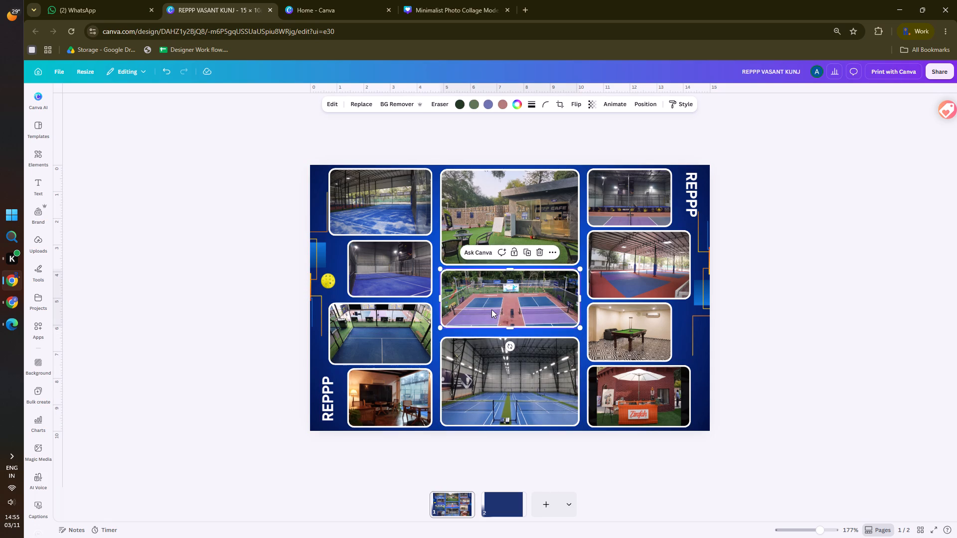
key("Down")
left_click(245, 325)
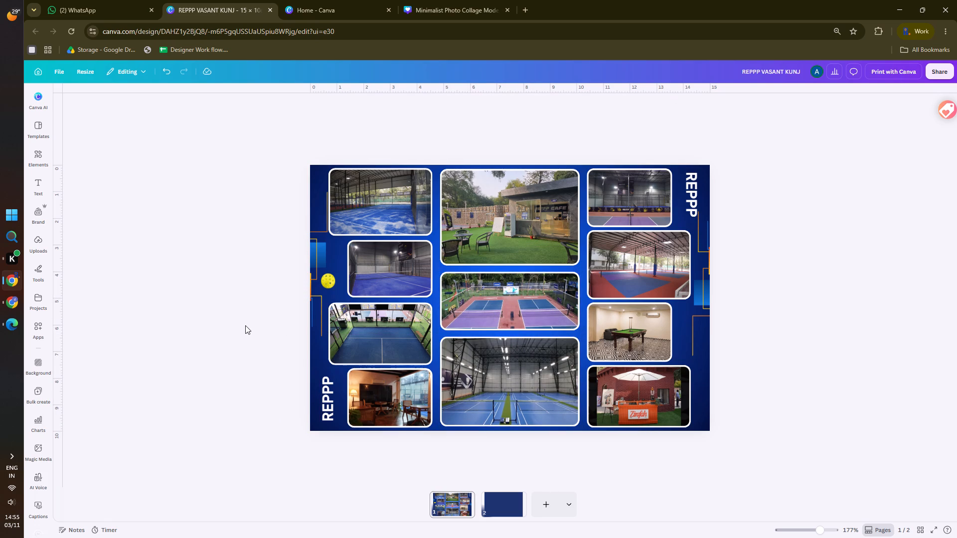
left_click(189, 298)
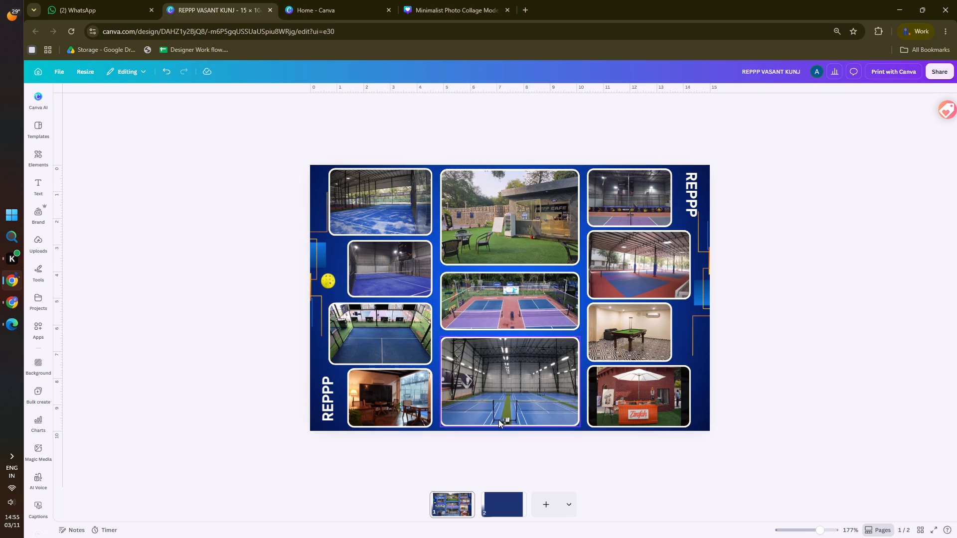
Place a horizontal ruler guide along the bottom edge of the lowest photos in the outer columns.
scroll(501, 422, "up", 3, "ctrl")
scroll(490, 386, "down", 3)
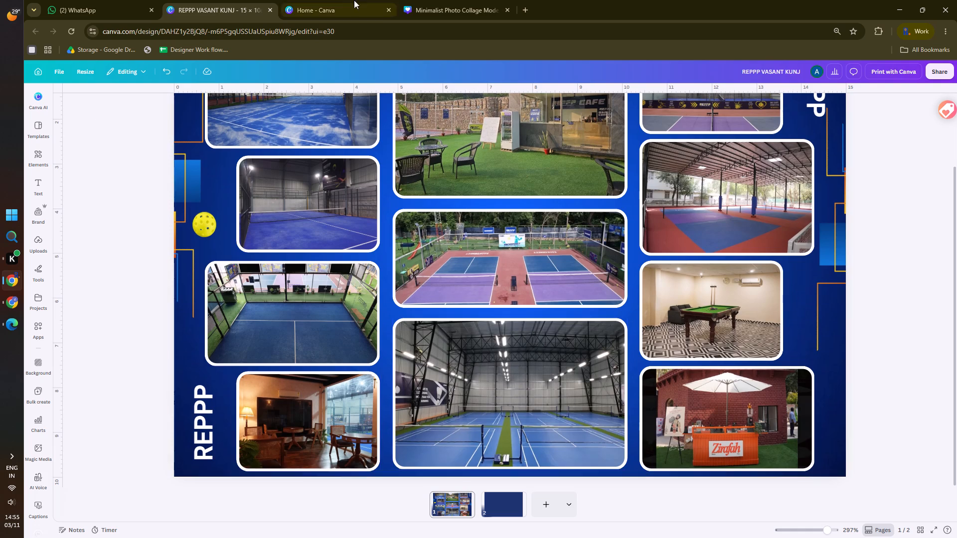
left_click_drag(377, 89, 350, 468)
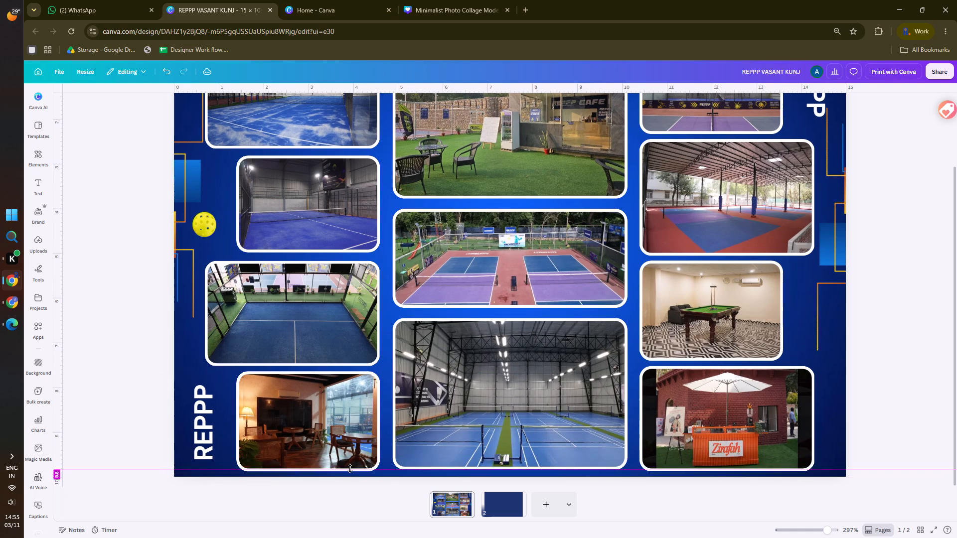
left_click_drag(350, 468, 350, 471)
left_click(75, 381)
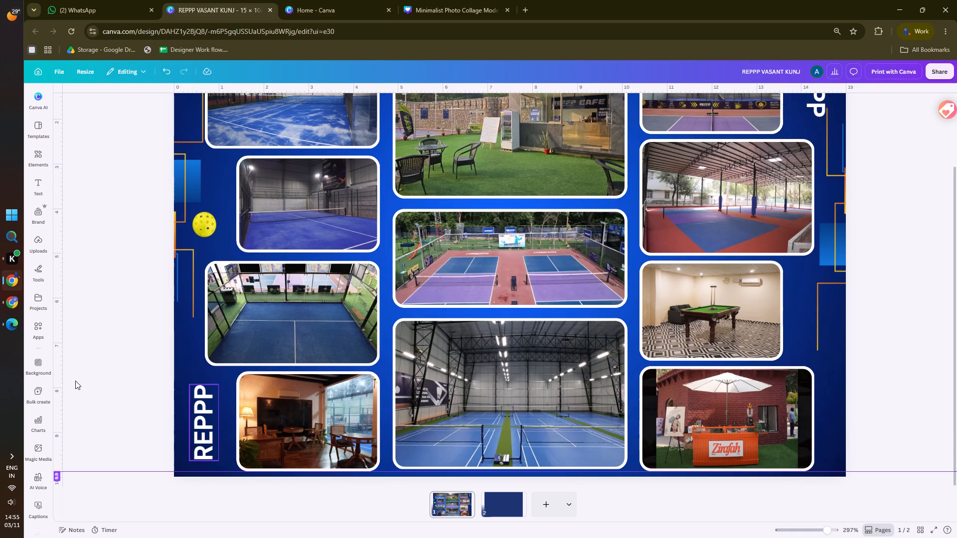
Align the bottom edge of the middle column's indoor-court photo with the lower horizontal guide.
left_click(480, 433)
key("Down")
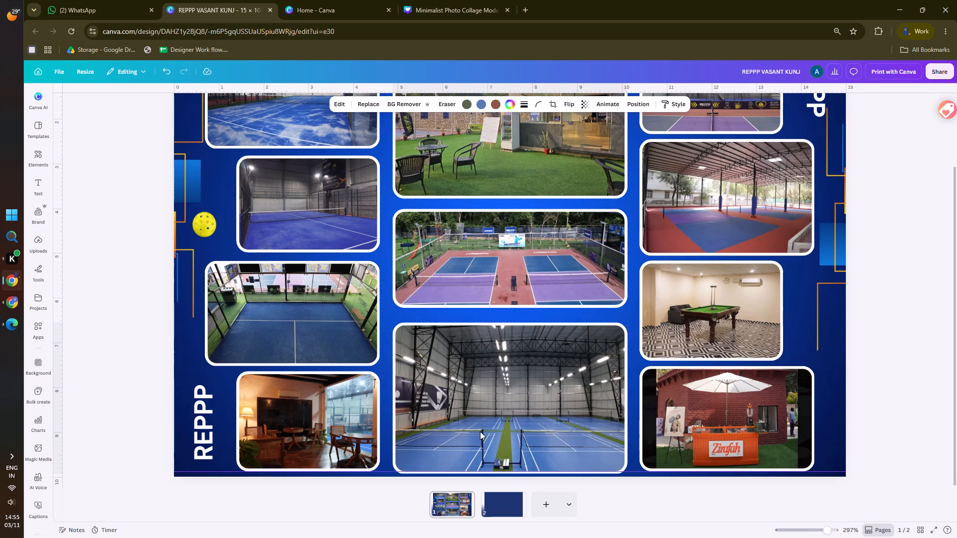
left_click(496, 443)
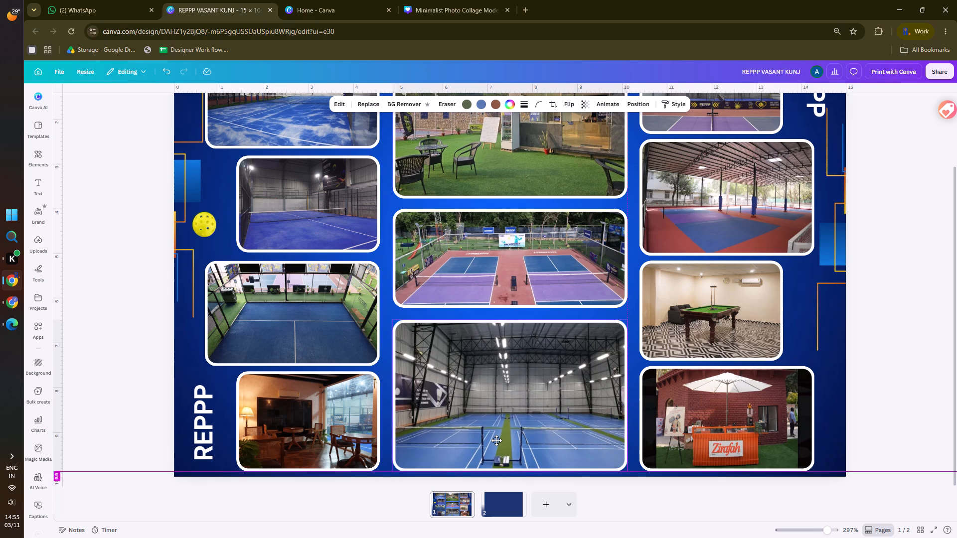
left_click(120, 332)
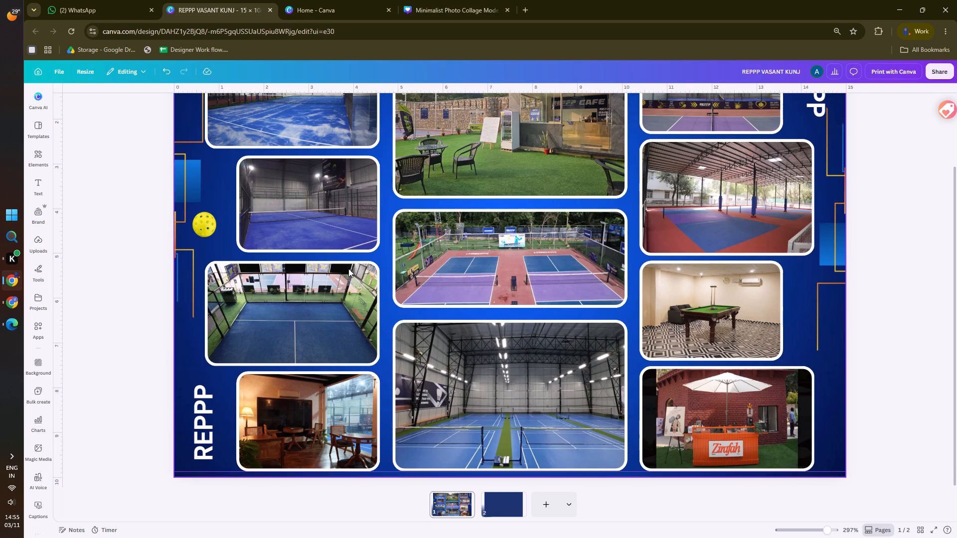
Place a second horizontal ruler guide along the top edge of the uppermost photos.
scroll(348, 269, "up", 3)
left_click_drag(412, 89, 390, 119)
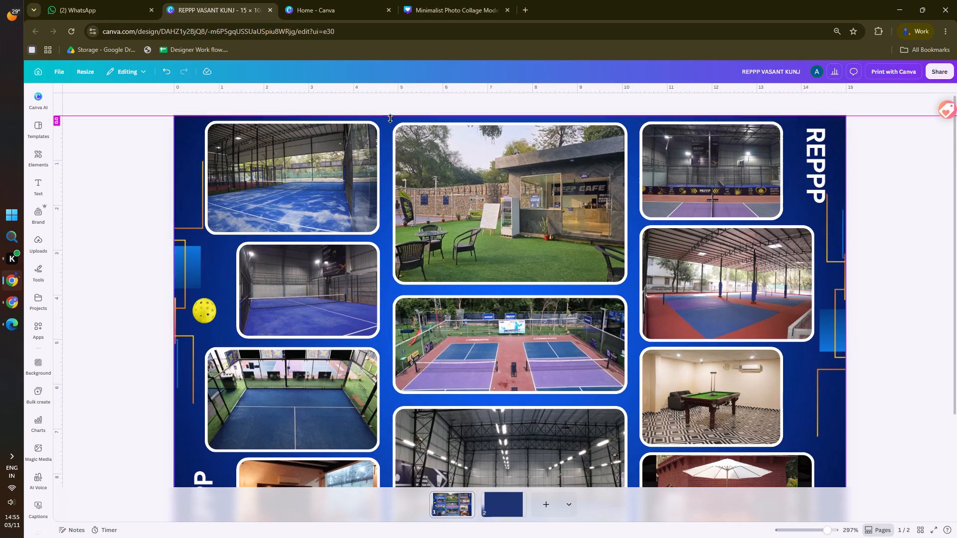
left_click_drag(390, 119, 391, 124)
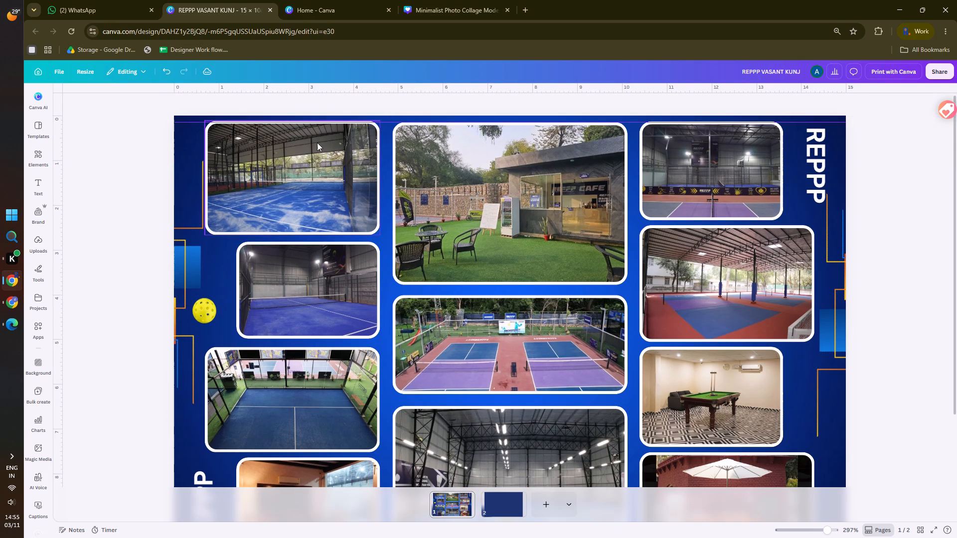
Move the upper horizontal guide slightly higher and align the top edge of the middle column's cafe photo with it.
left_click_drag(413, 121, 399, 118)
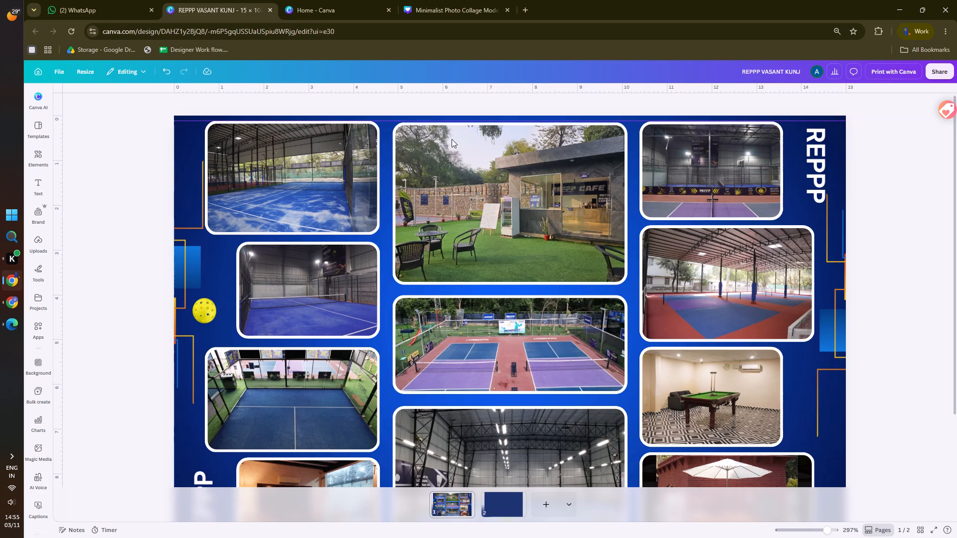
left_click(452, 139)
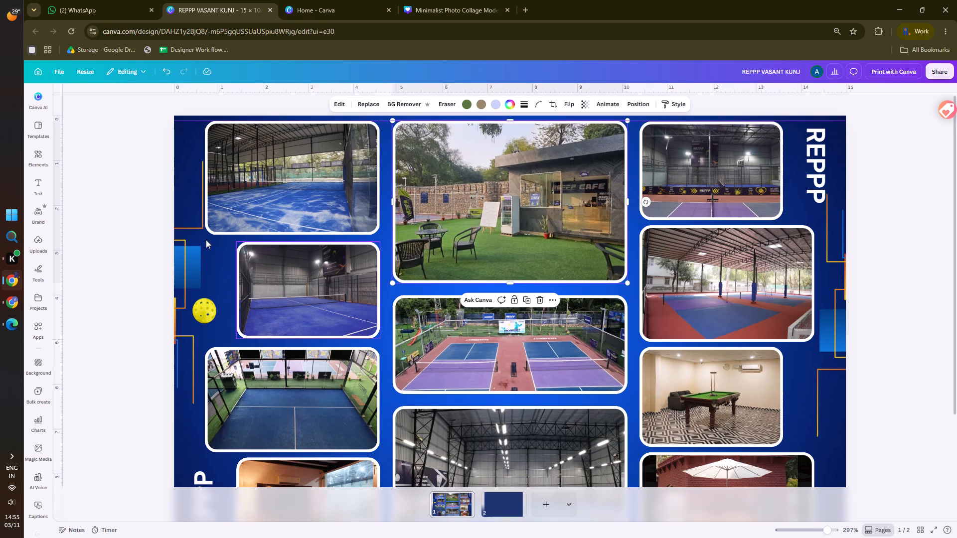
left_click(133, 221)
scroll(133, 221, "down", 3)
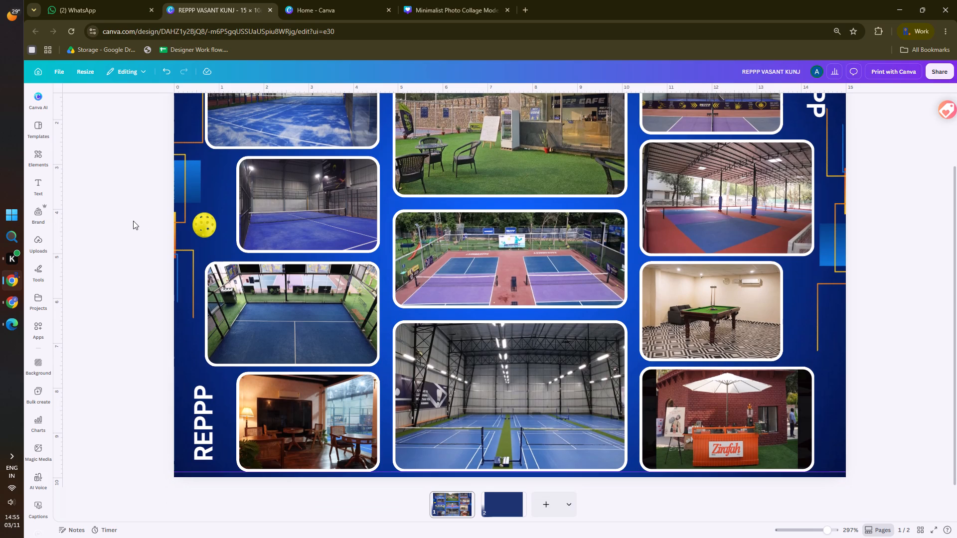
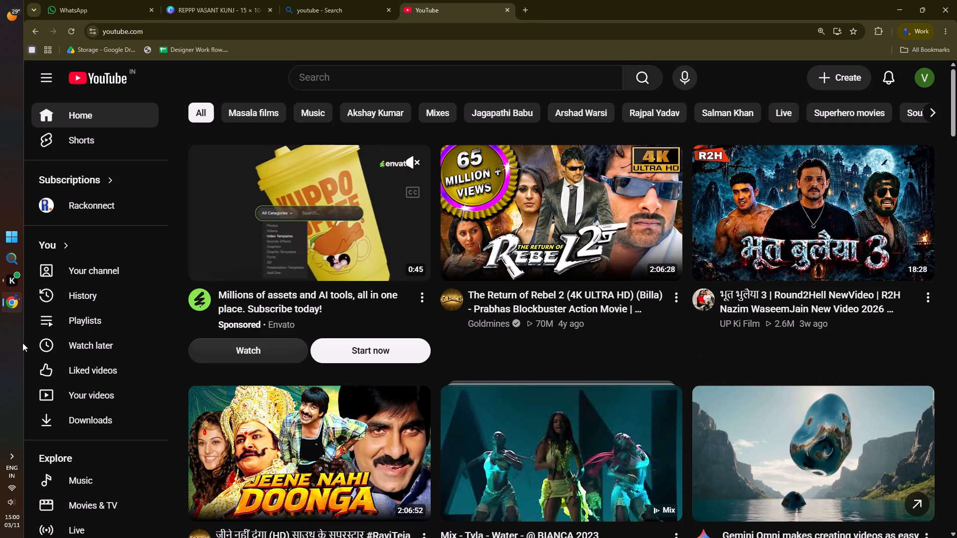
Connect the UBON BT 50 Bluetooth audio device in the Windows Bluetooth device settings.
left_click(11, 454)
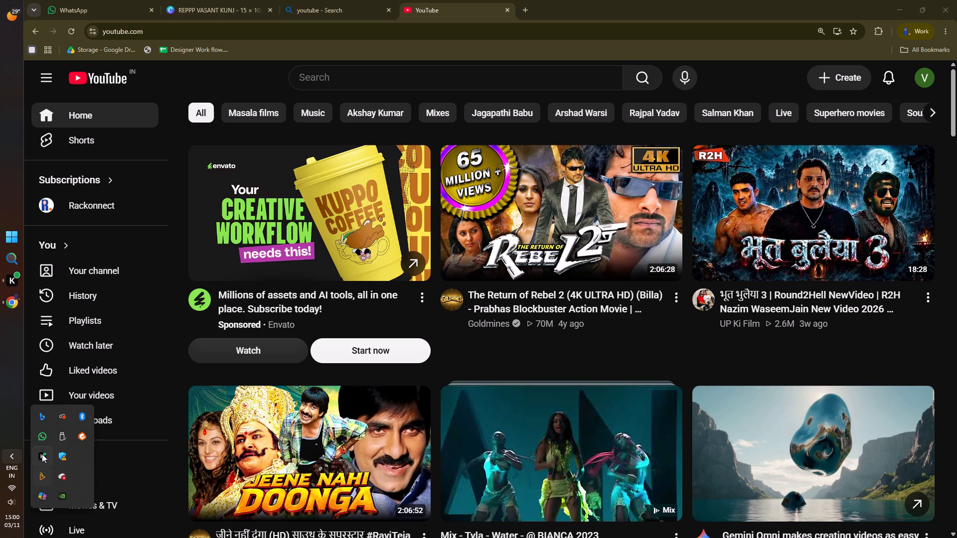
left_click(84, 412)
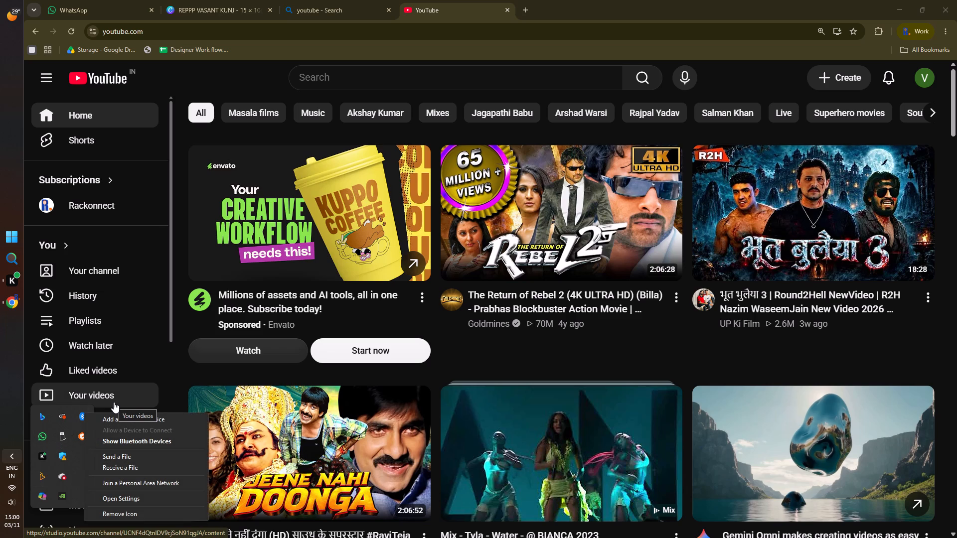
left_click(135, 416)
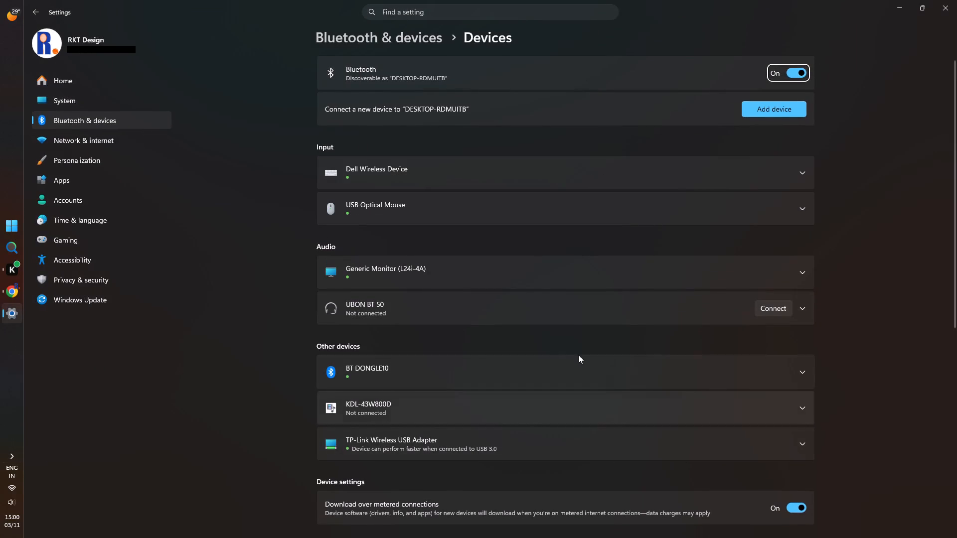
left_click(777, 305)
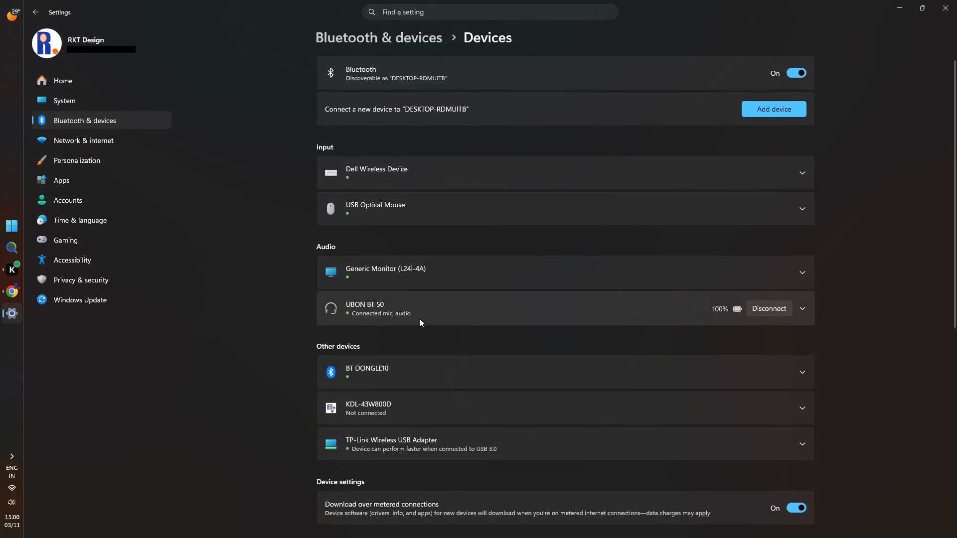
Return to YouTube in Chrome, browse the home feed and play the Ram Pothineni movie Kandireega from Action Ka Baap.
left_click(13, 292)
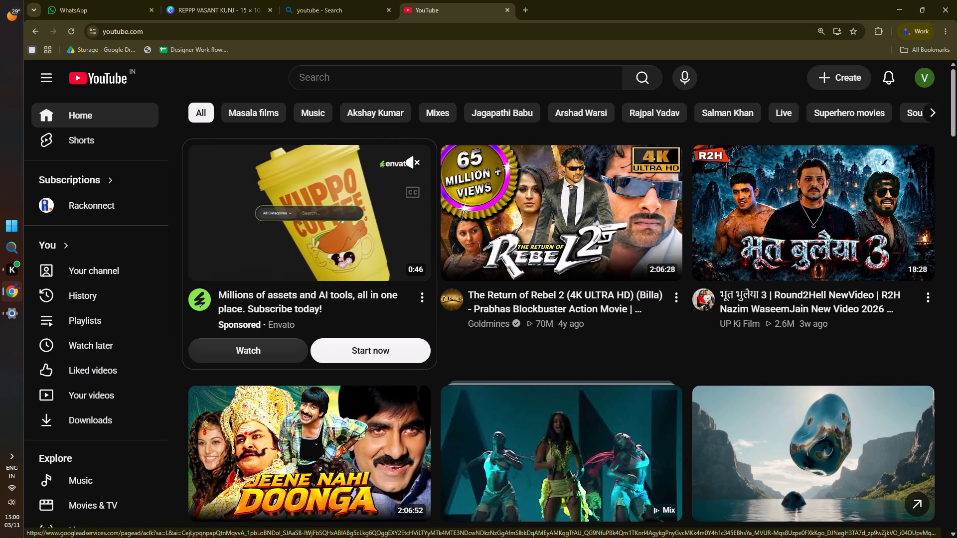
scroll(363, 260, "down", 4)
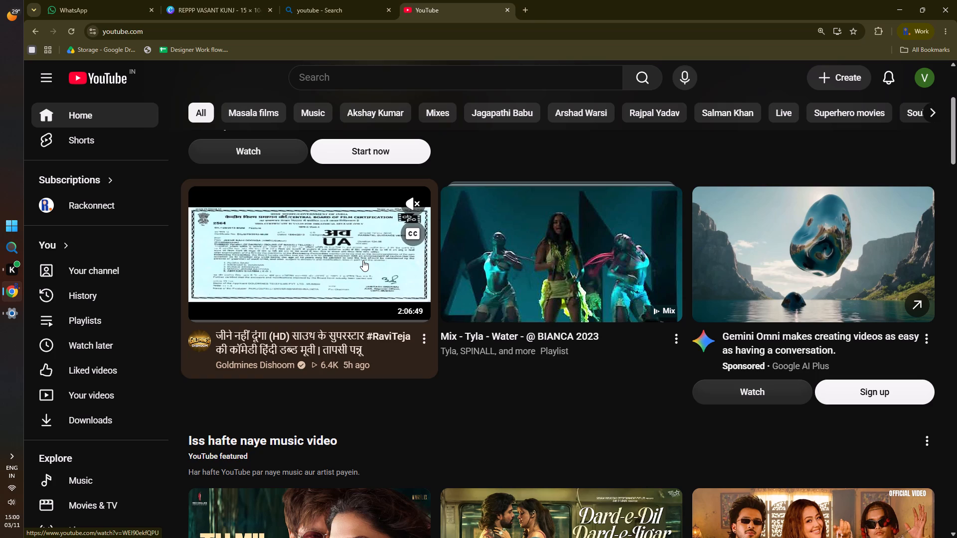
scroll(485, 283, "down", 3)
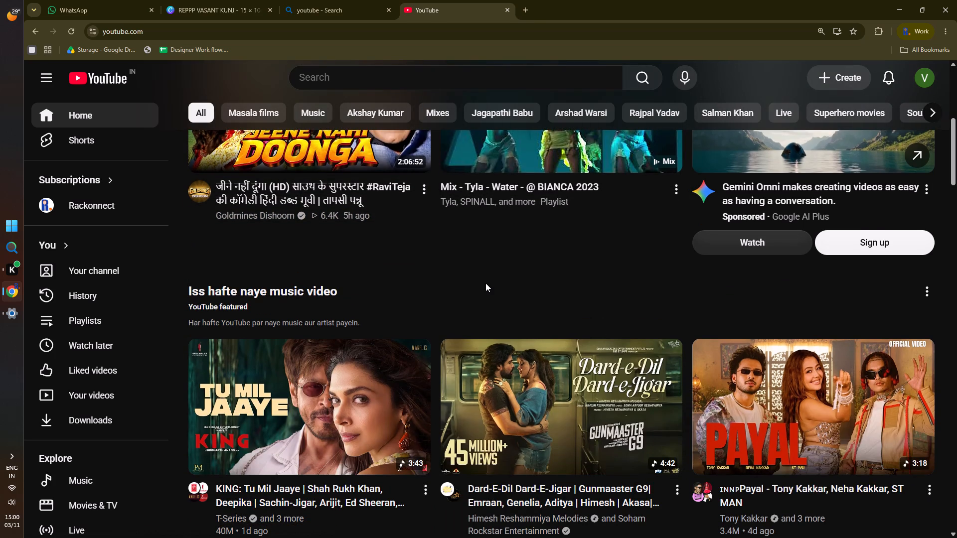
scroll(485, 283, "down", 4)
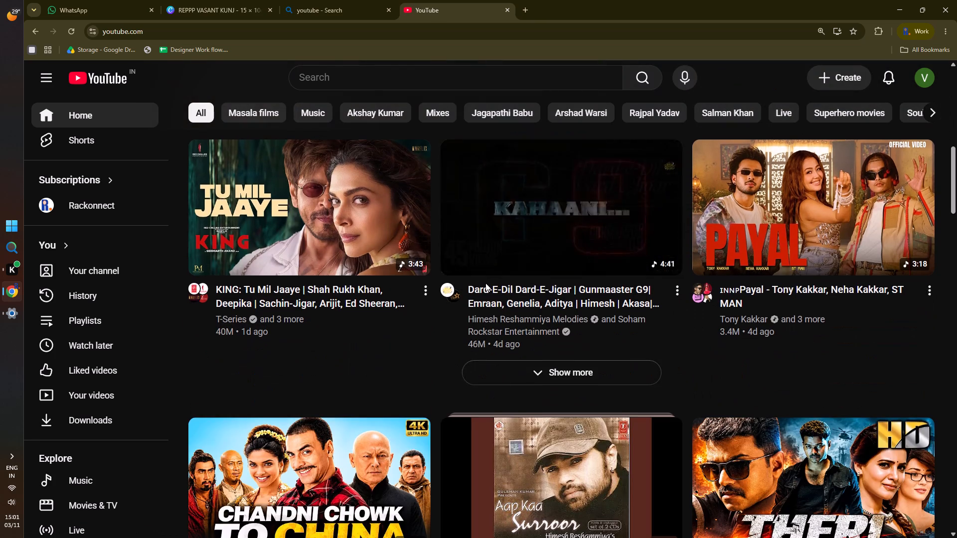
scroll(485, 283, "down", 5)
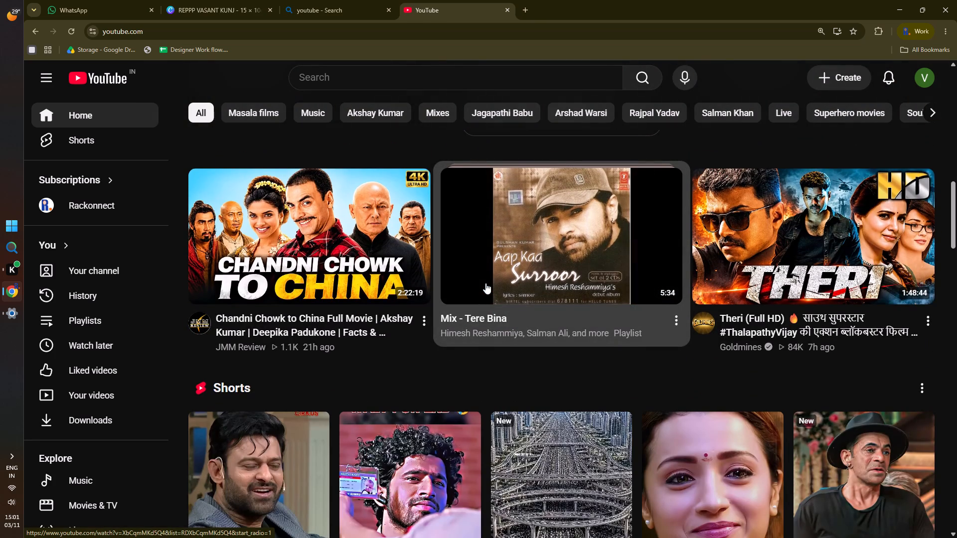
scroll(485, 283, "down", 3)
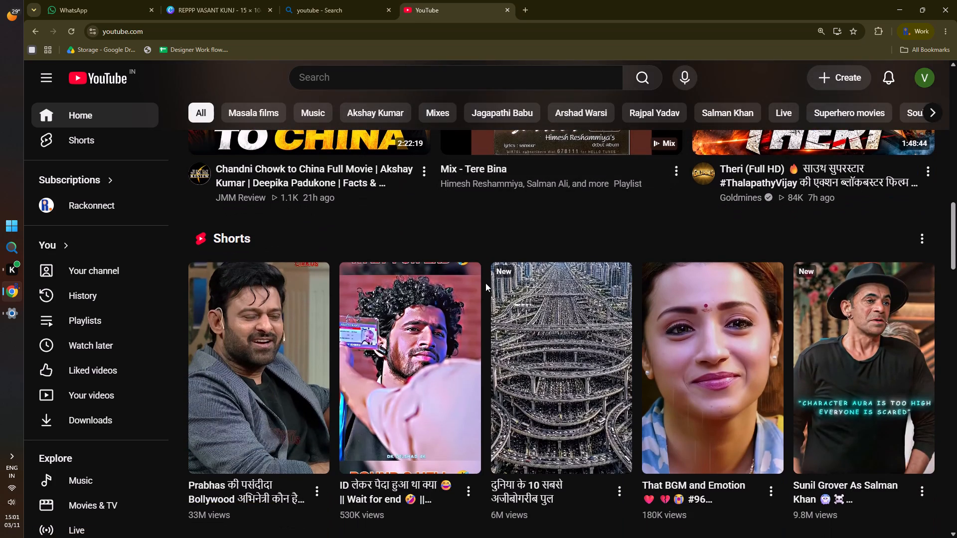
scroll(485, 283, "down", 4)
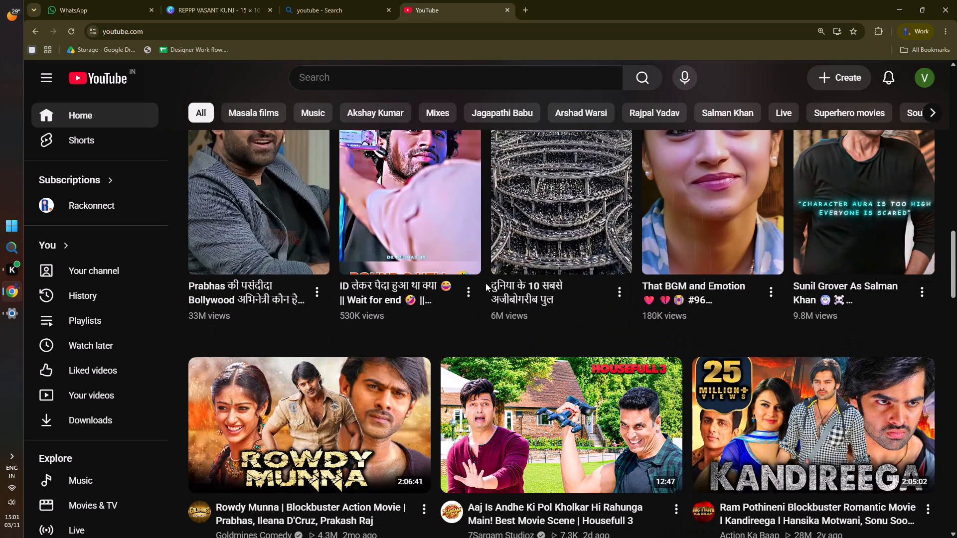
scroll(485, 283, "down", 1)
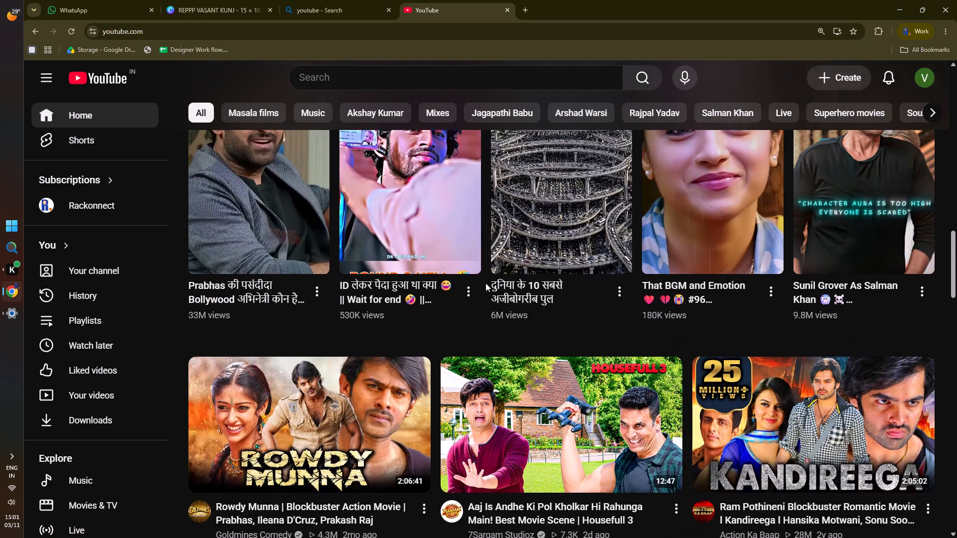
scroll(485, 283, "down", 1)
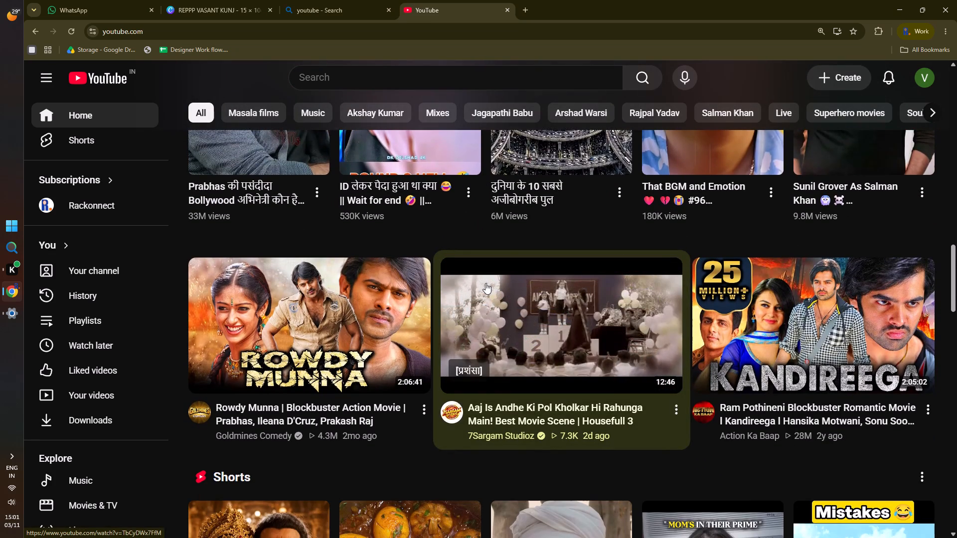
scroll(485, 283, "down", 3)
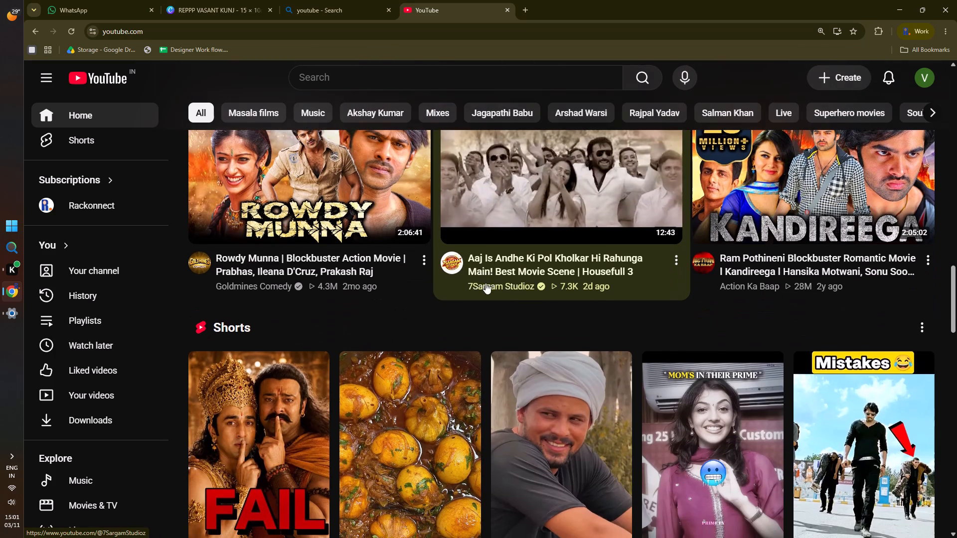
left_click(801, 200)
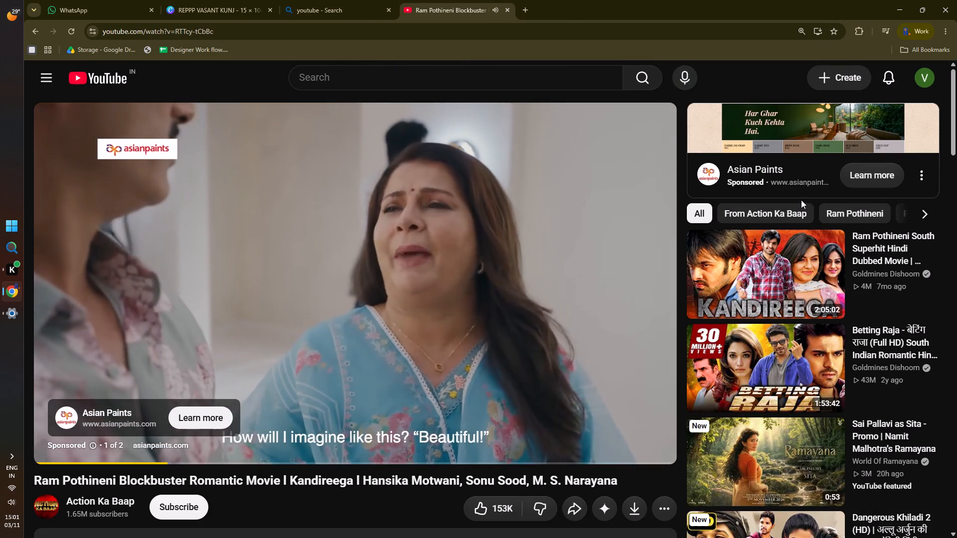
scroll(801, 200, "up", 2)
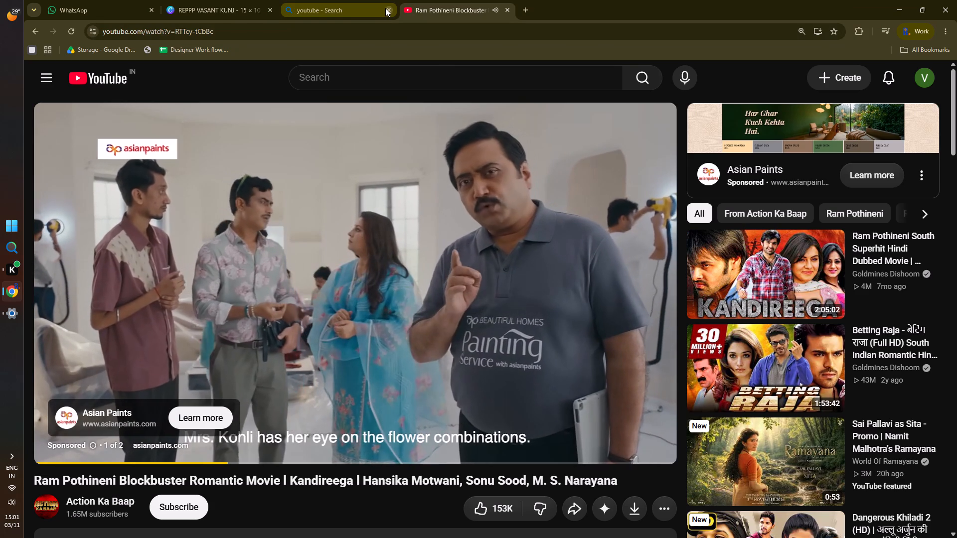
Close the leftover "youtube - Search" browser page while keeping the movie page open.
left_click(386, 9)
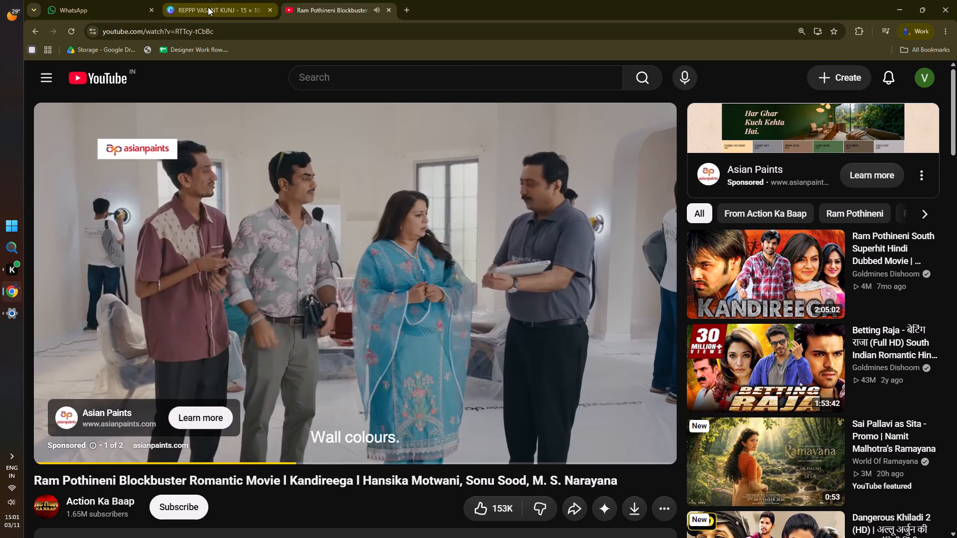
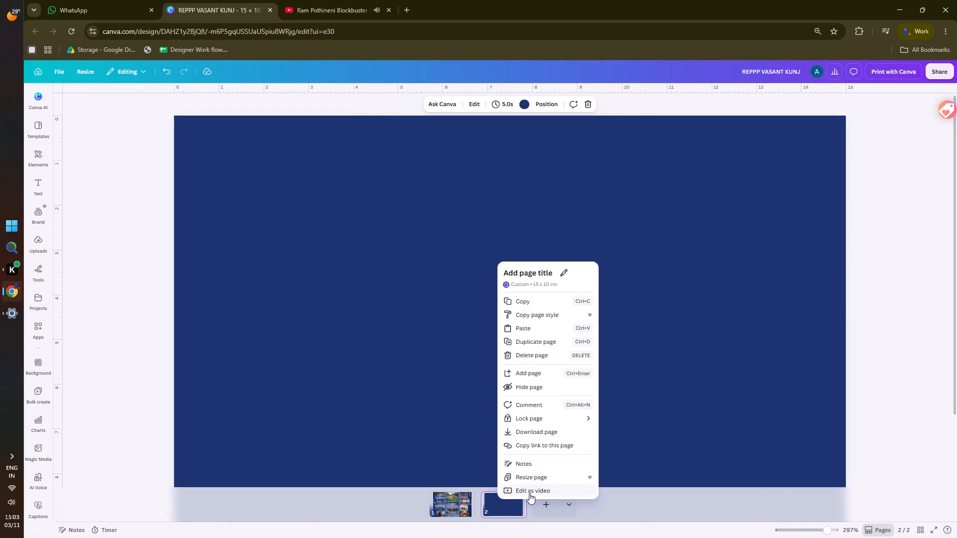
Delete the plain dark-blue second page from the design.
left_click(527, 355)
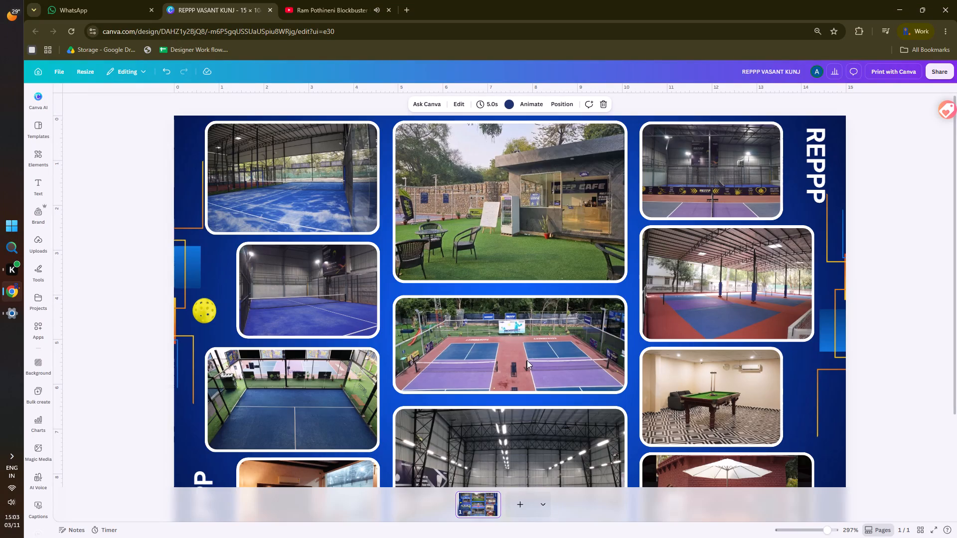
Duplicate the finished photo collage page and open the copy as page 2.
right_click(478, 504)
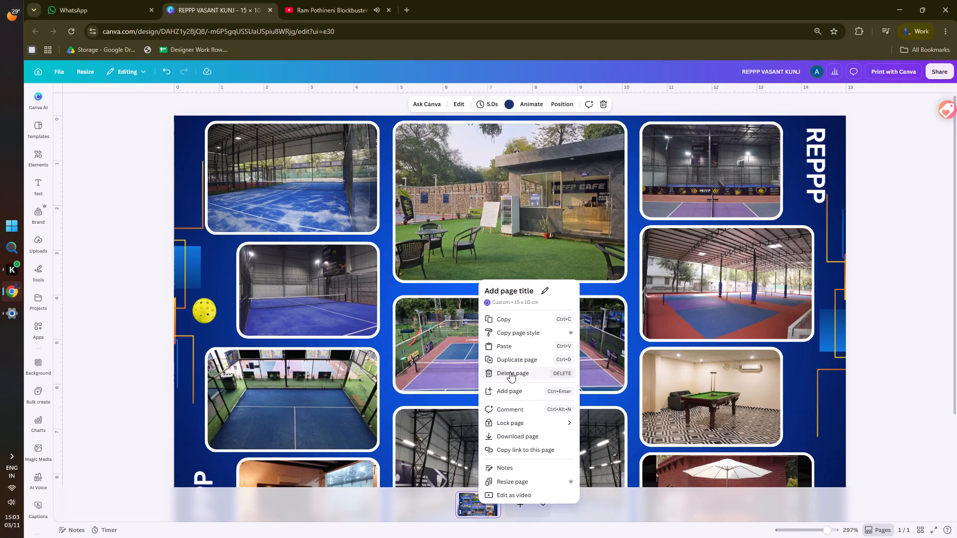
left_click(511, 358)
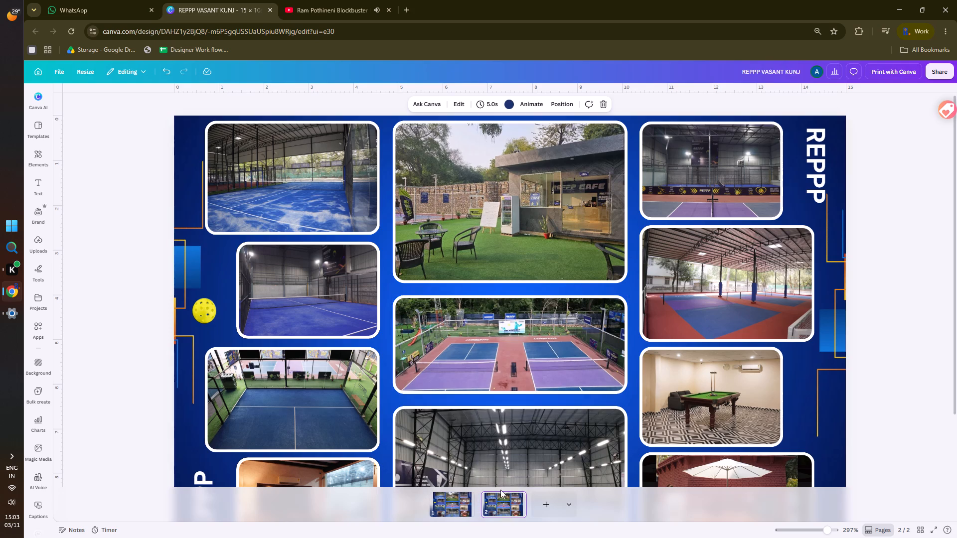